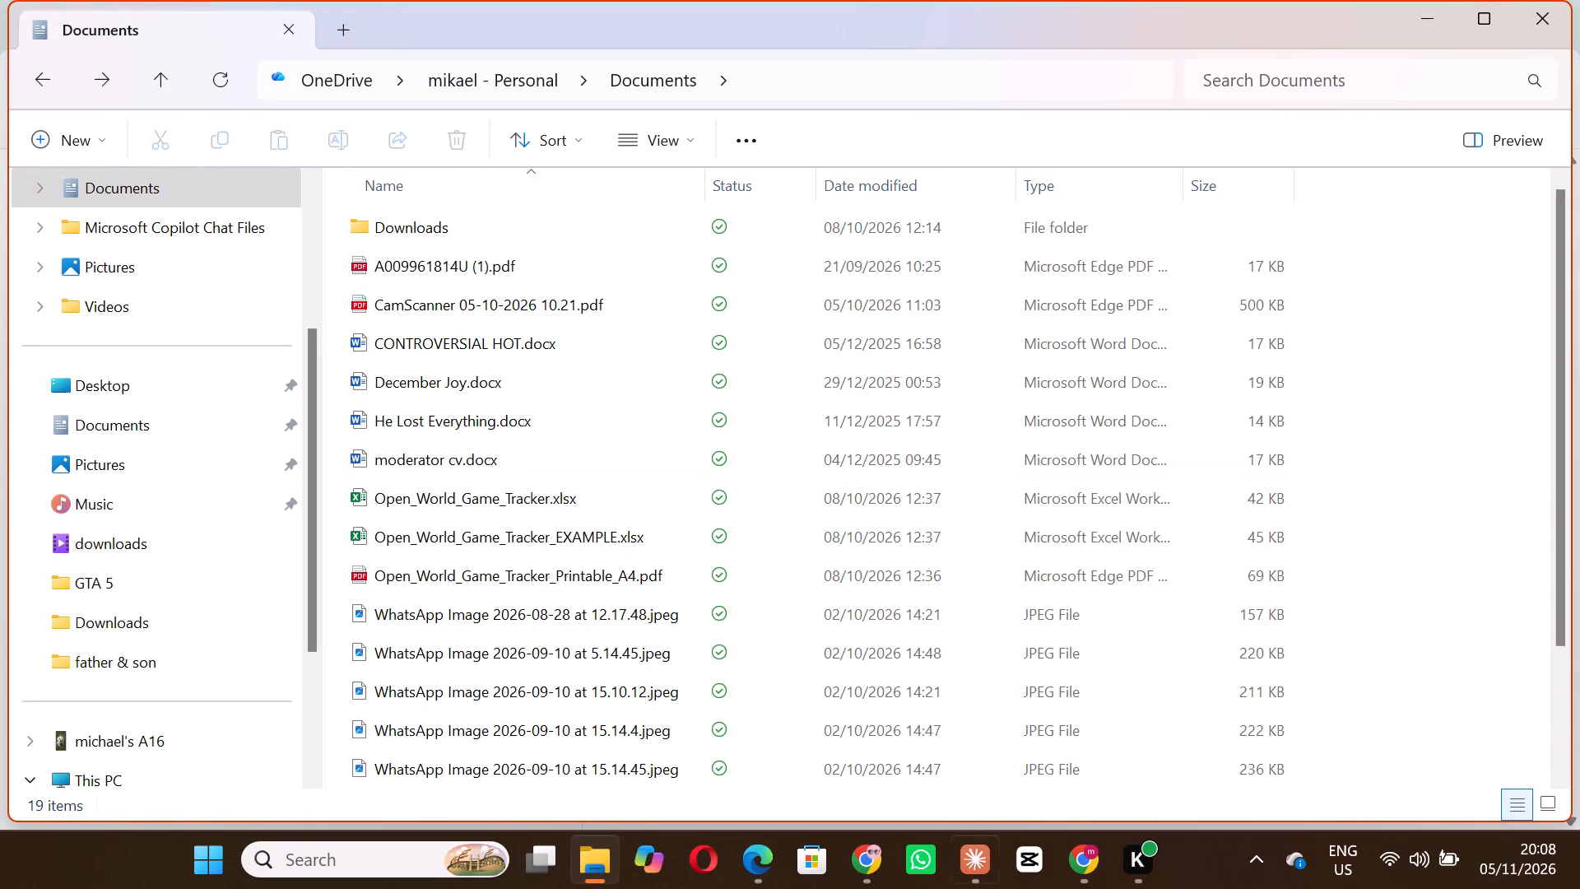
Launch CapCut.
right_click(1024, 859)
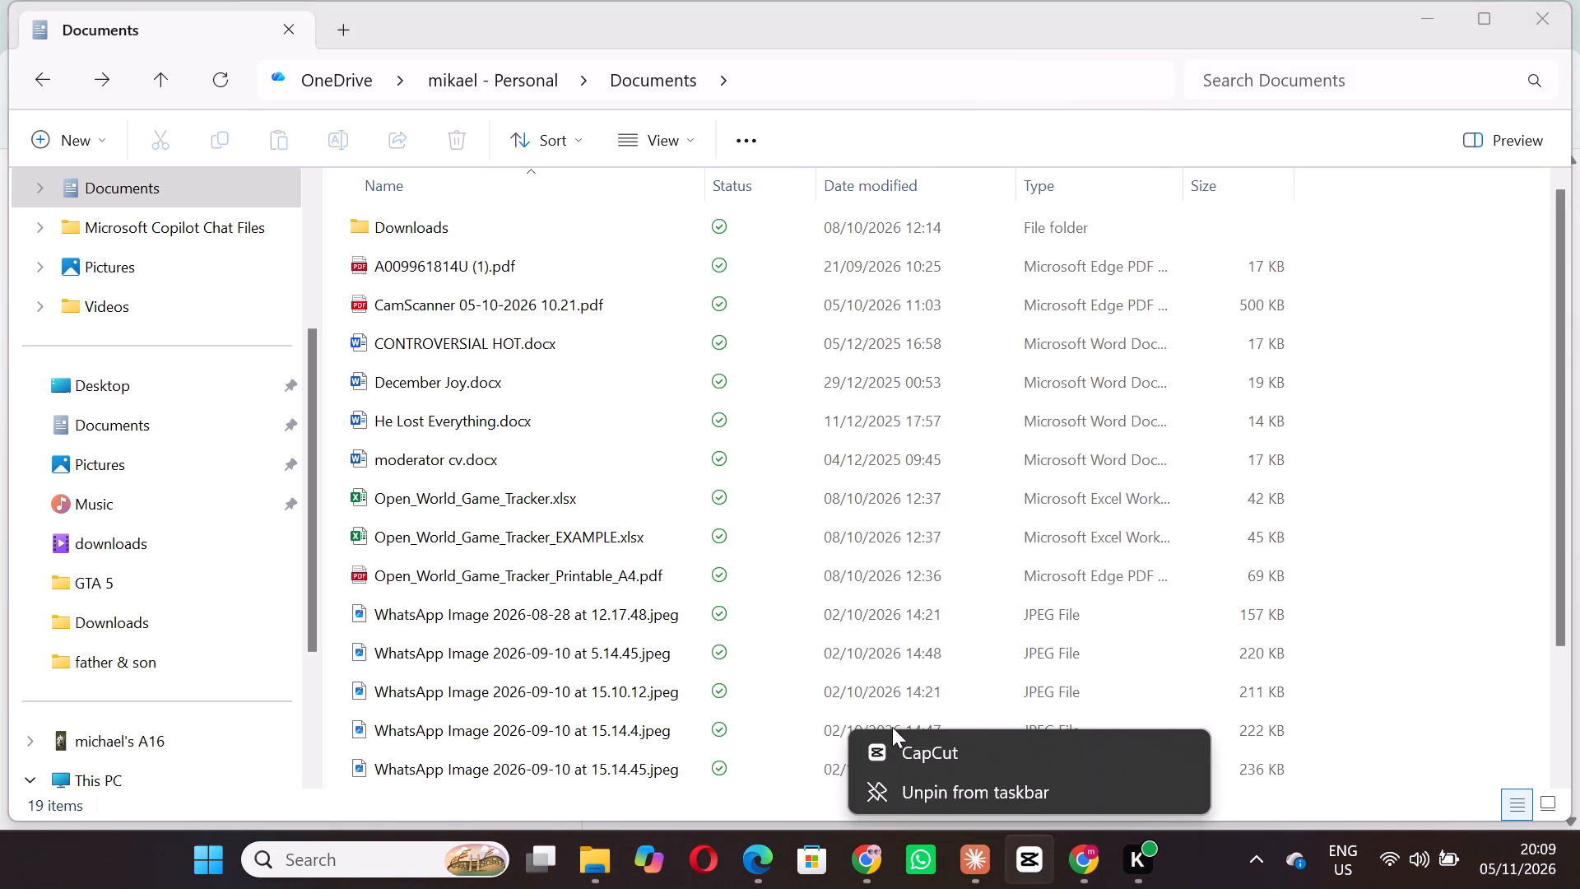
click(926, 754)
click(926, 754)
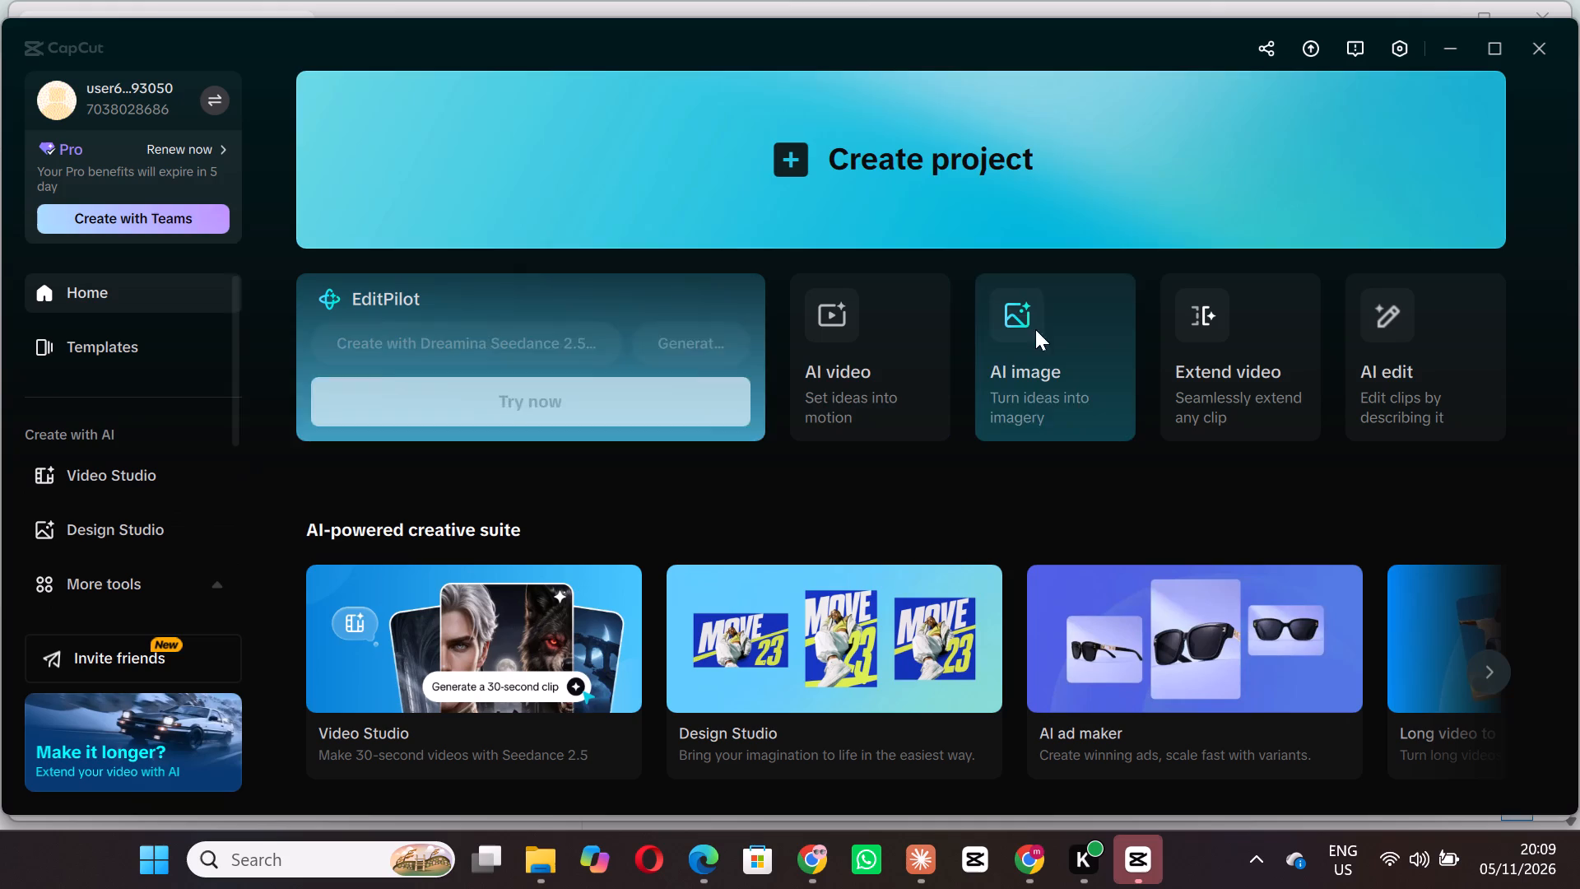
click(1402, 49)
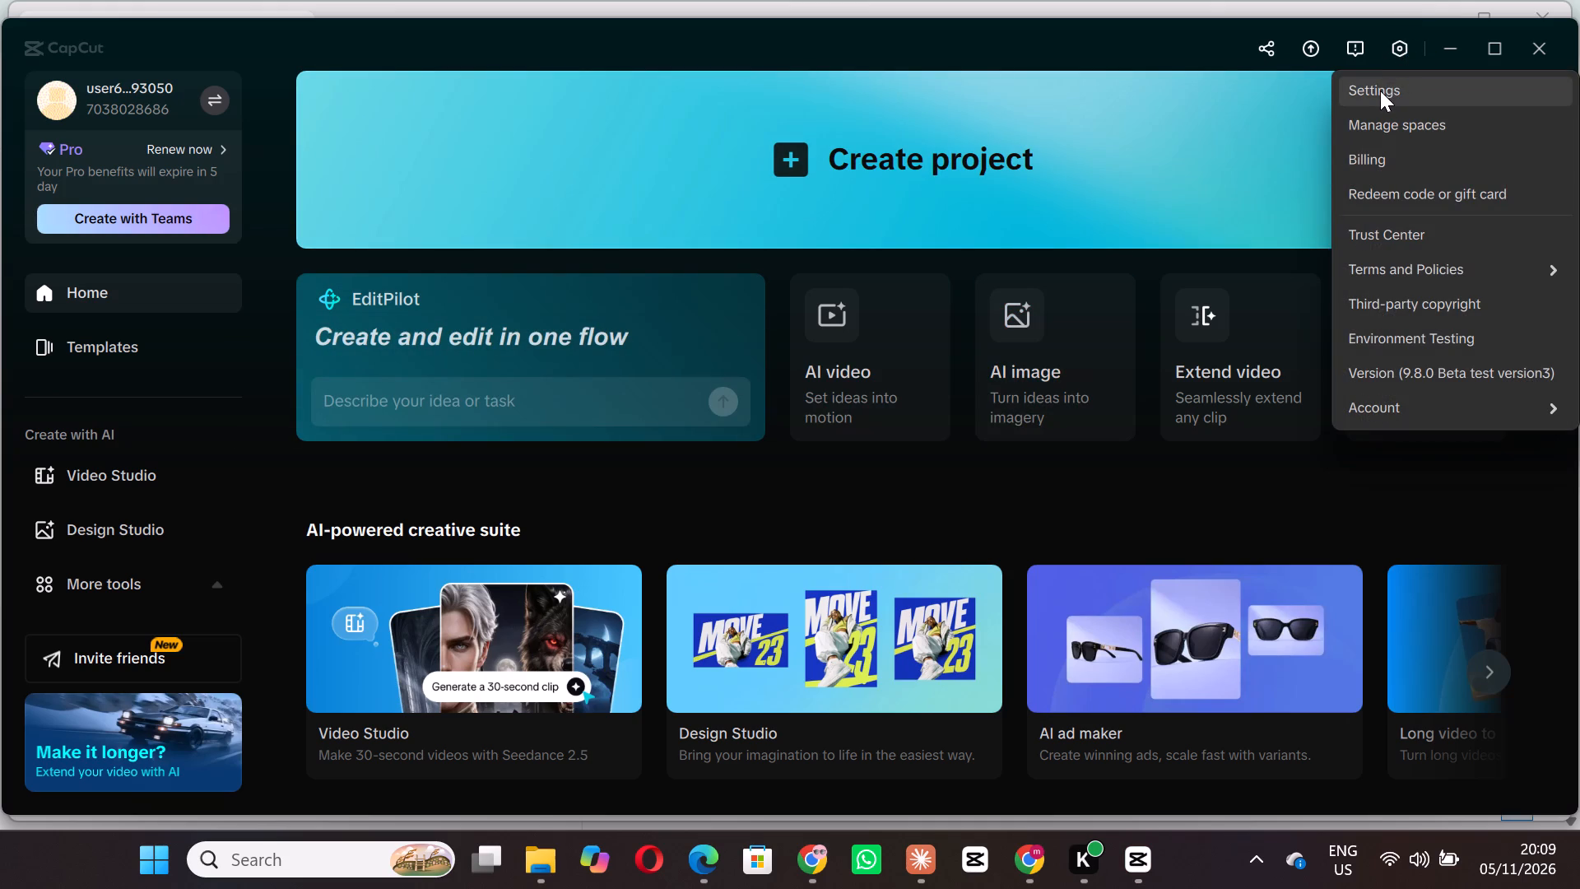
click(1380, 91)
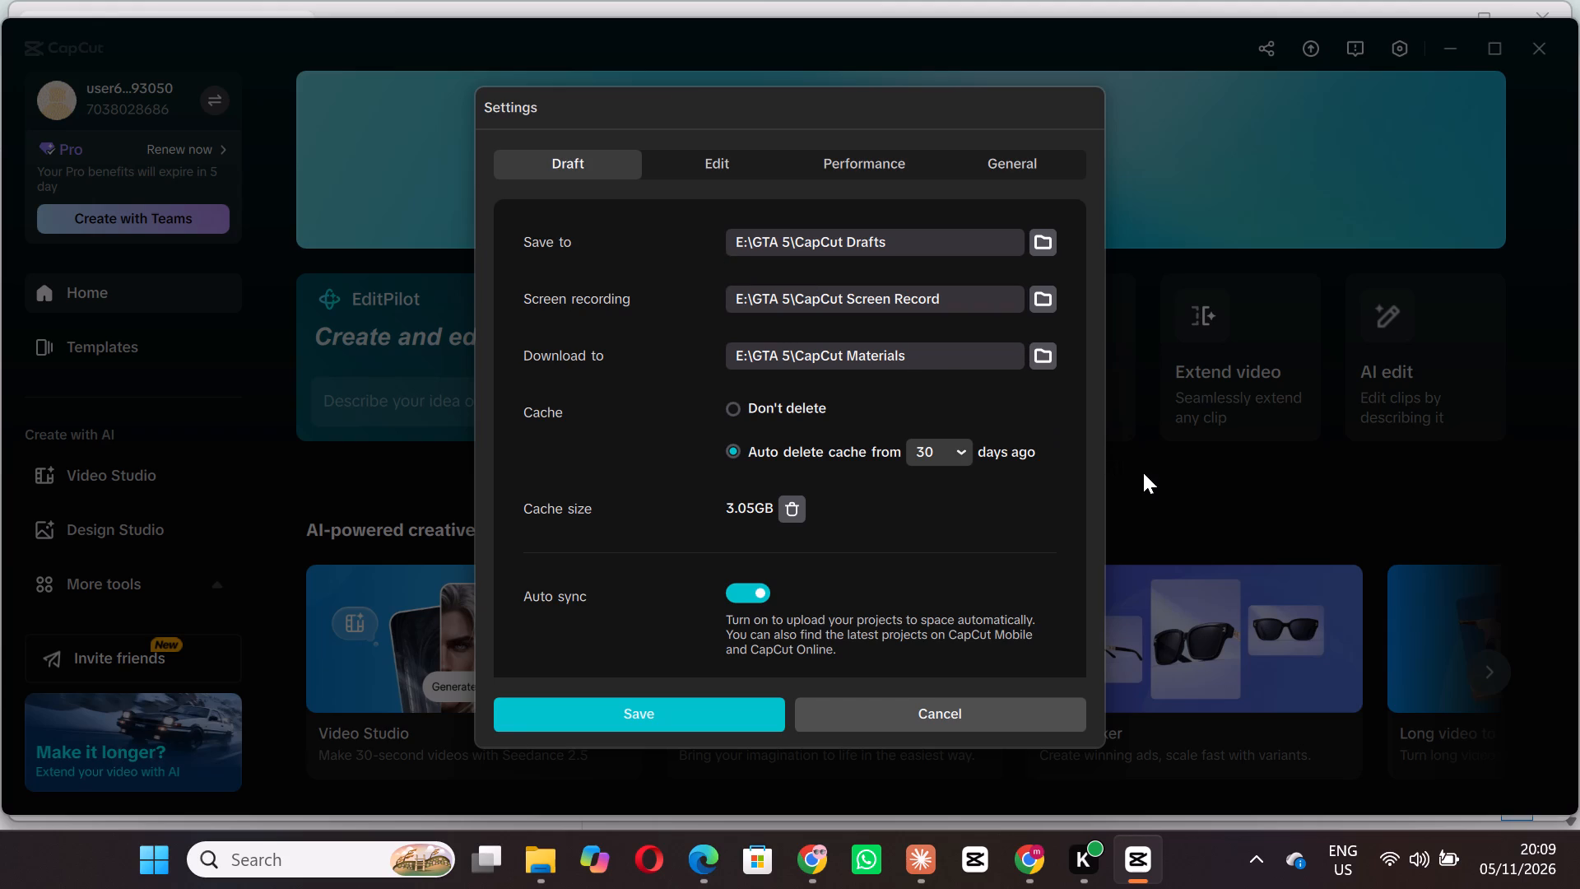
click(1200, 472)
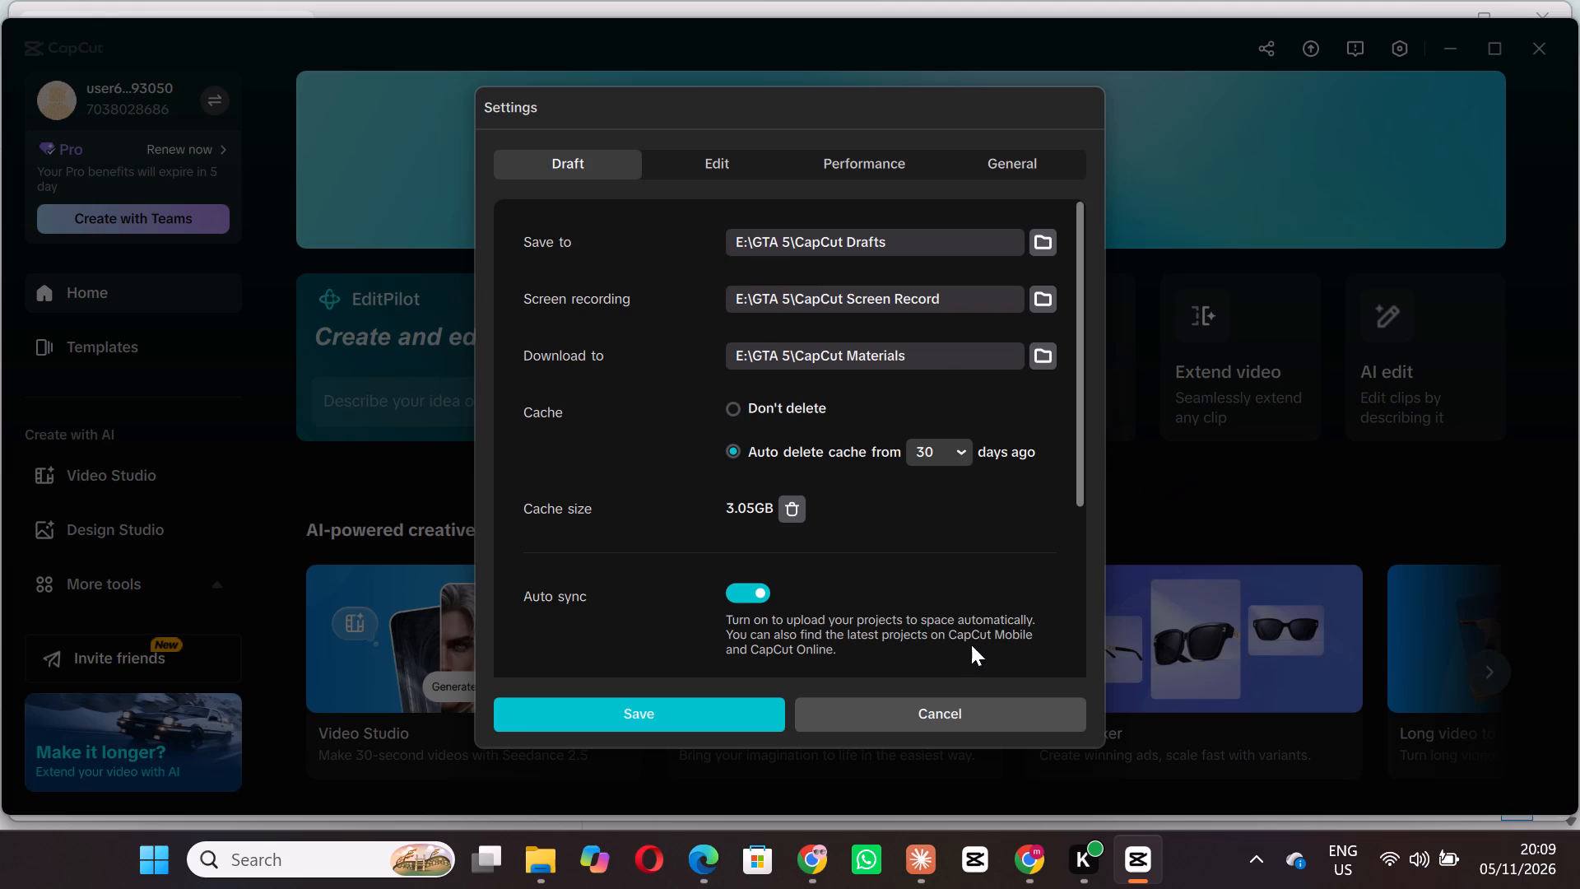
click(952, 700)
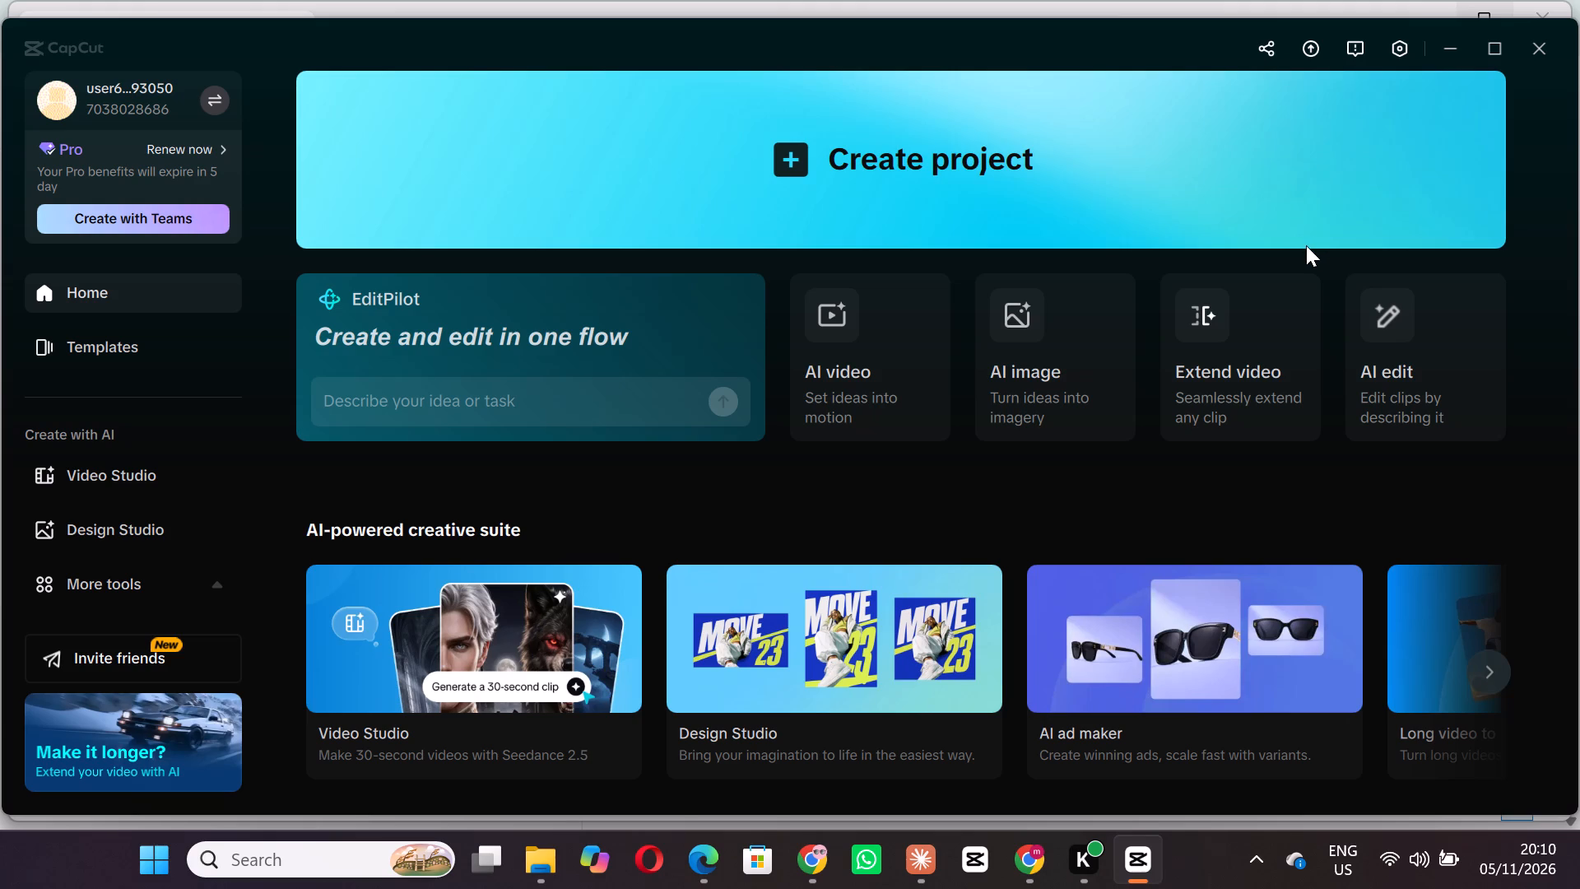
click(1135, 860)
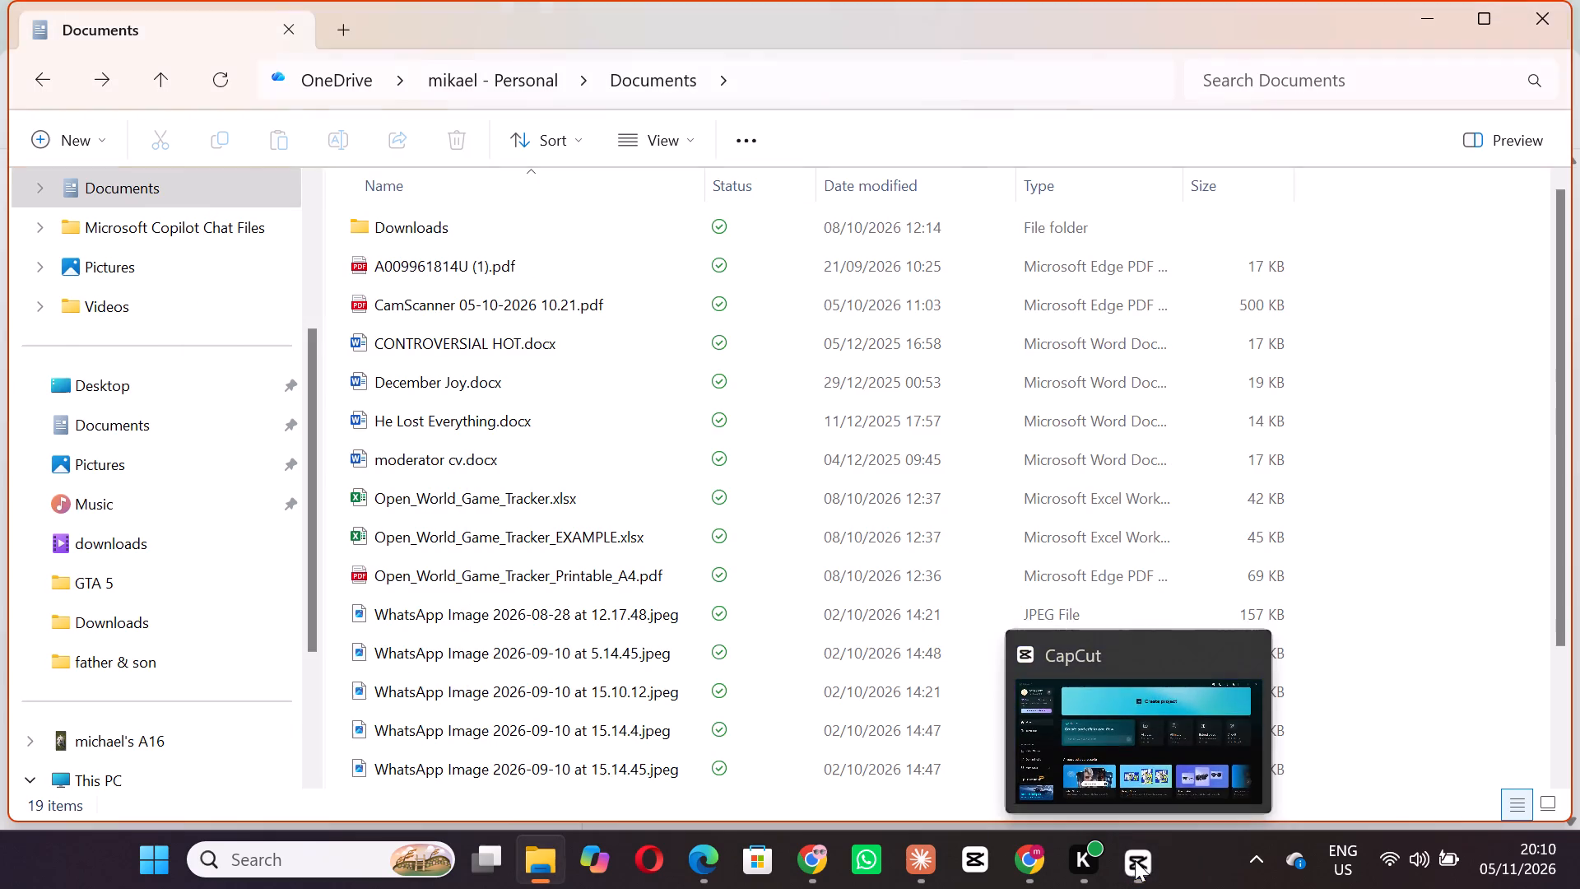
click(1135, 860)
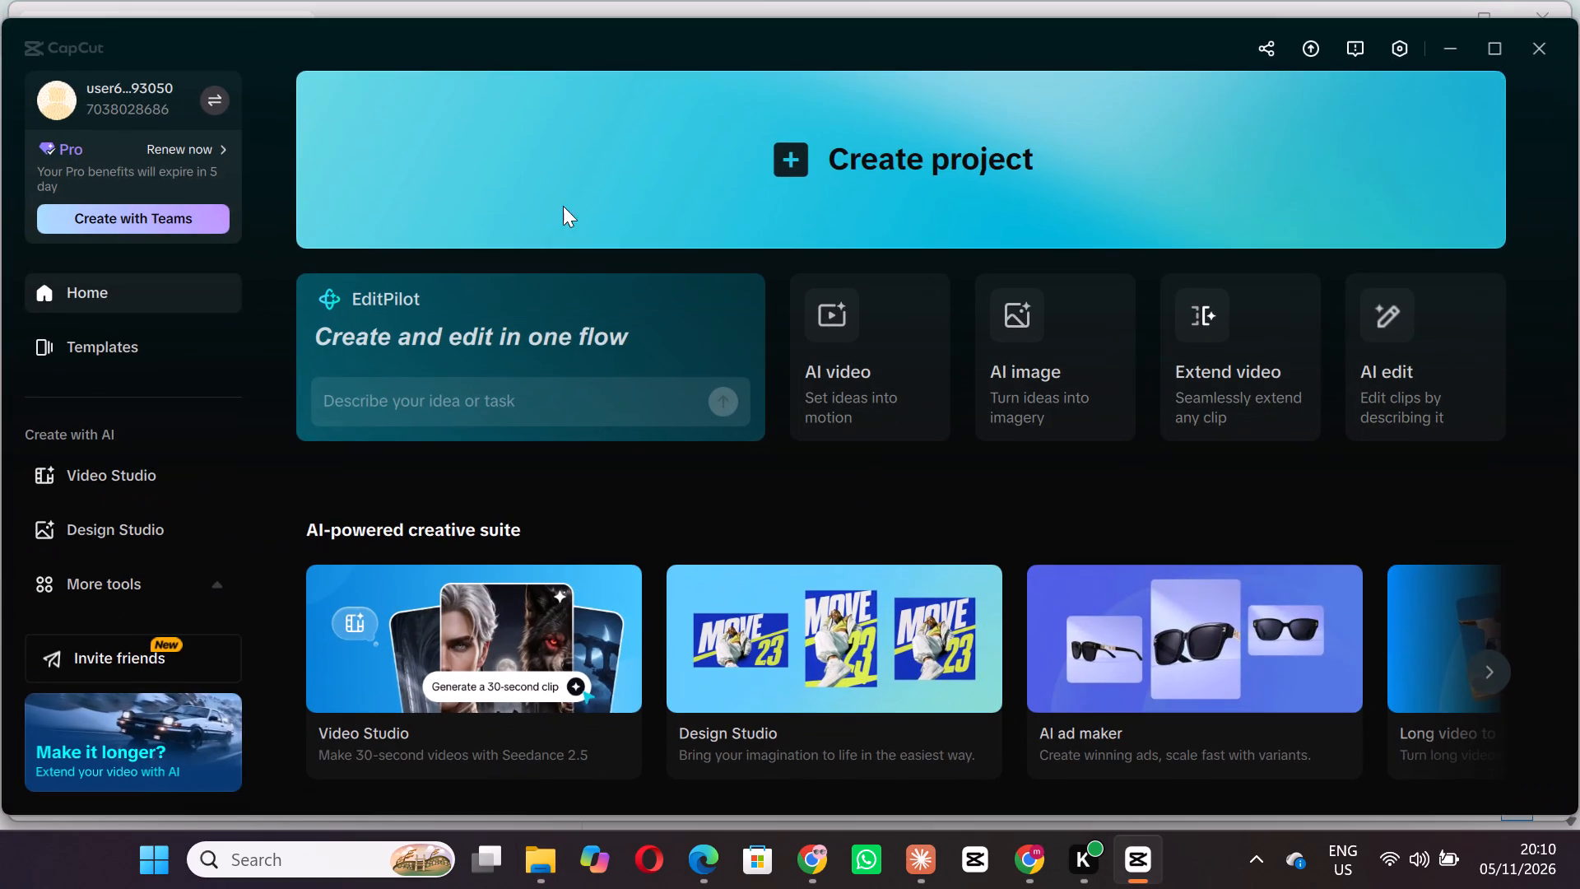
Create a new video project.
click(526, 142)
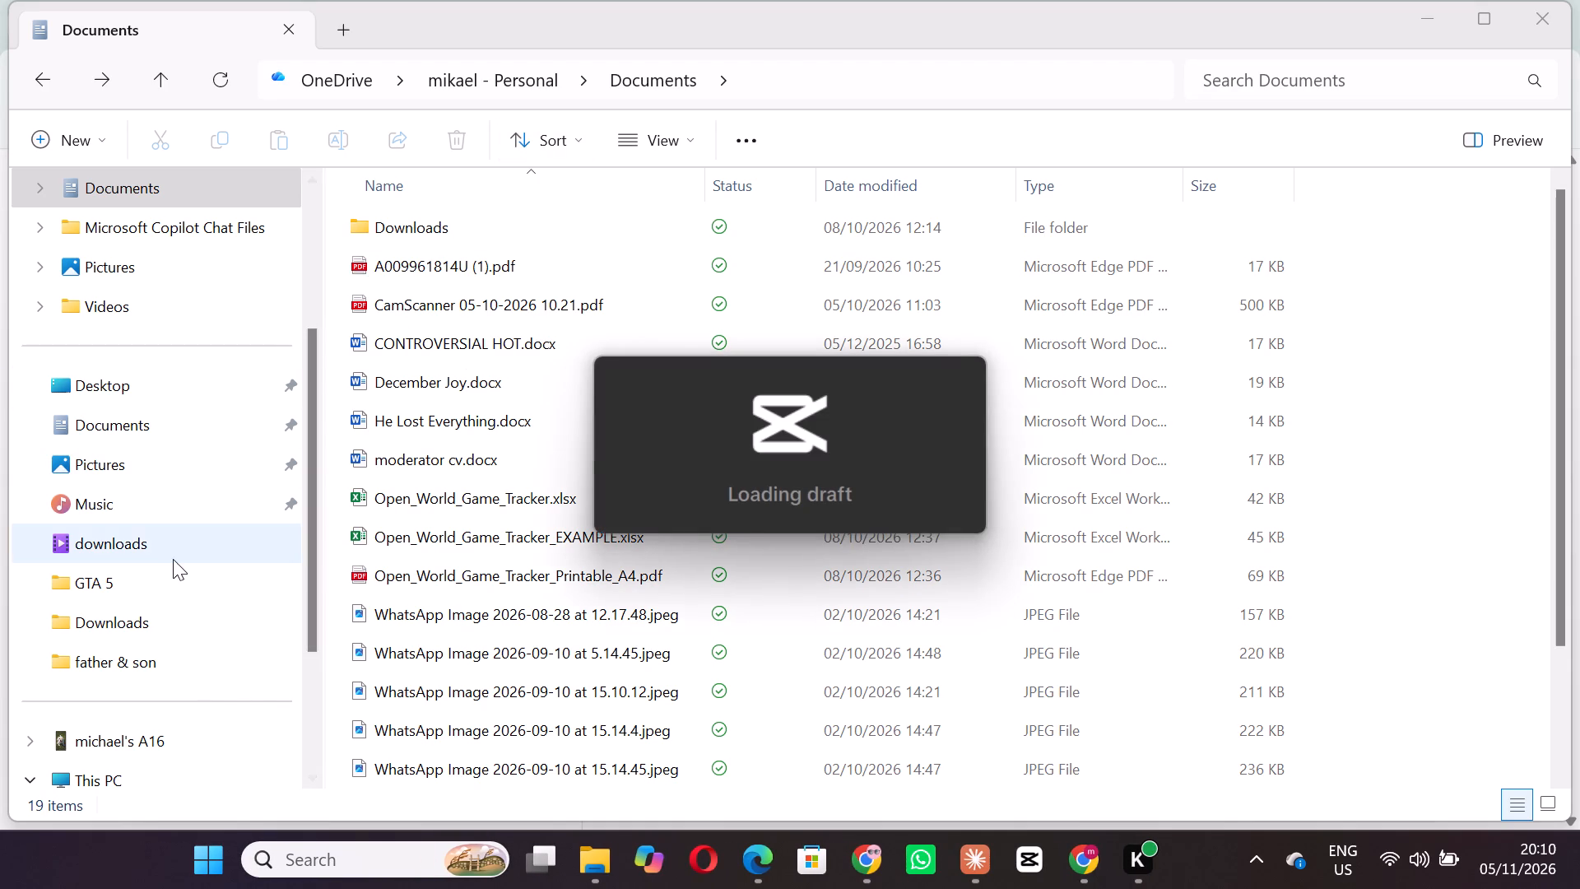
click(142, 579)
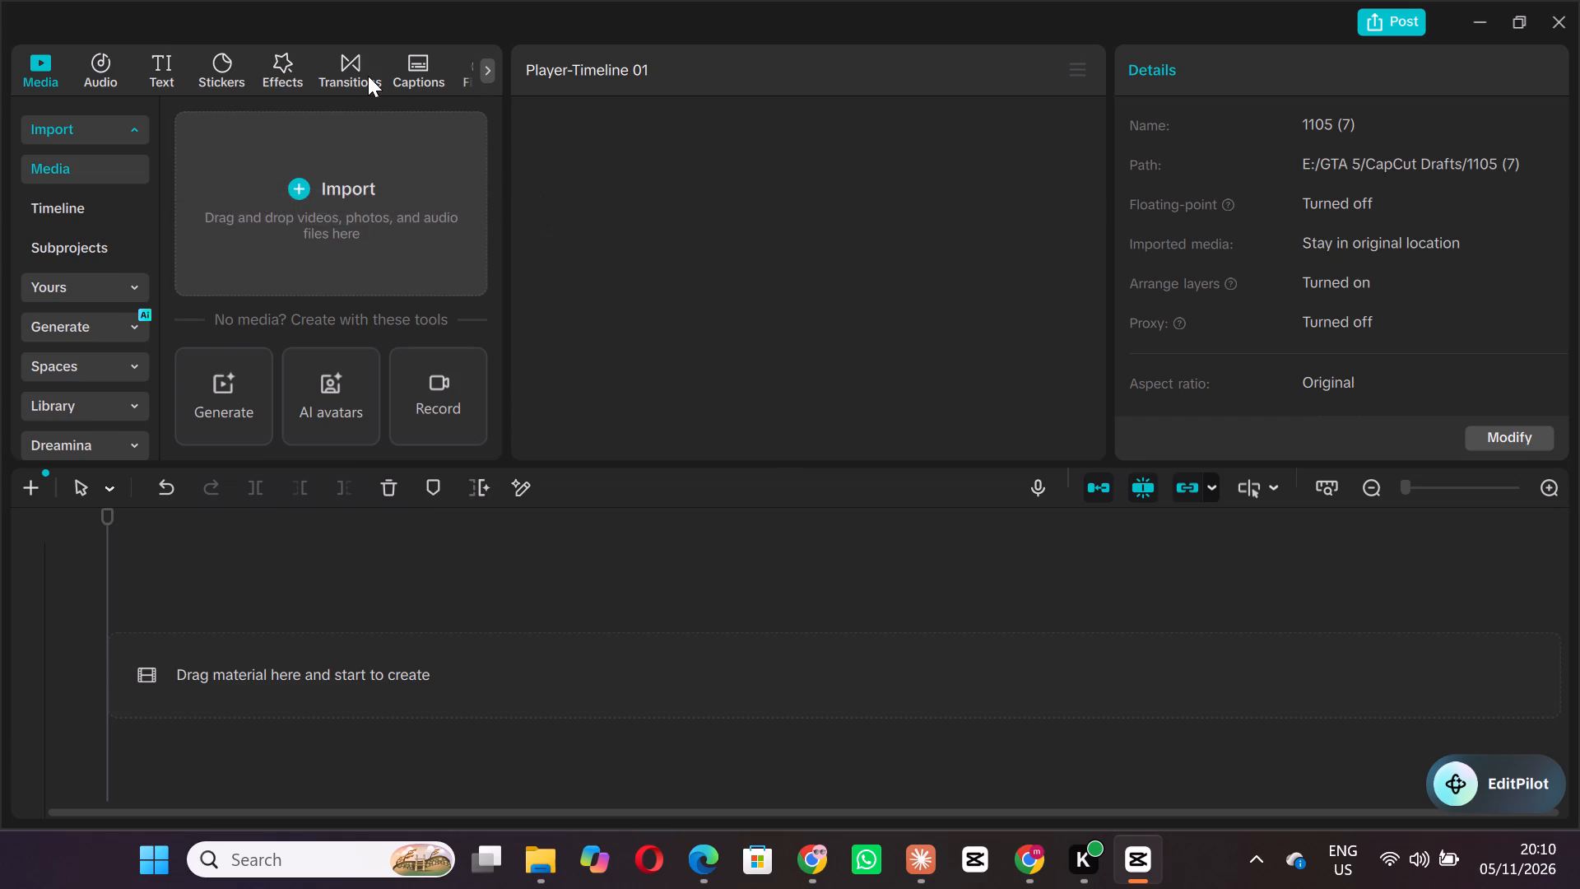
Import the video 1105 (6).mp4 from the GTA 5 folder into the project media.
click(309, 166)
click(343, 220)
scroll(441, 304, down, 1)
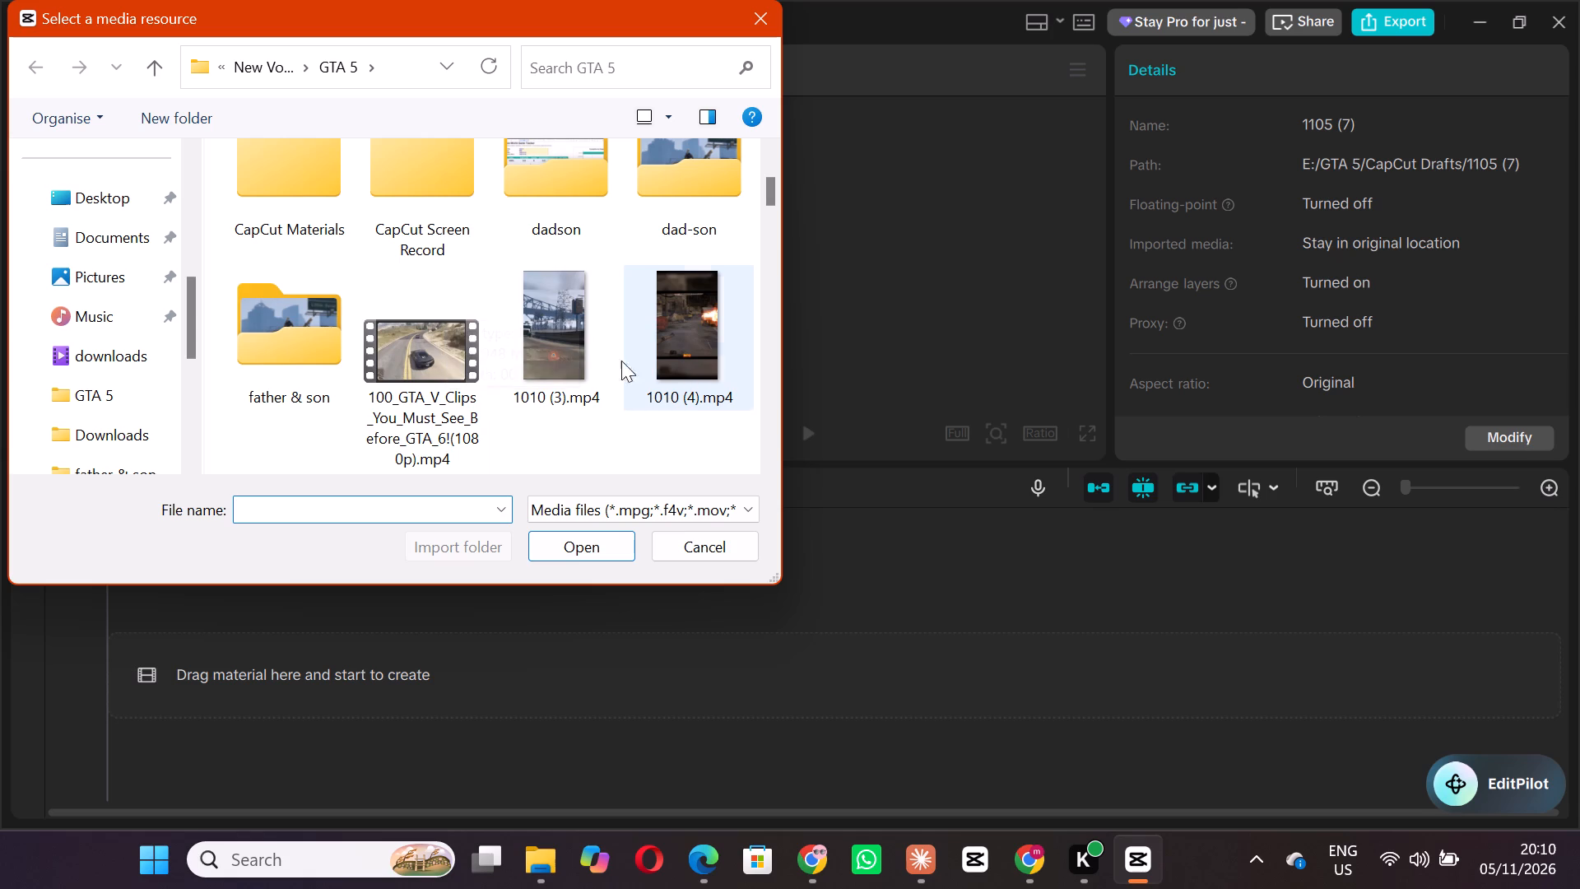
scroll(562, 314, down, 4)
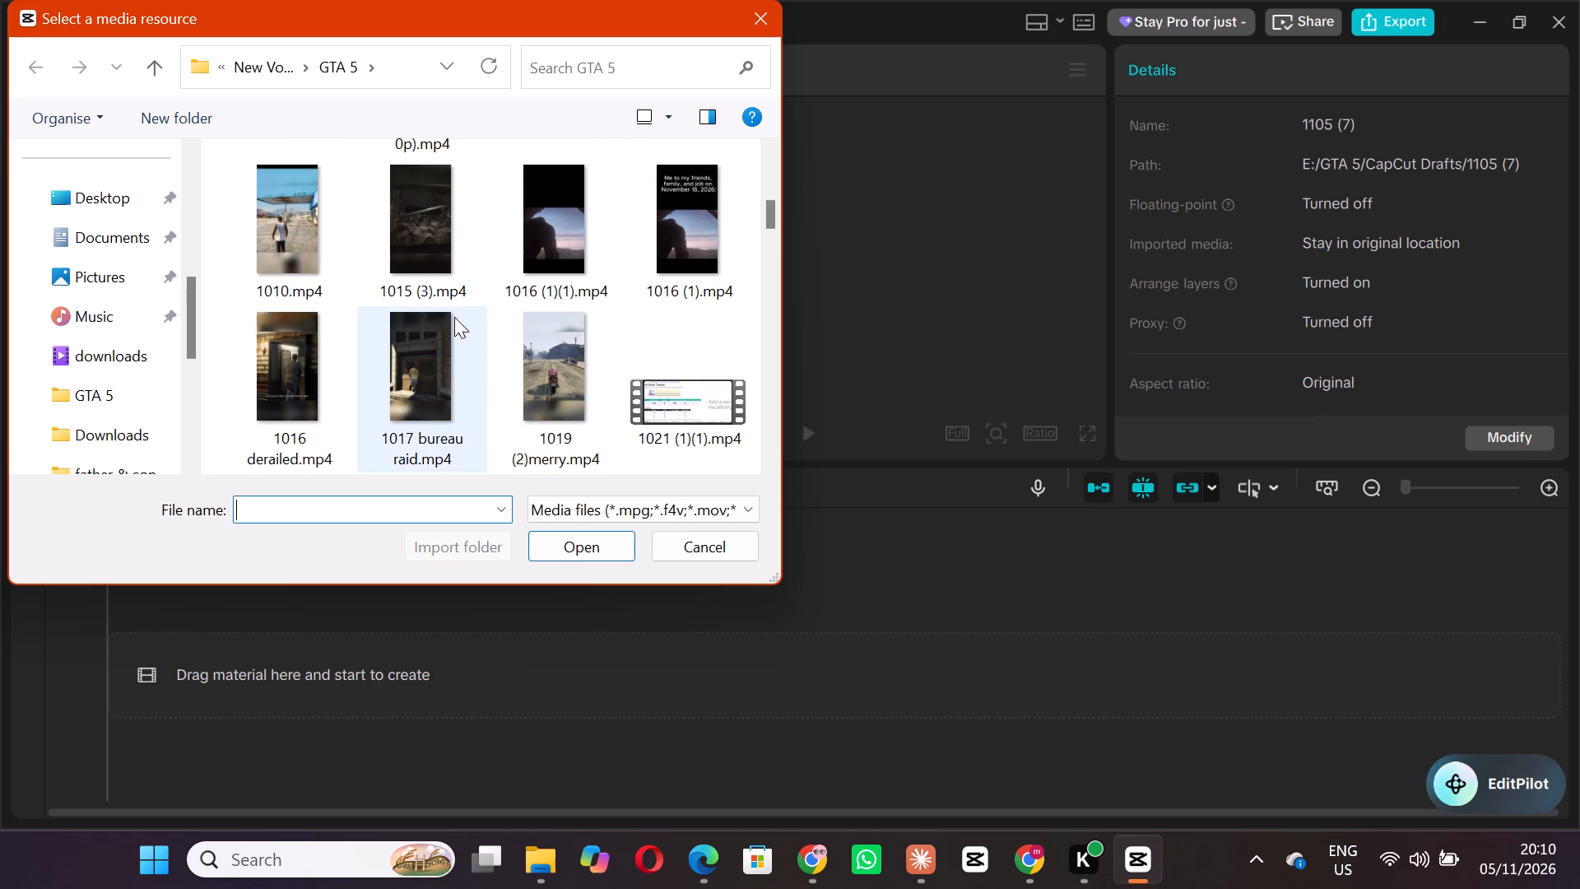
scroll(360, 290, down, 3)
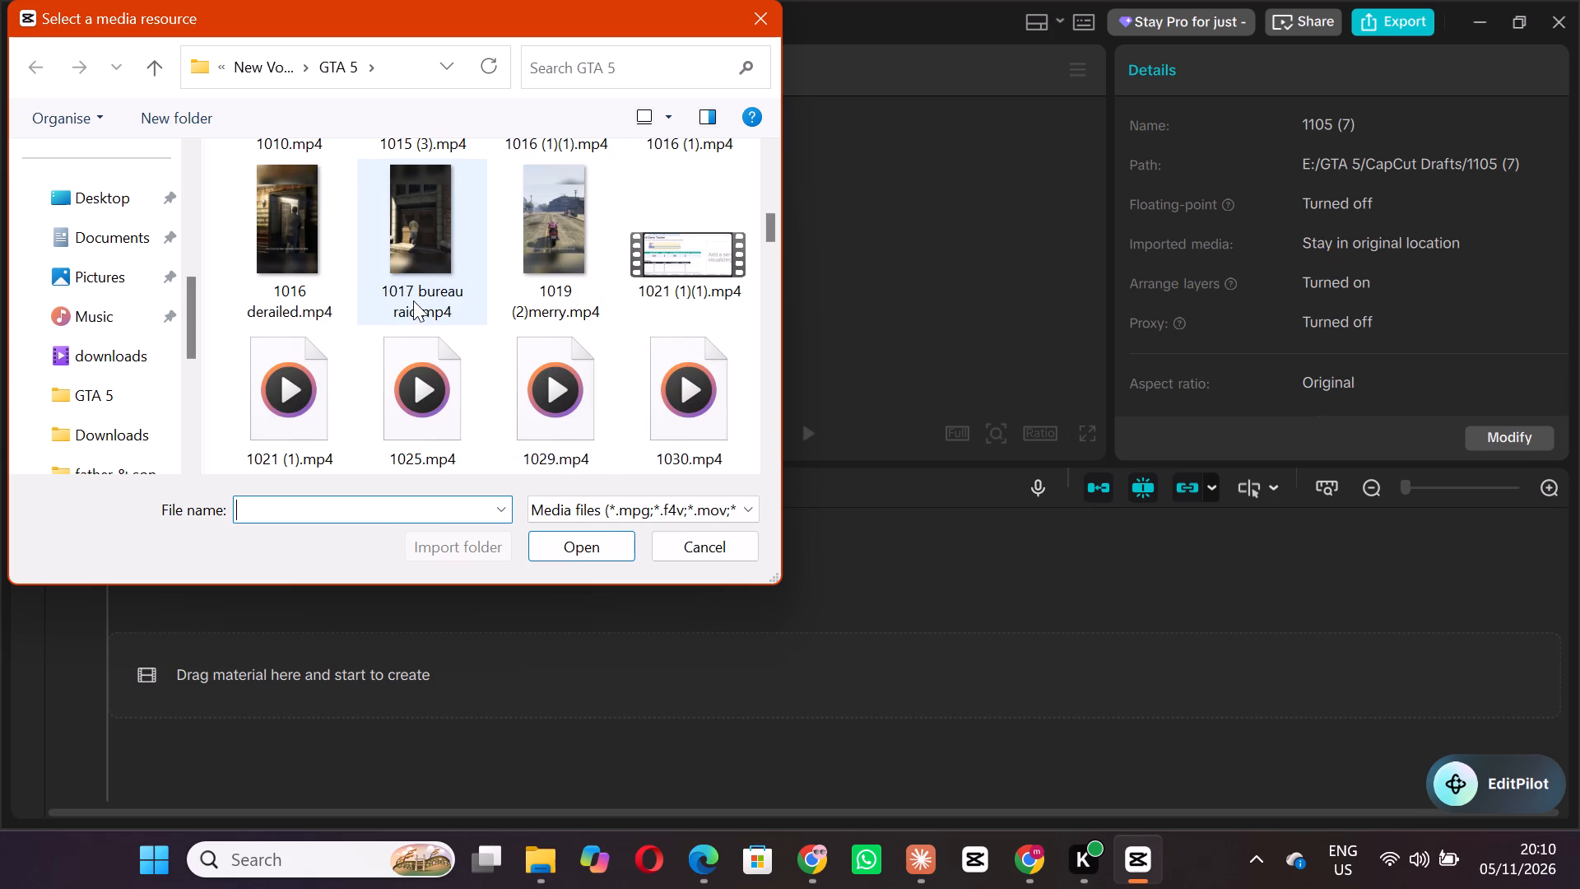
scroll(413, 299, down, 2)
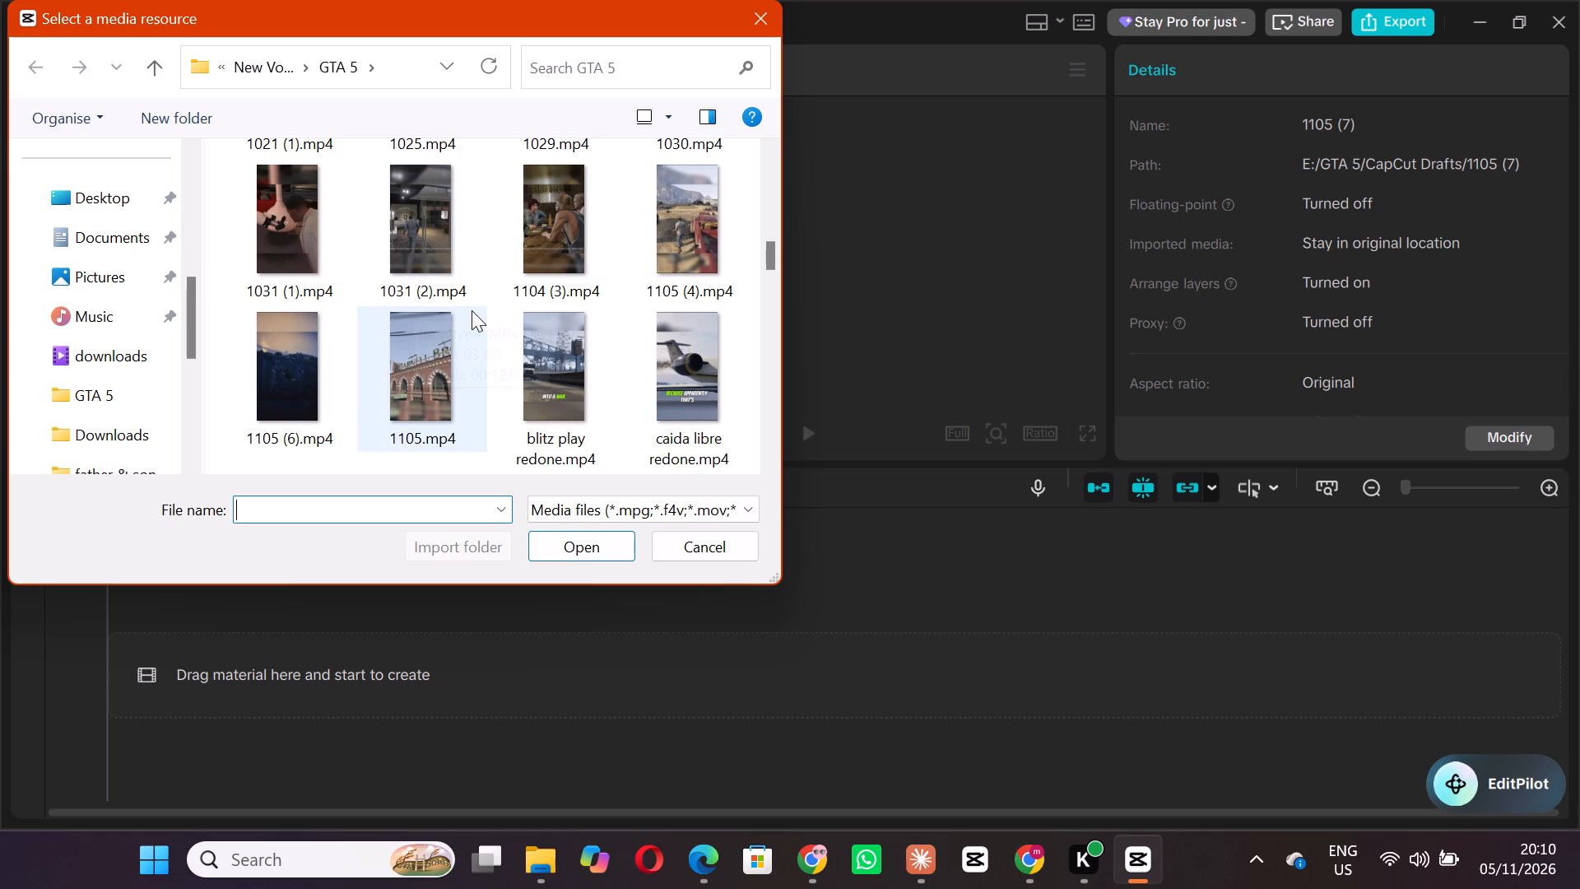
scroll(476, 307, down, 2)
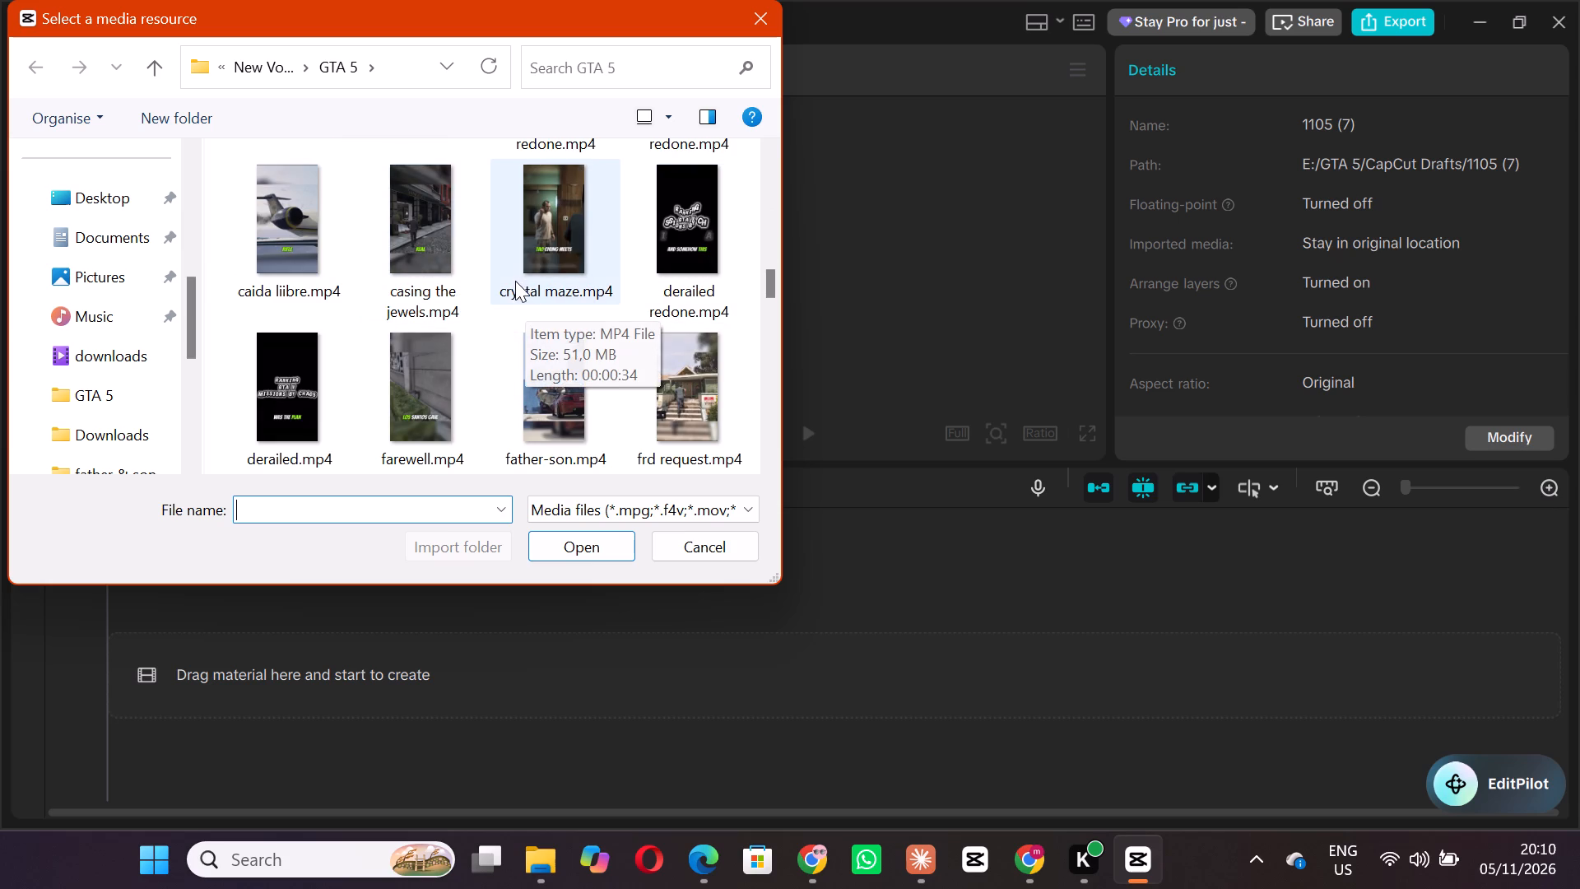
scroll(514, 281, down, 2)
scroll(626, 300, down, 6)
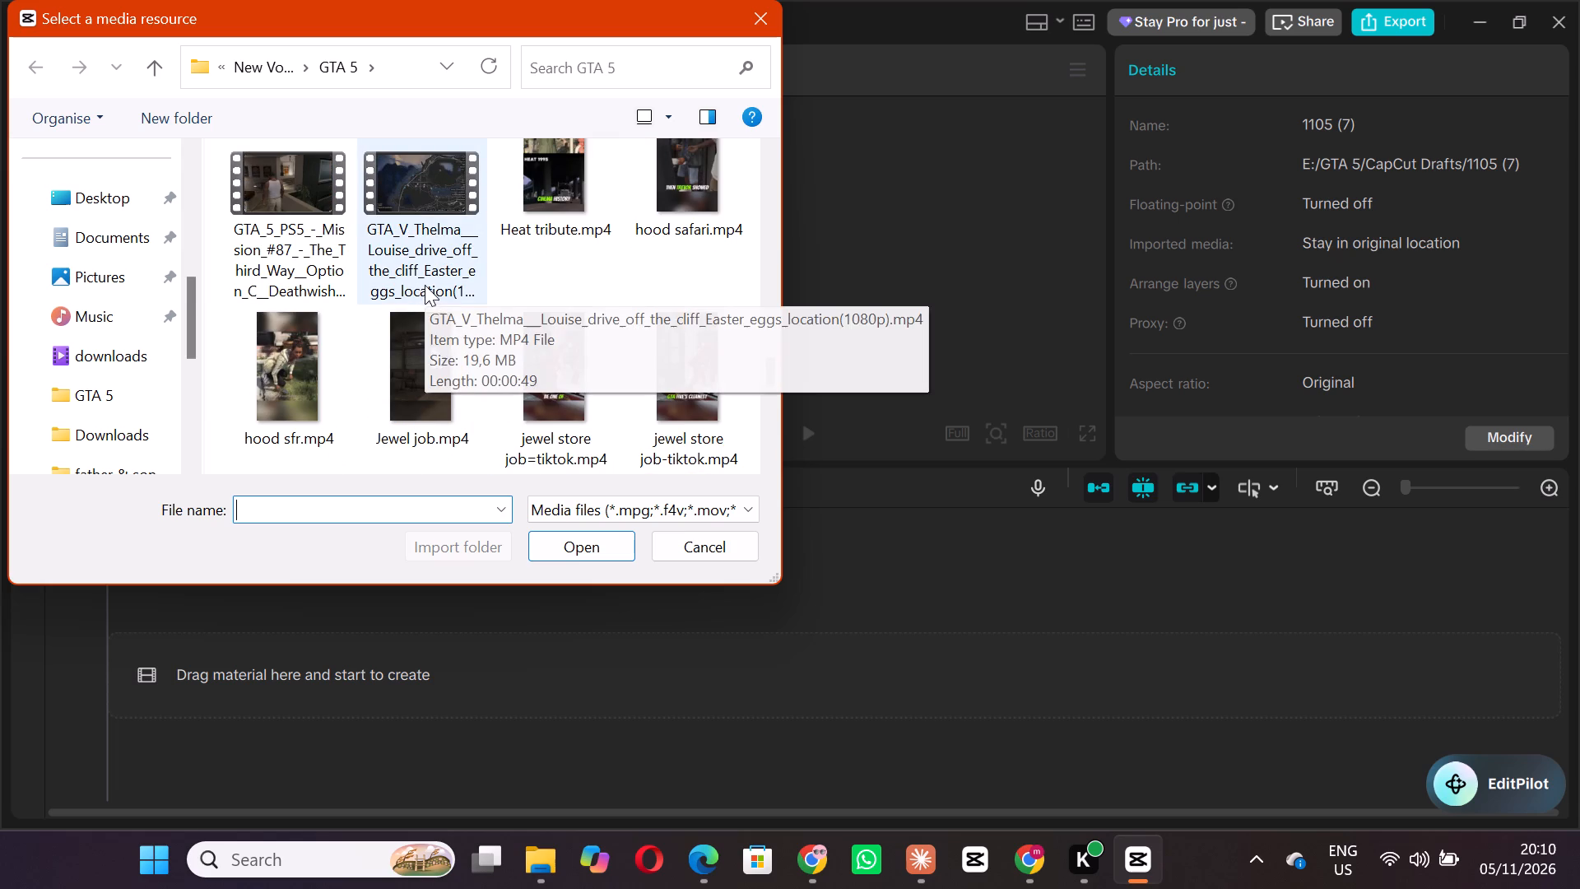
scroll(452, 286, down, 1)
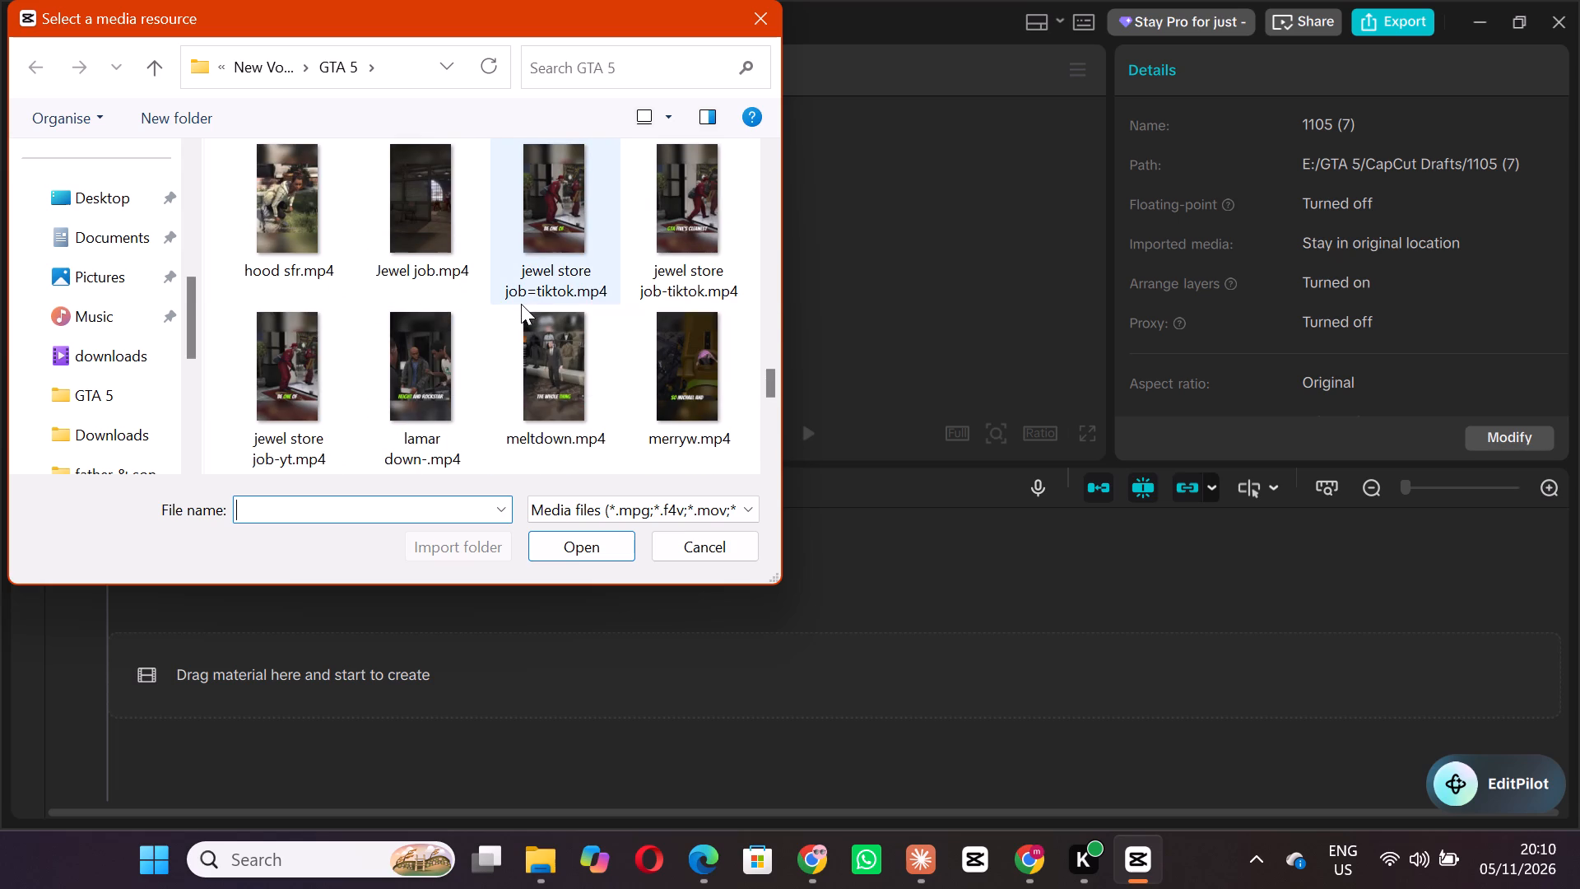
scroll(518, 302, up, 3)
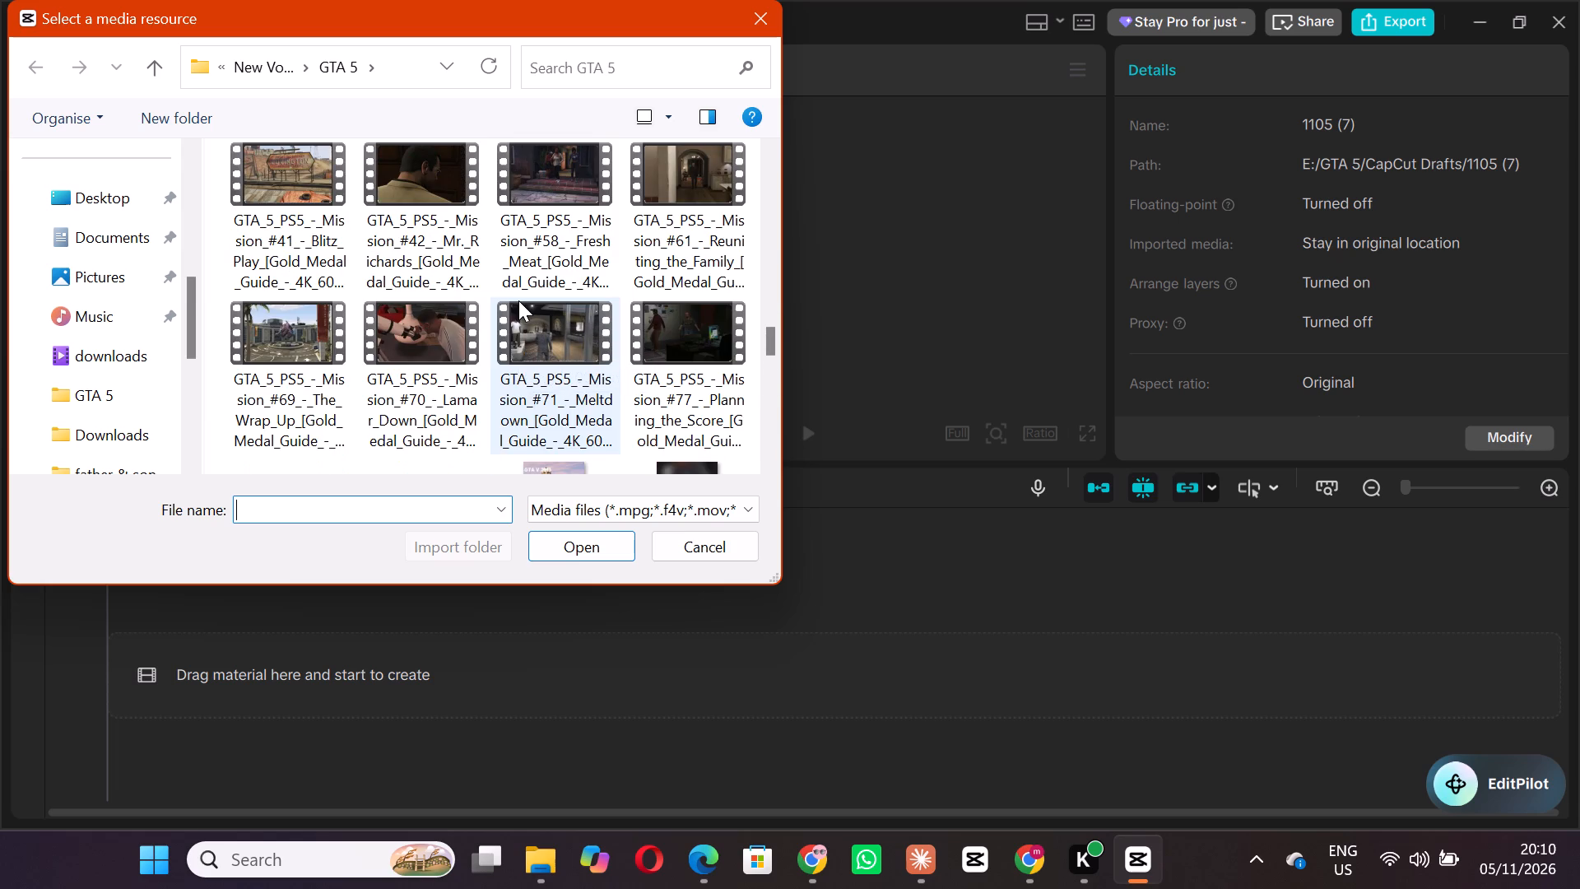
scroll(518, 300, up, 7)
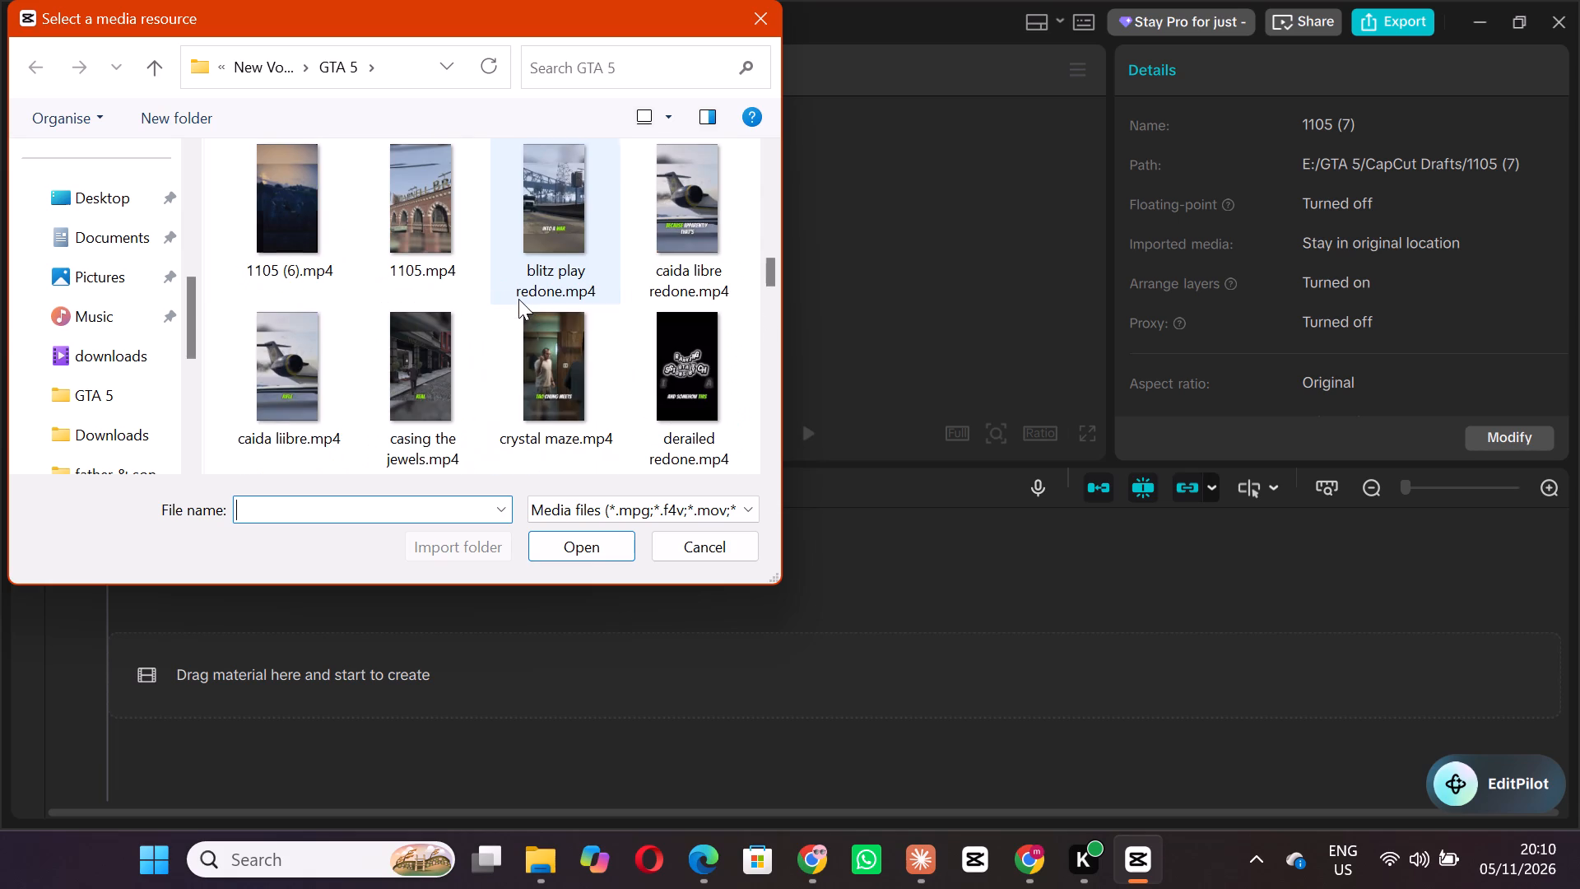
scroll(518, 299, up, 4)
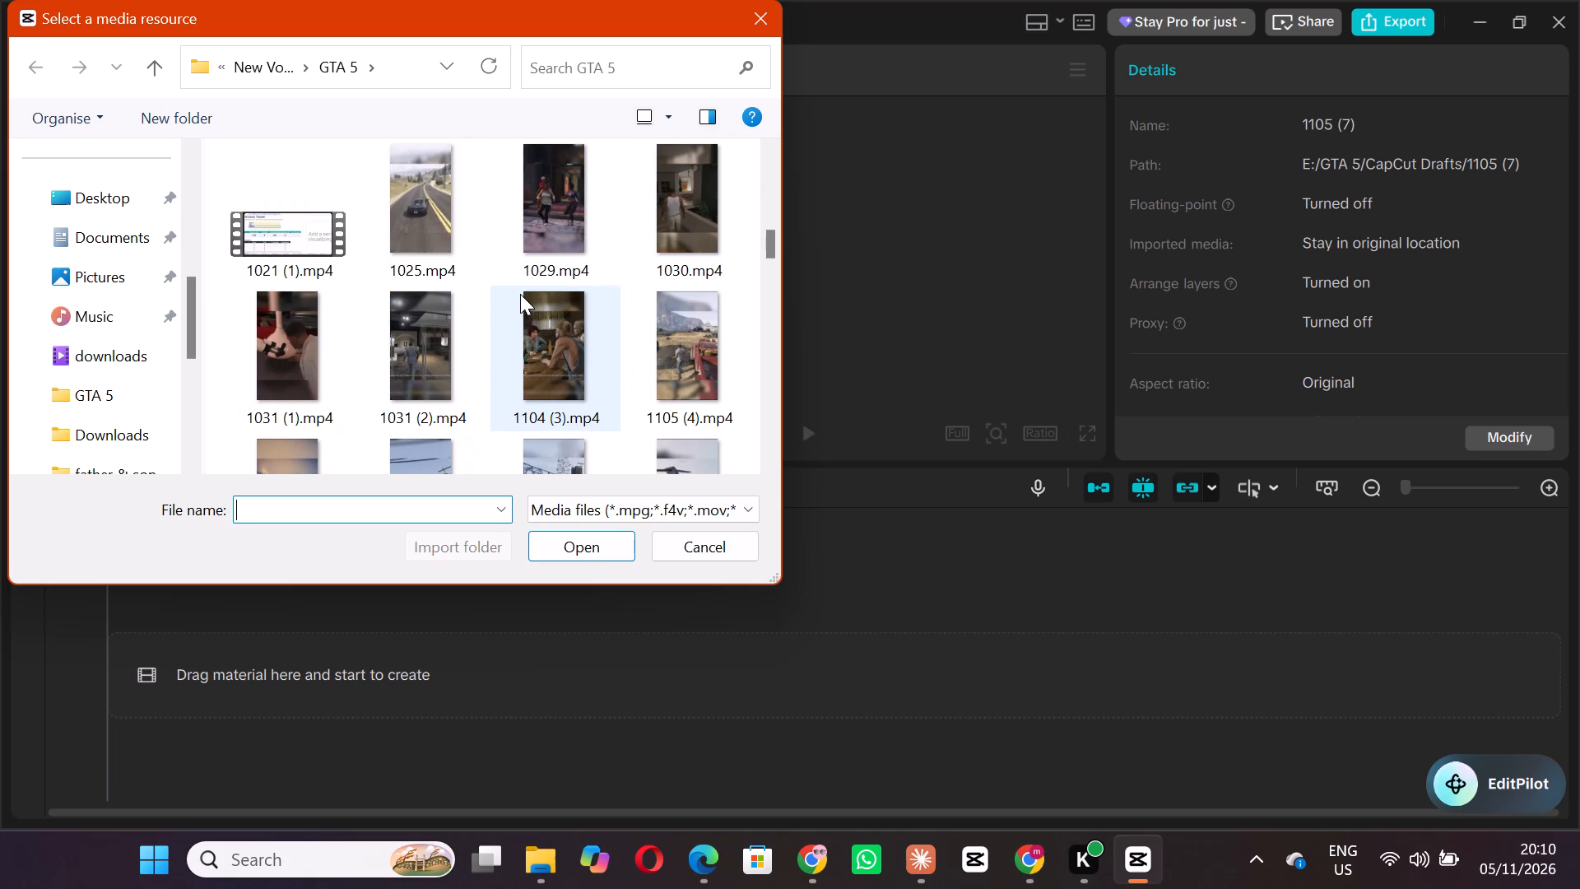
scroll(520, 294, down, 2)
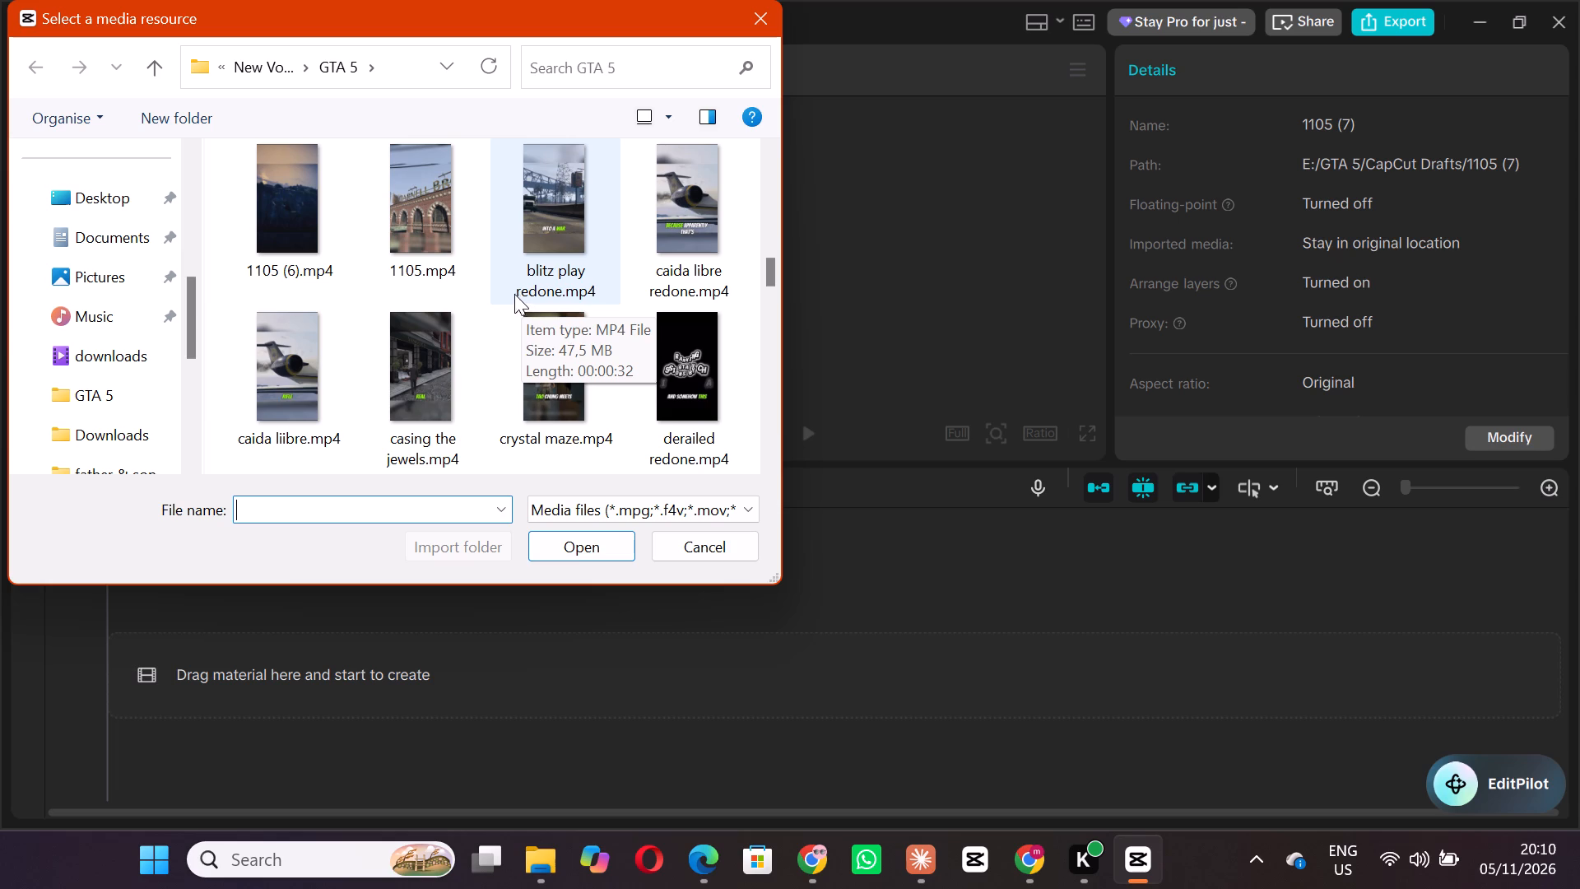
click(292, 198)
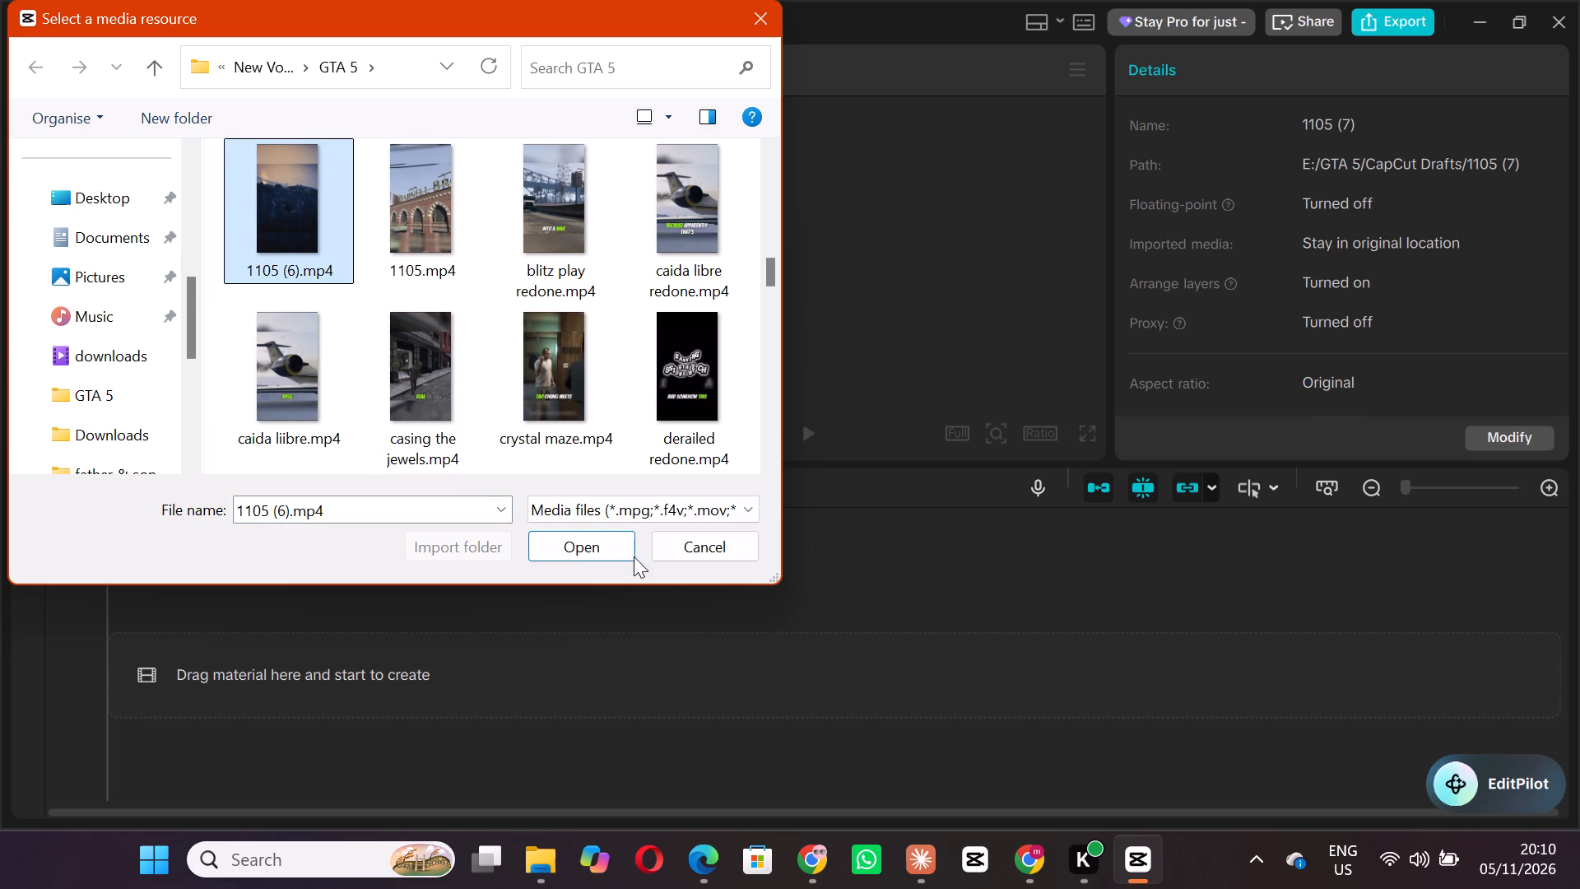
click(567, 548)
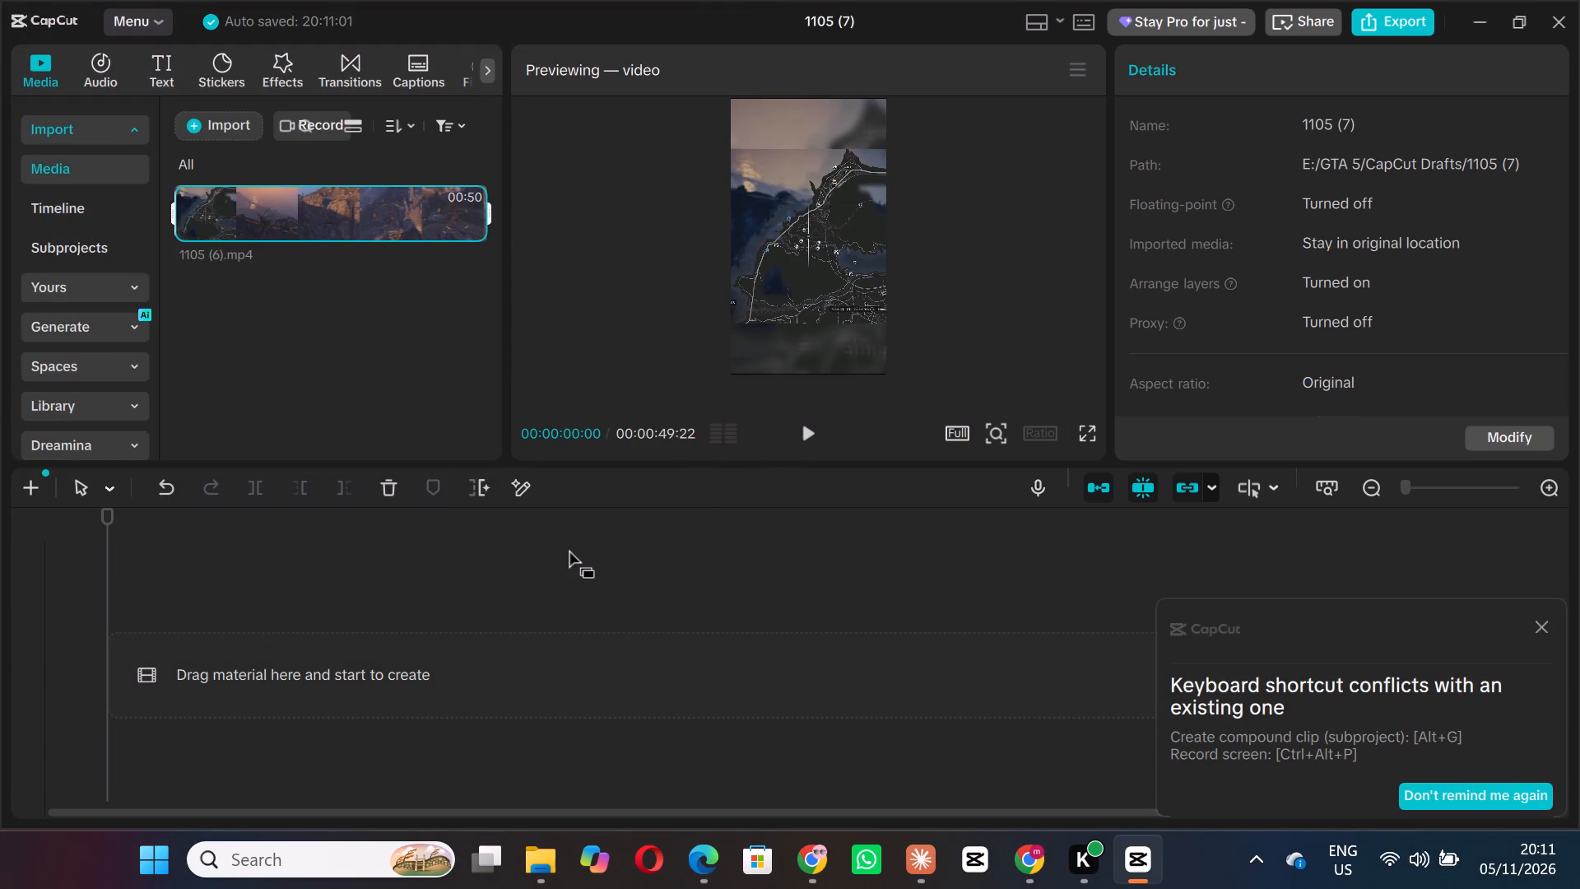
Place the 1105 (6).mp4 clip at the start of the empty timeline's main track.
drag(273, 210, 216, 625)
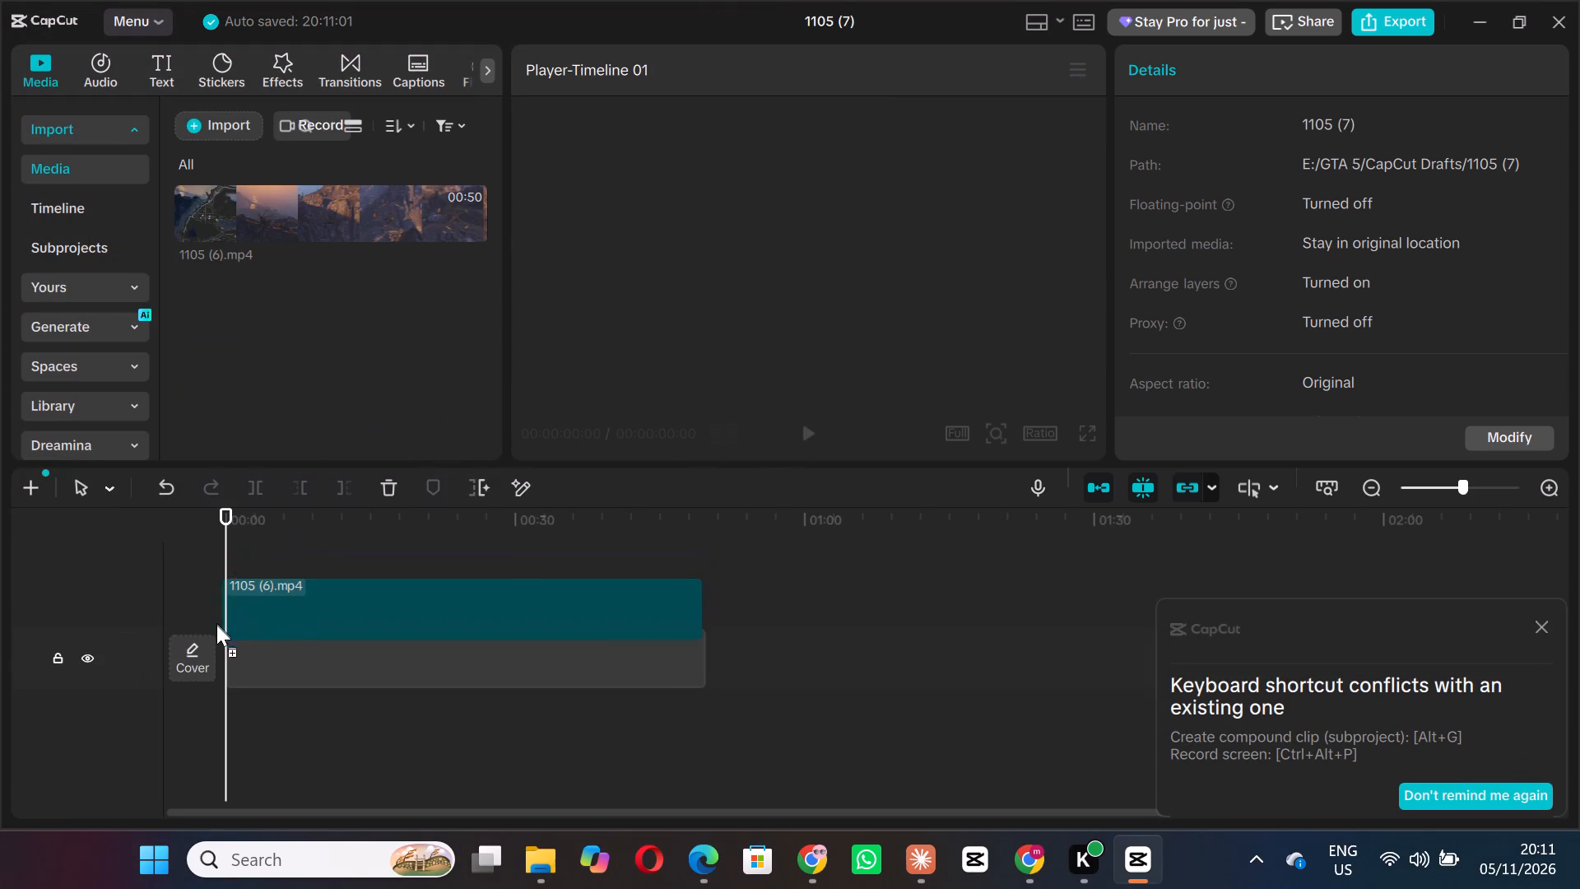
drag(216, 625, 215, 632)
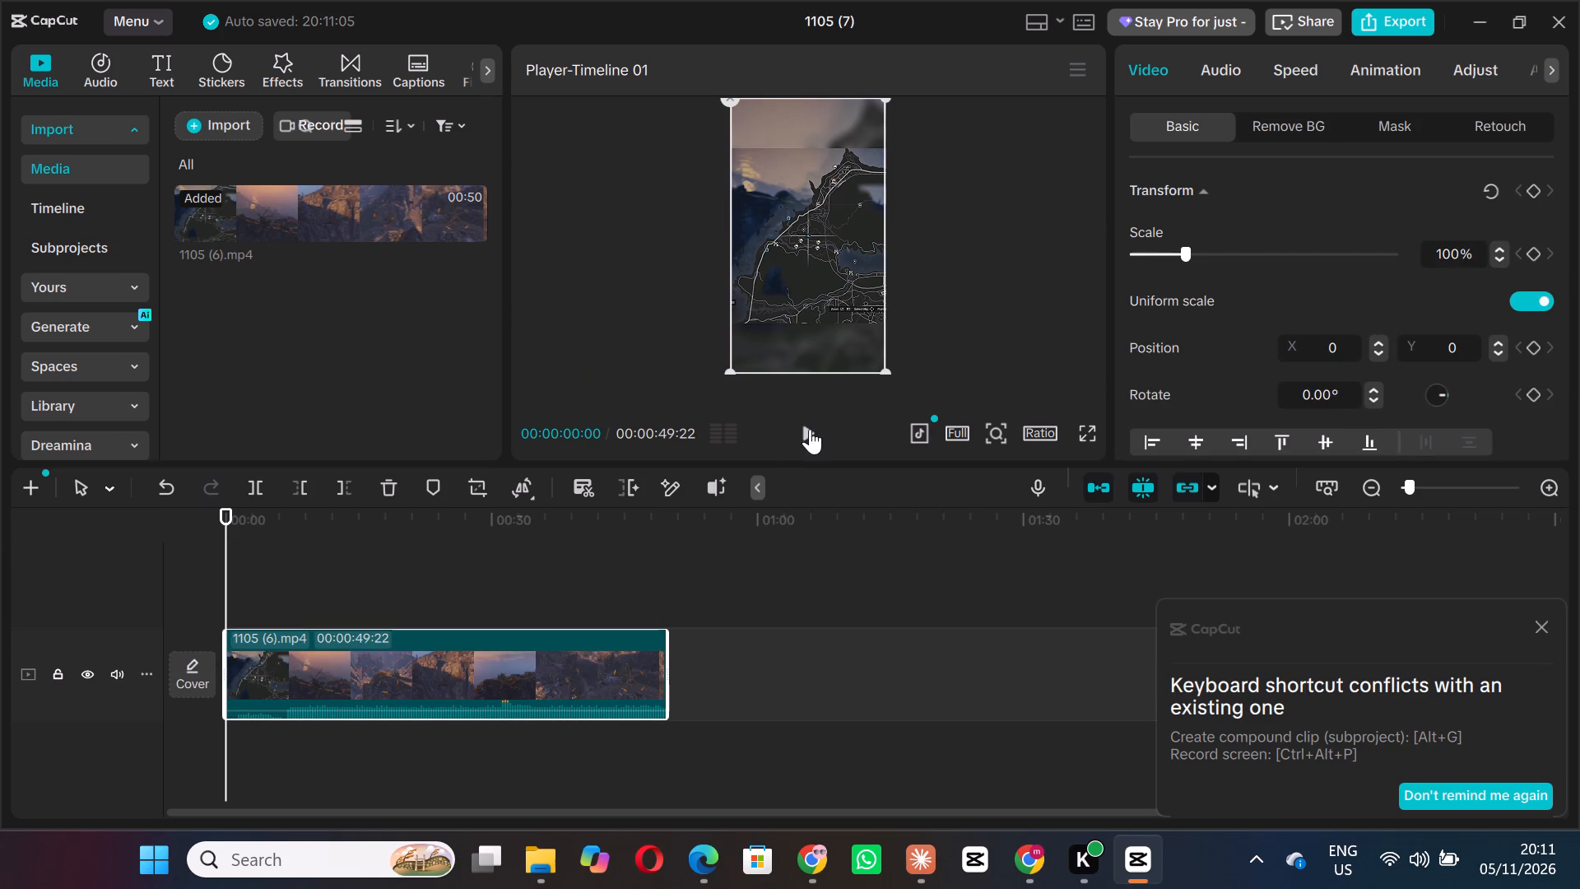
Play the timeline from the beginning and pause at about 13 seconds to review the footage.
click(810, 429)
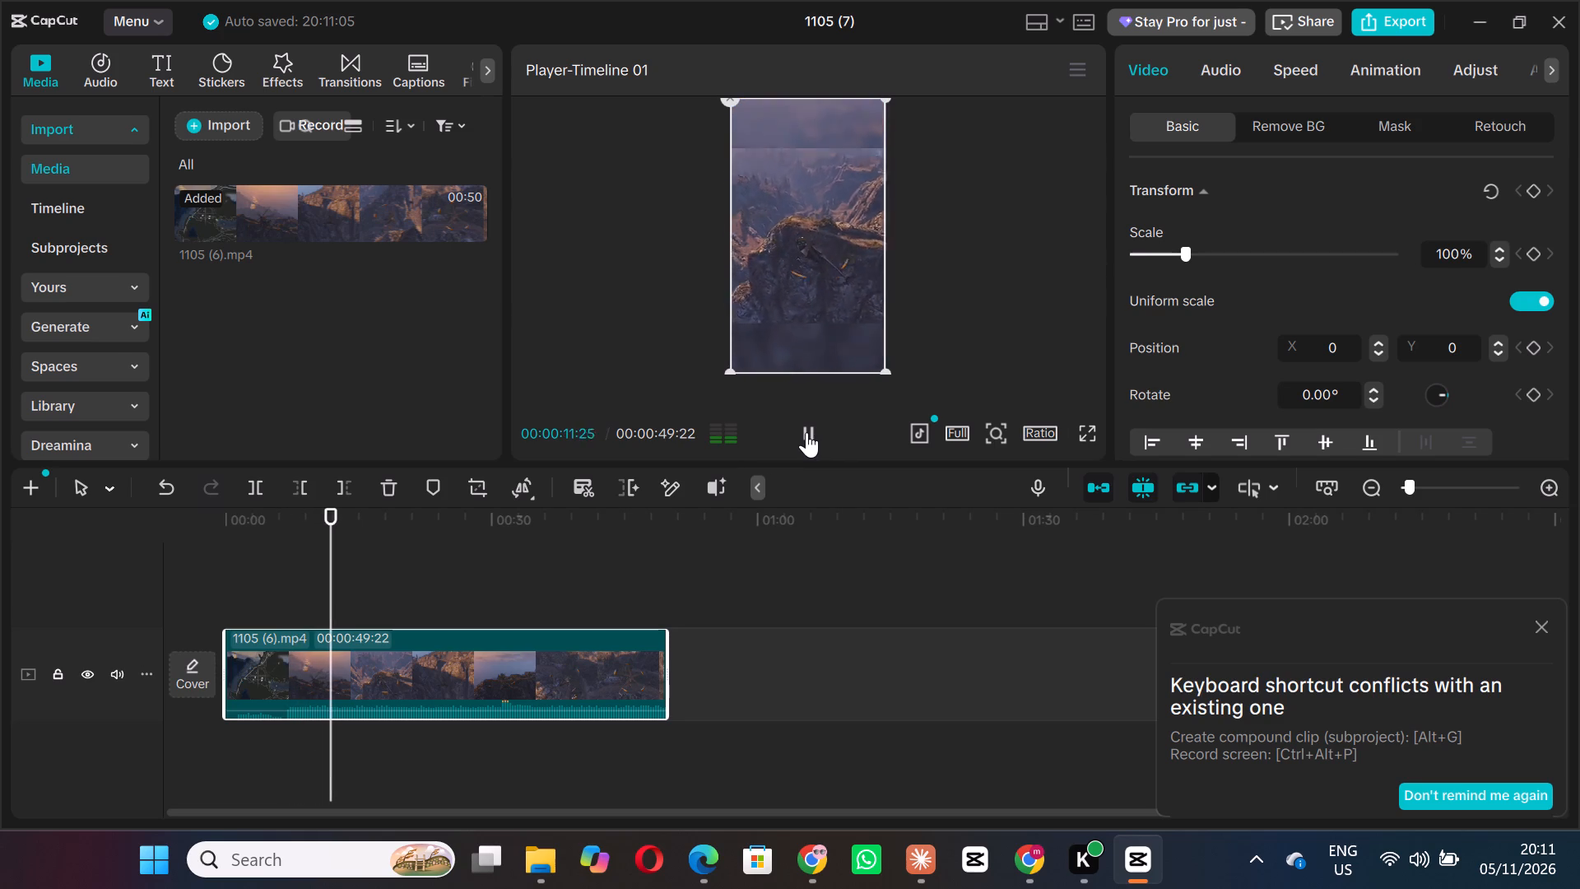
click(806, 432)
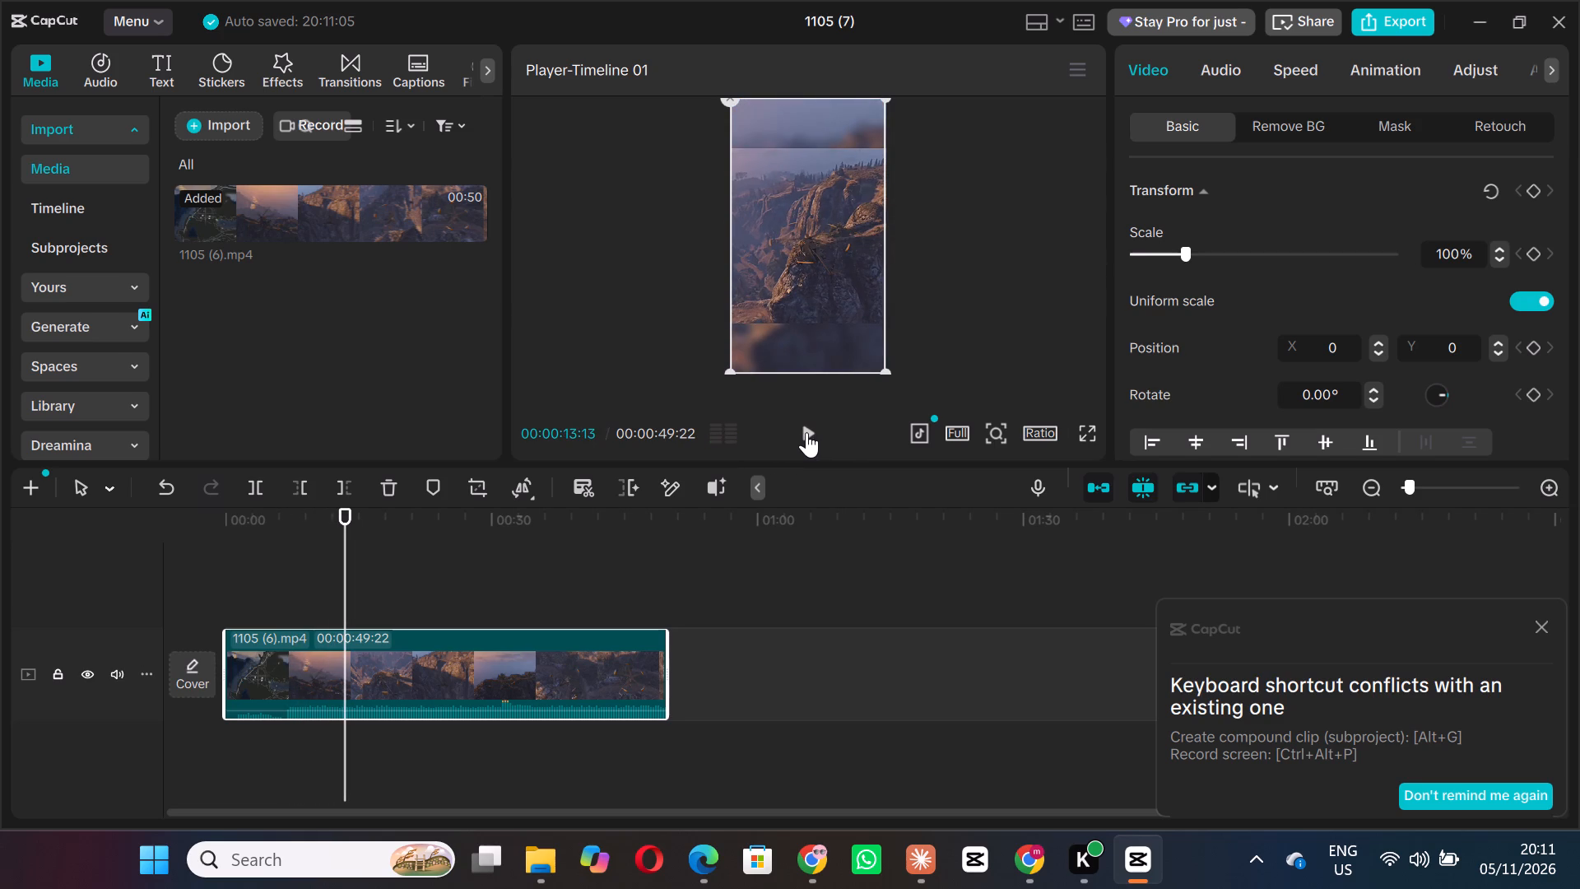
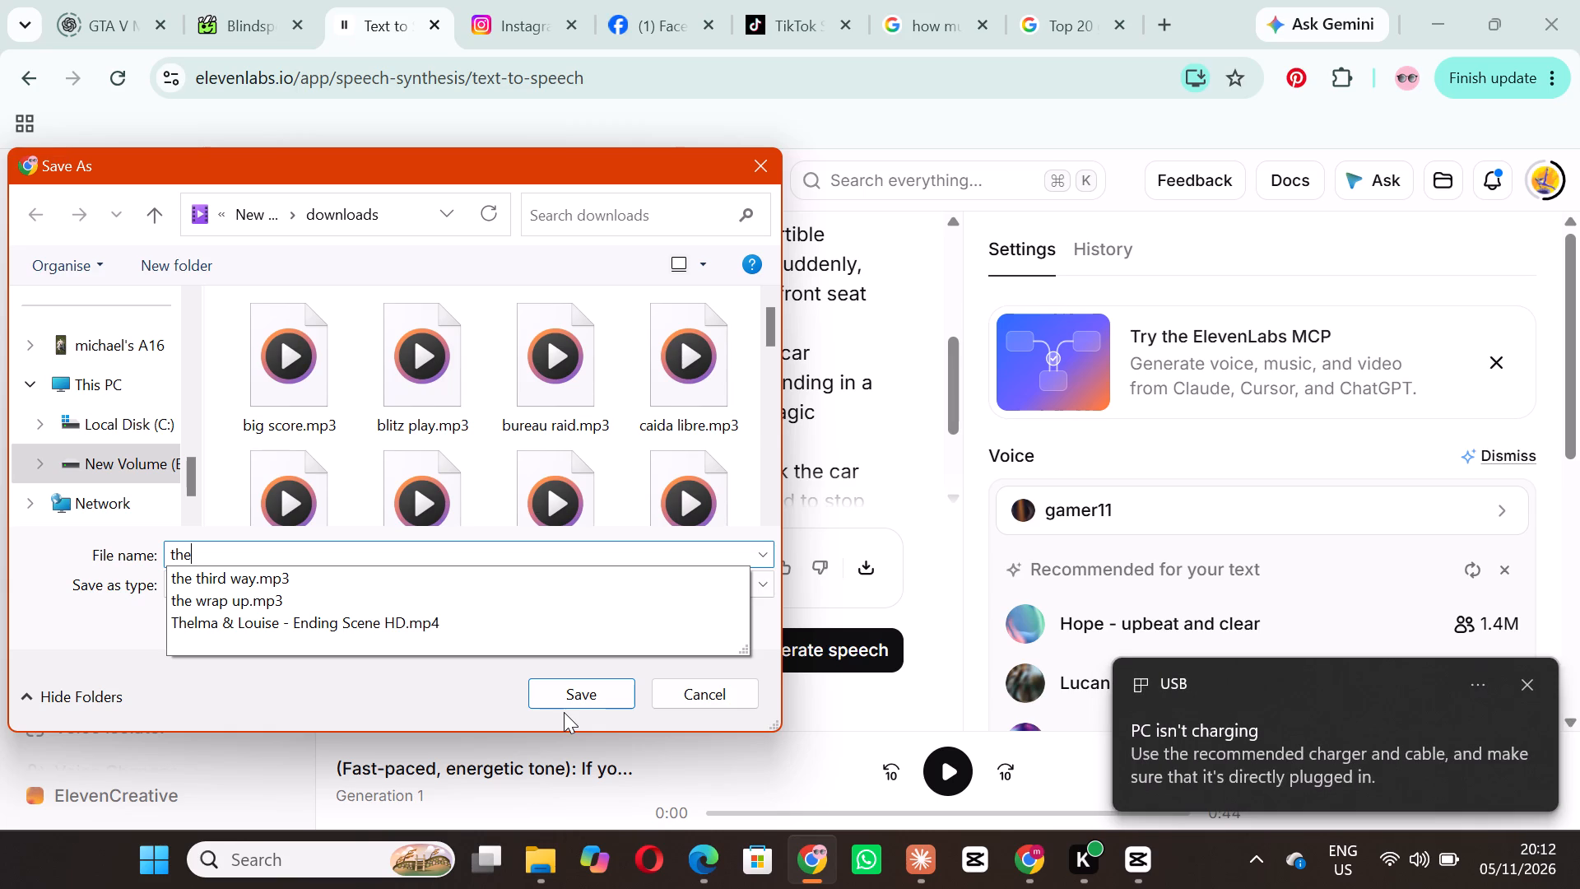
text(lma)
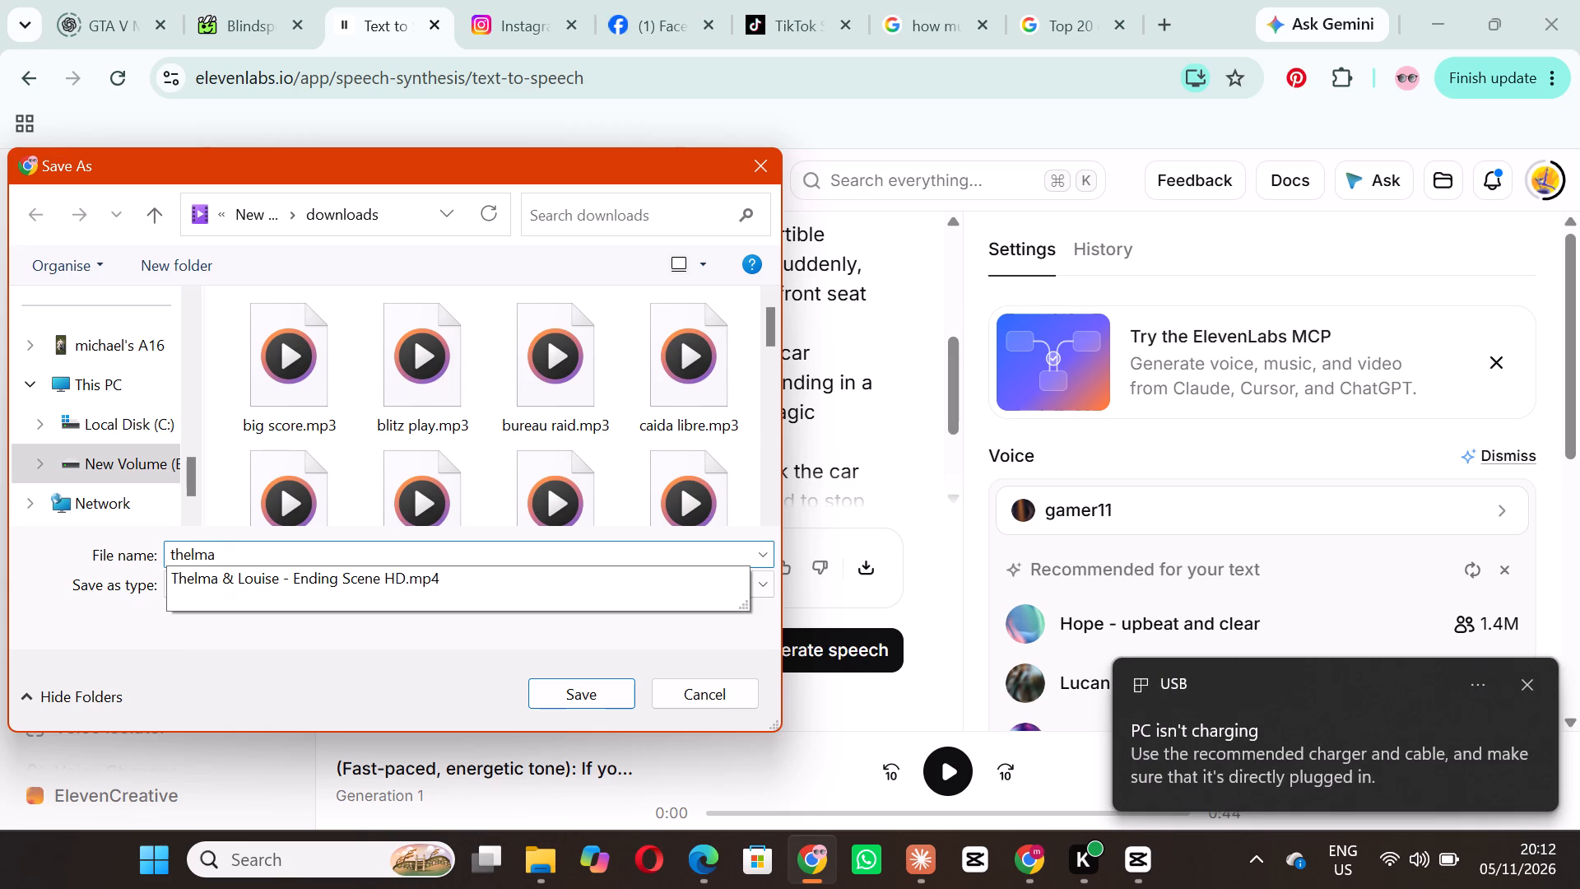
key(Return)
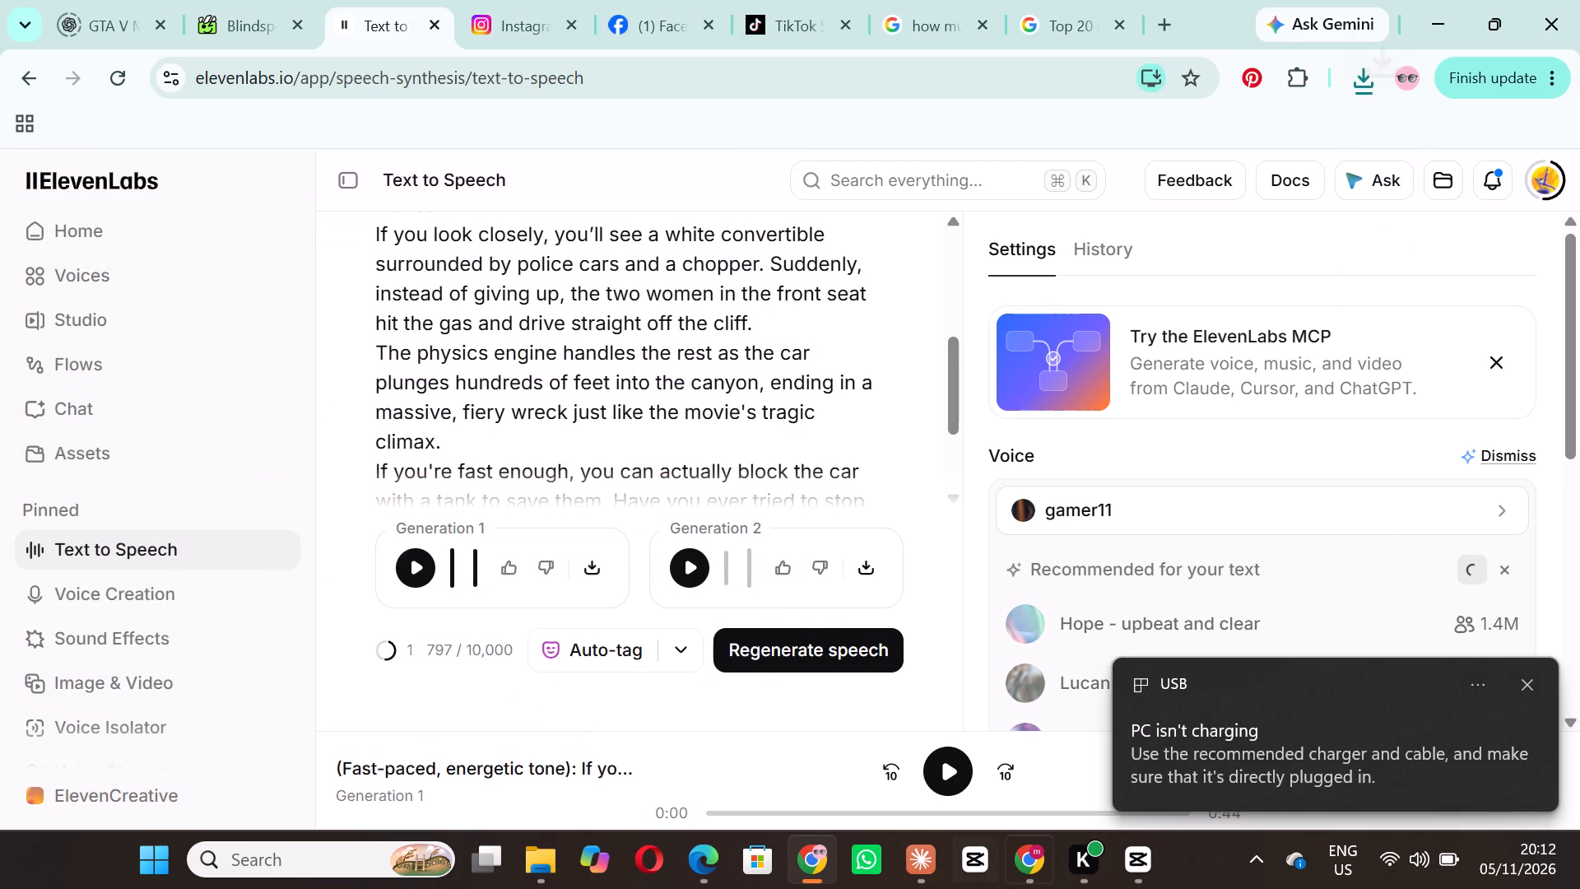
Switch to CapCut and import thelma.mp3 from the downloads folder on New Volume (E:) into the project media.
click(1134, 861)
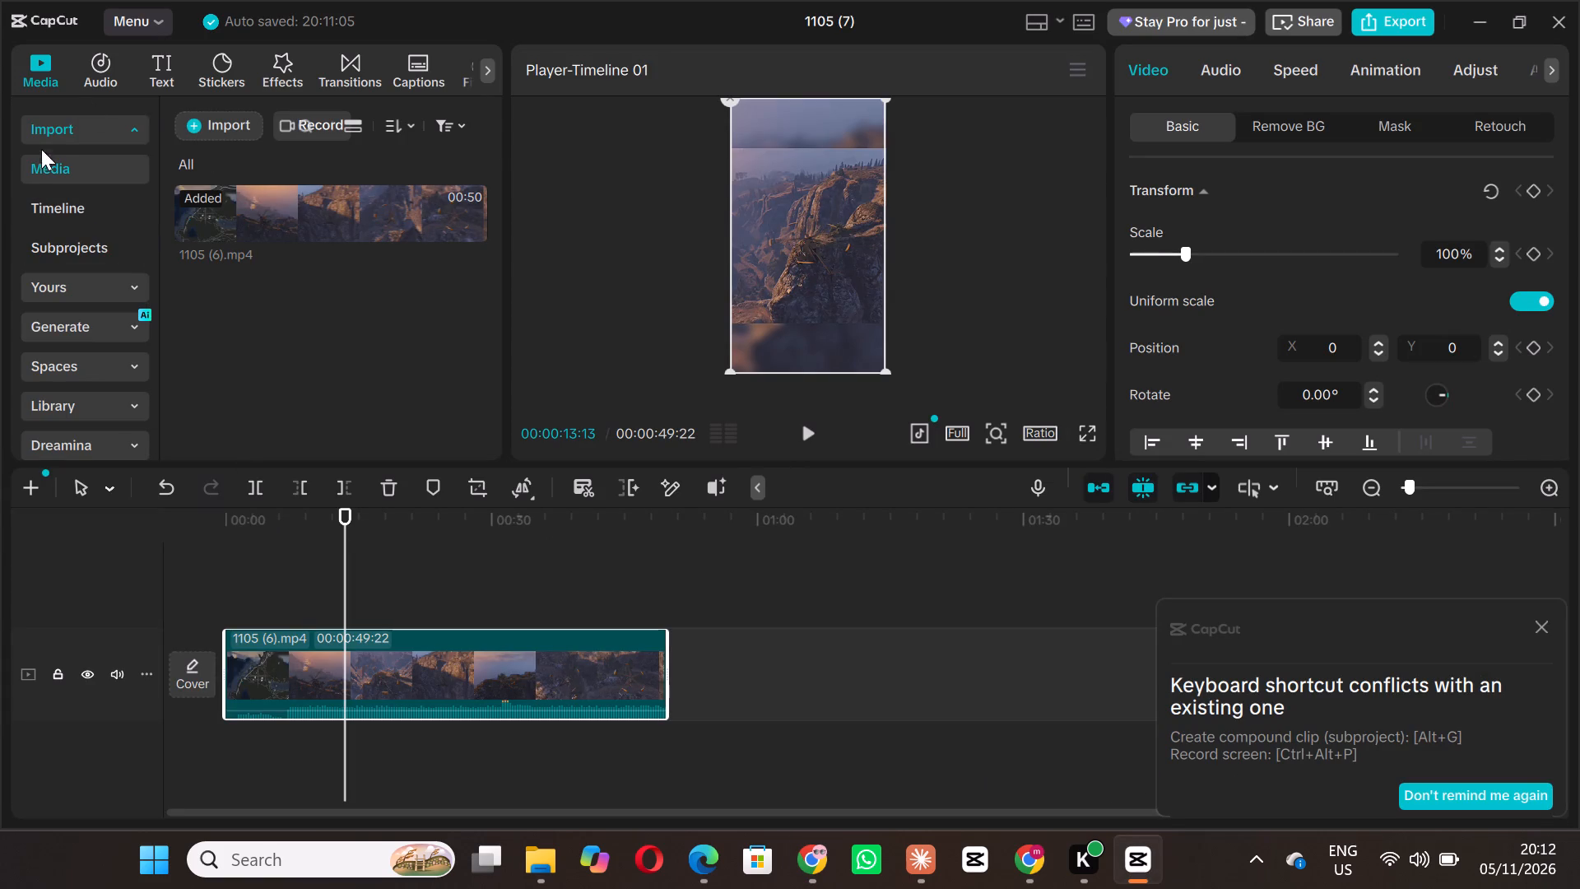
drag(174, 114, 216, 115)
click(216, 116)
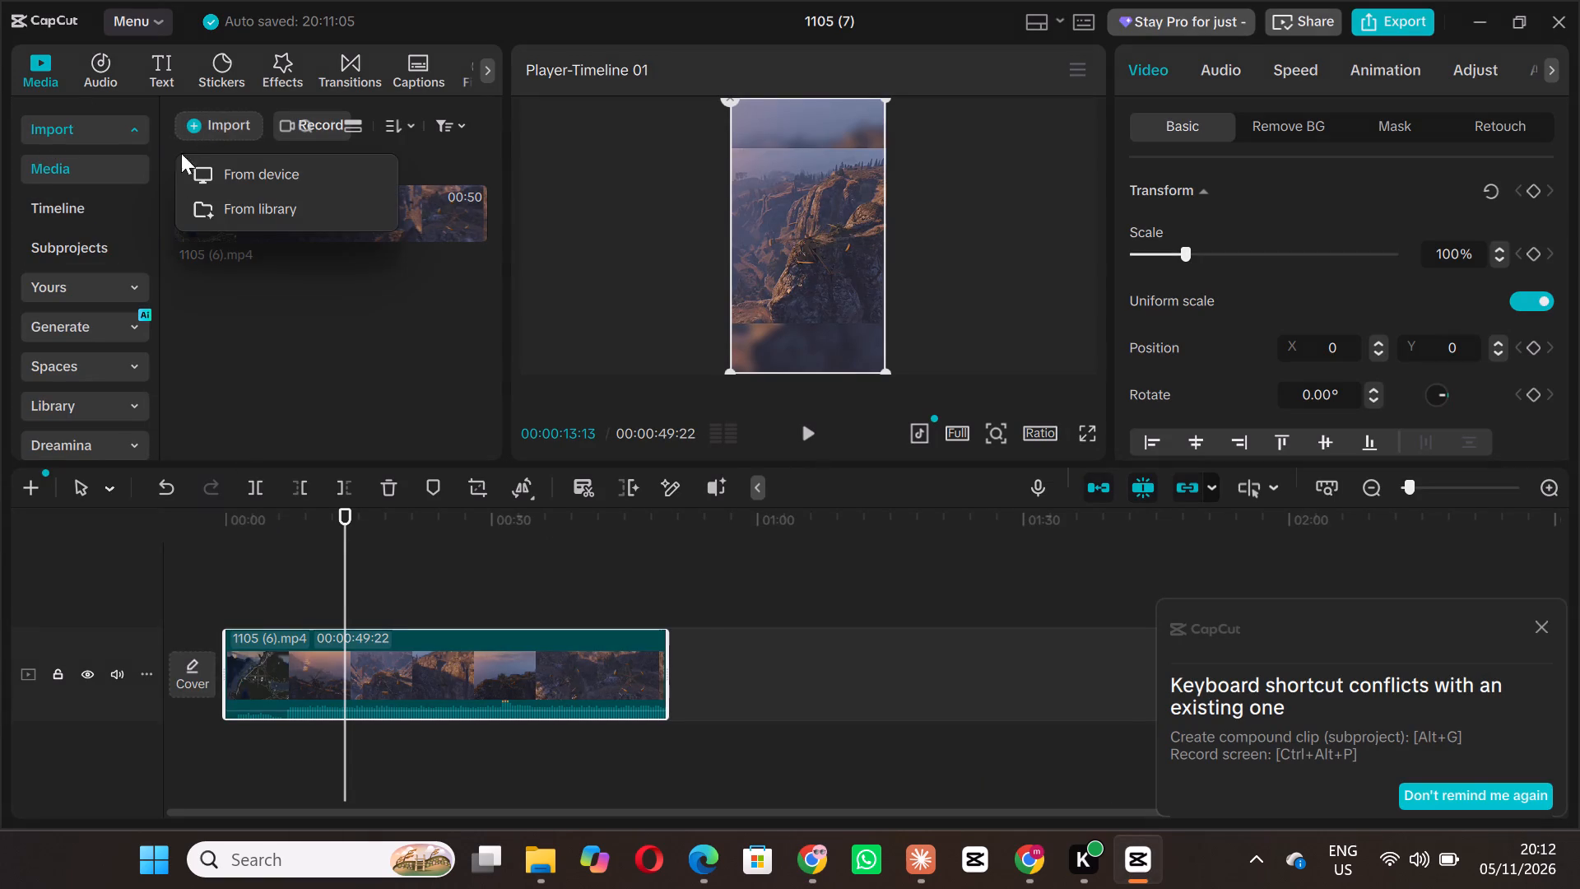
click(246, 175)
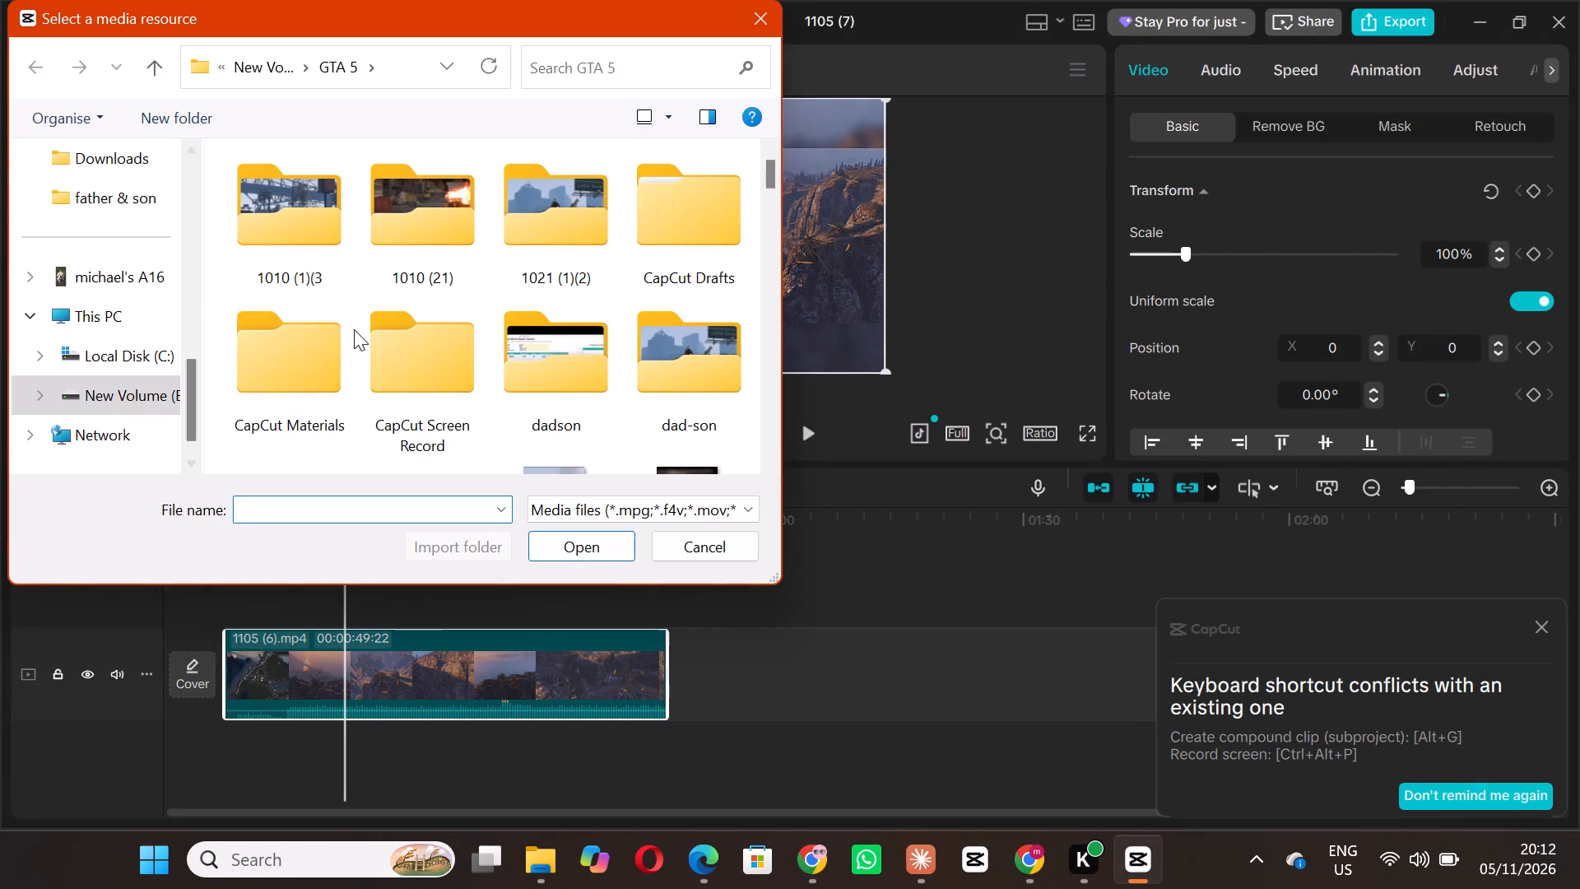
scroll(354, 330, down, 3)
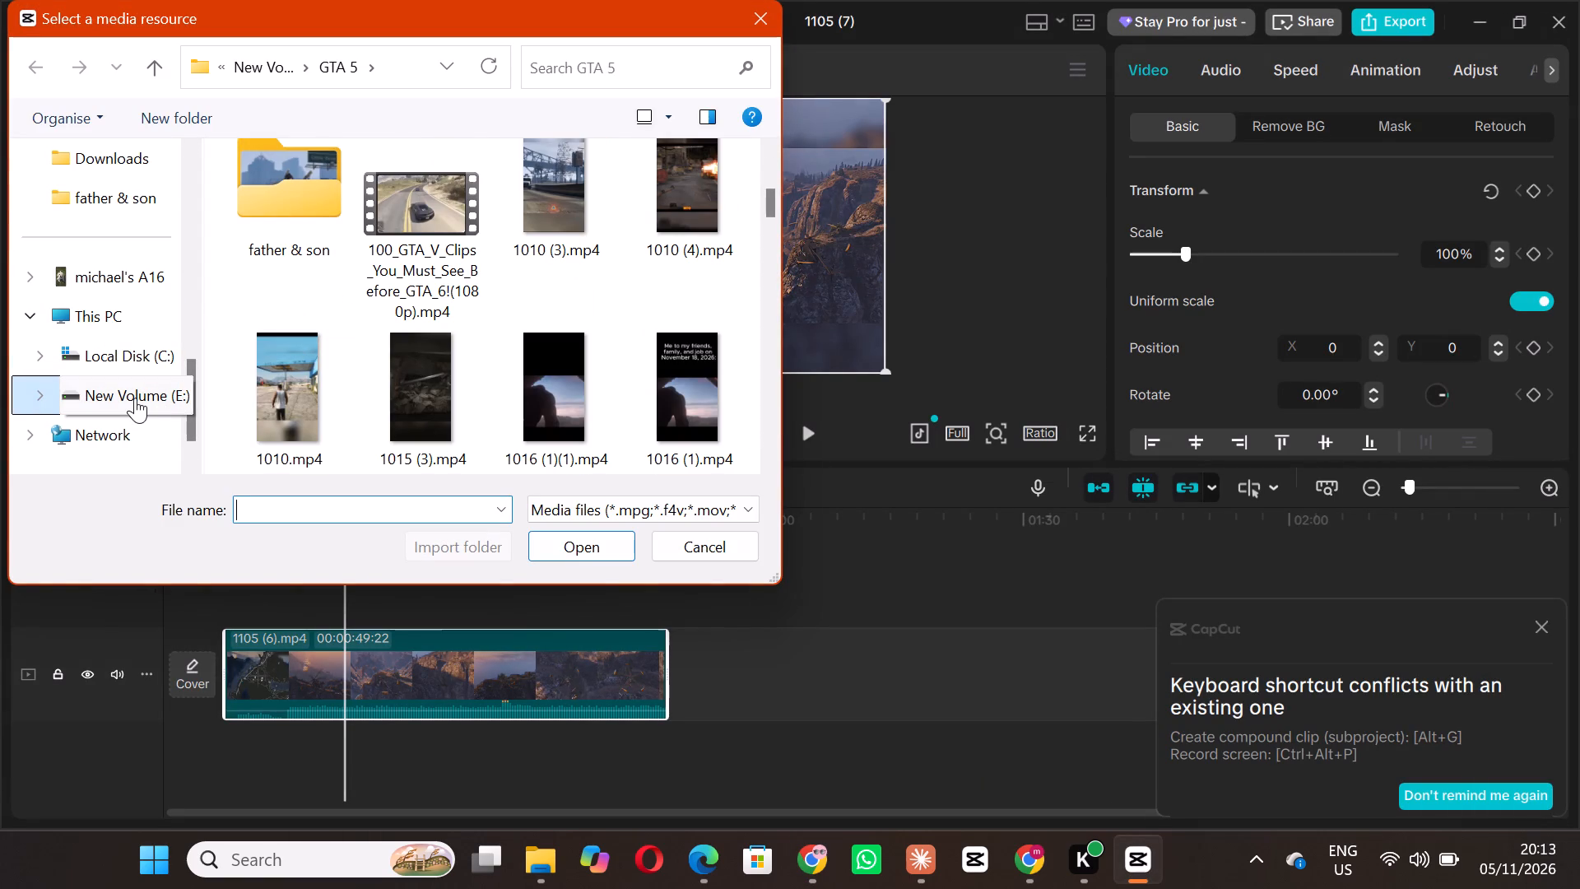
click(135, 398)
double_click(281, 264)
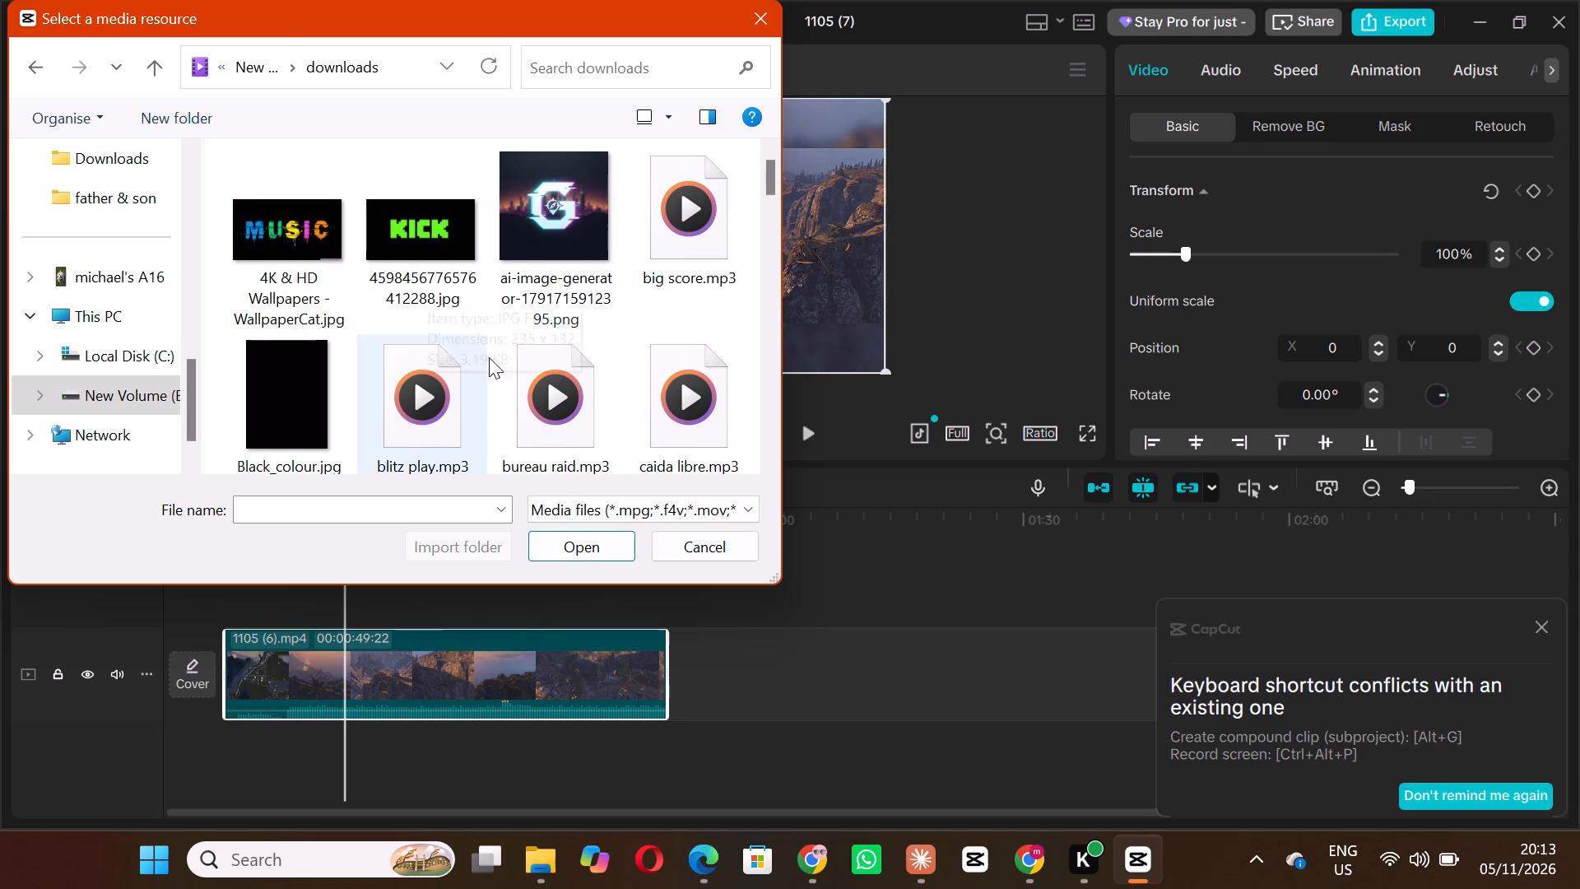
scroll(555, 356, down, 3)
scroll(439, 367, down, 4)
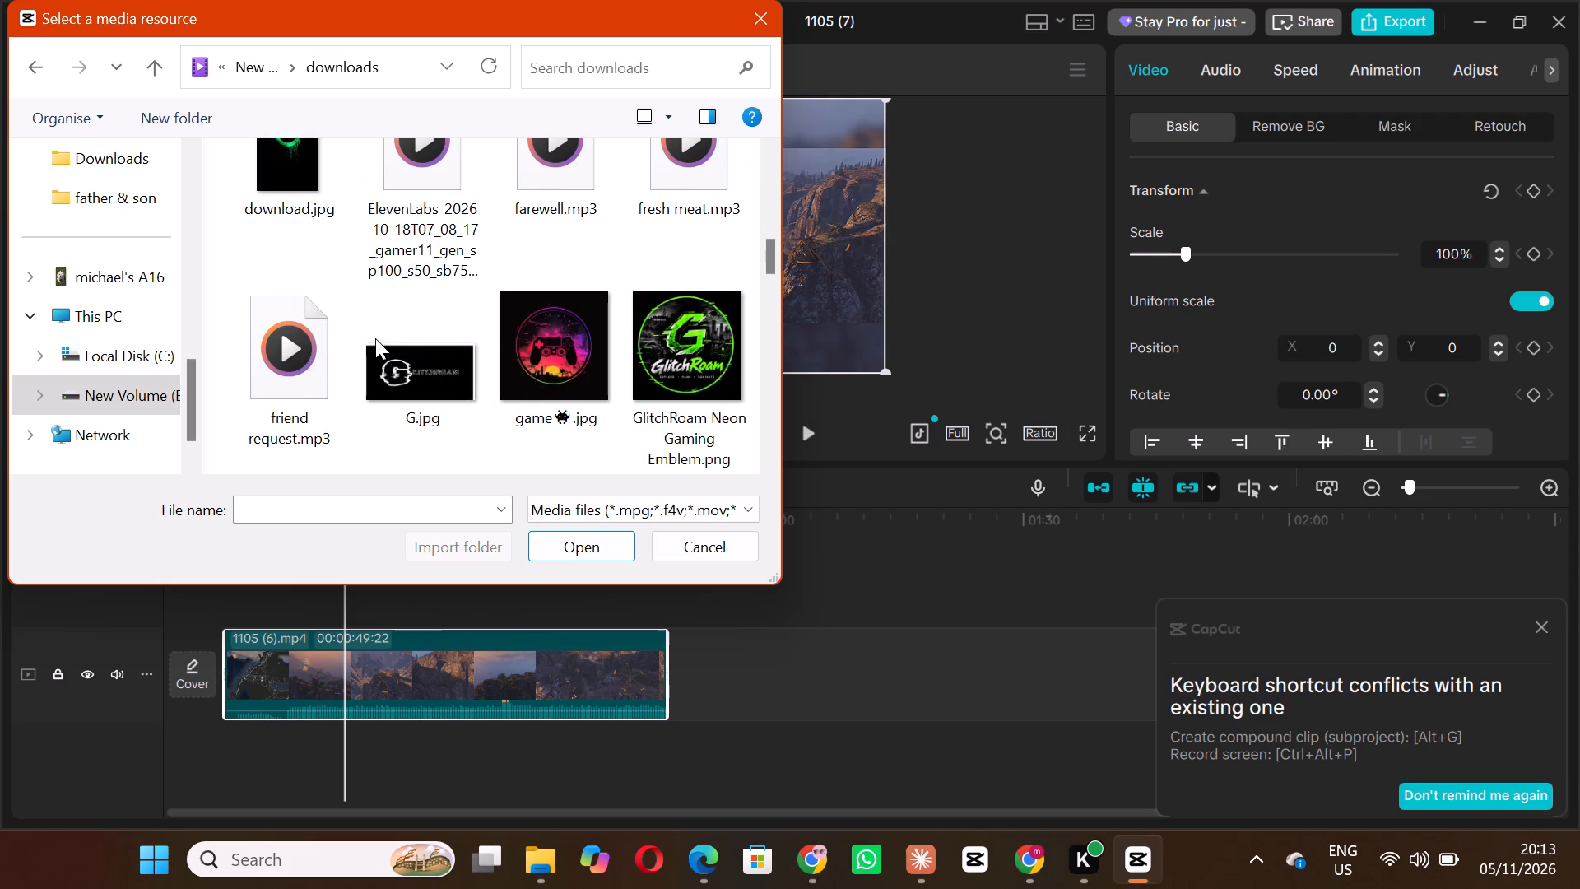
scroll(376, 333, down, 2)
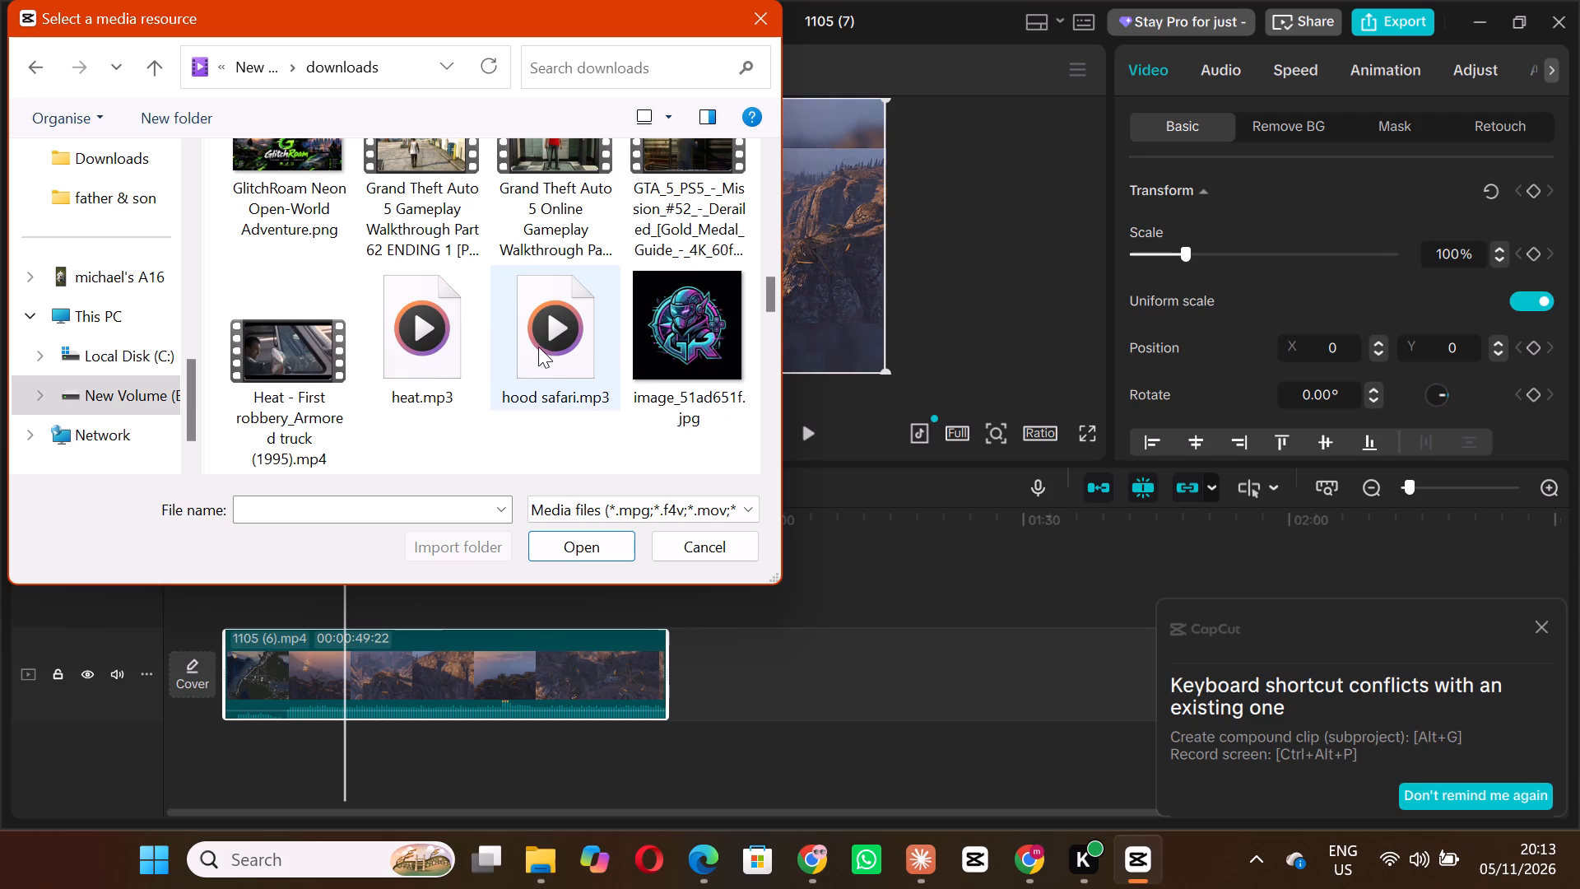
scroll(455, 343, down, 3)
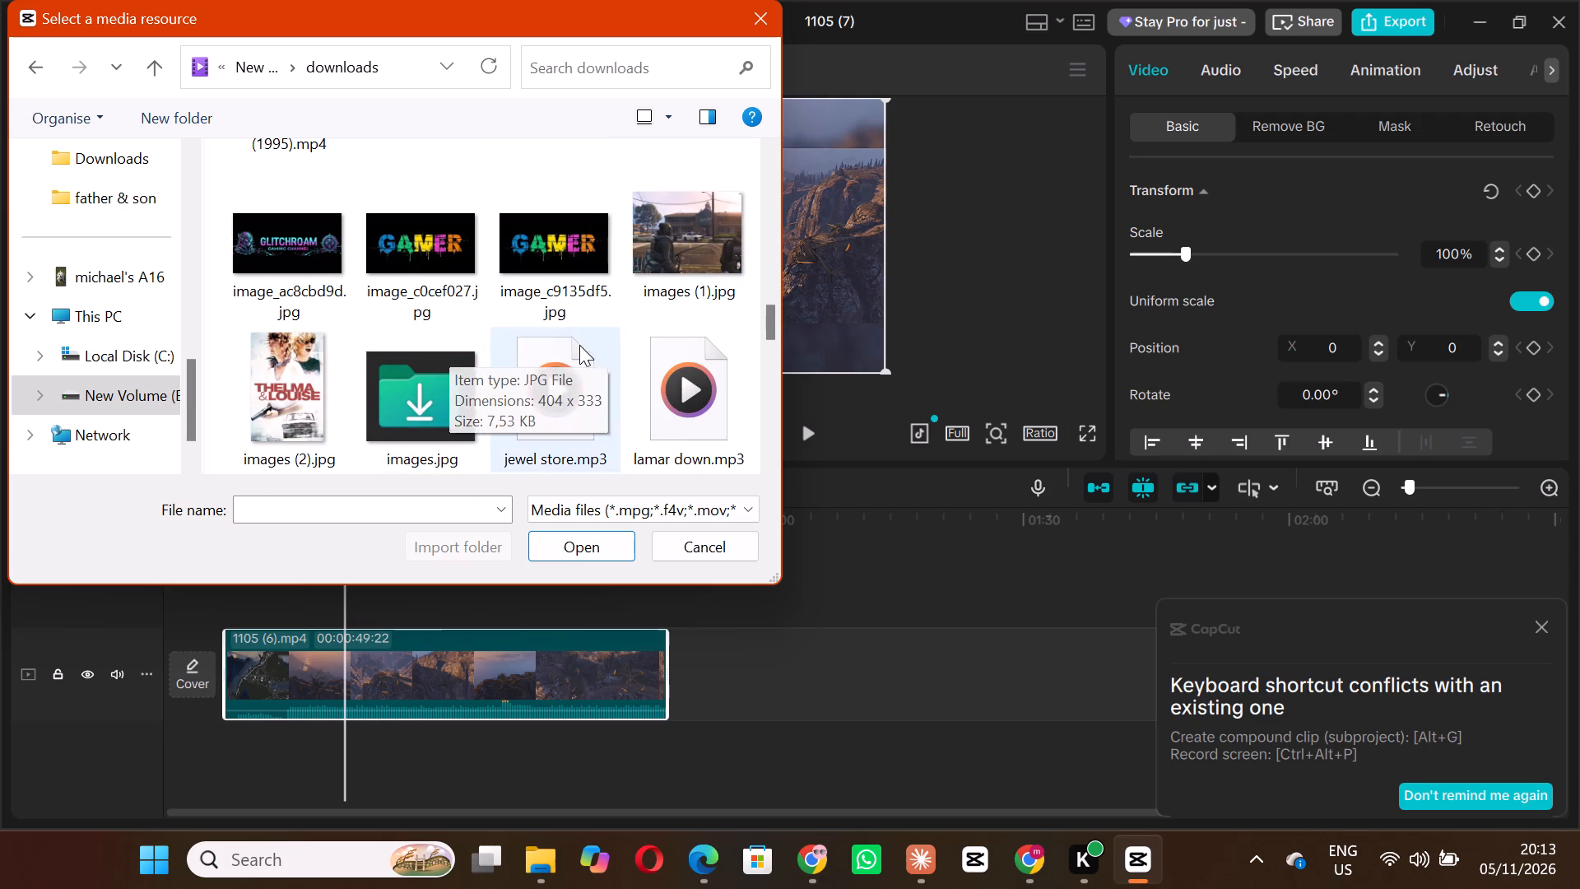
scroll(580, 343, down, 3)
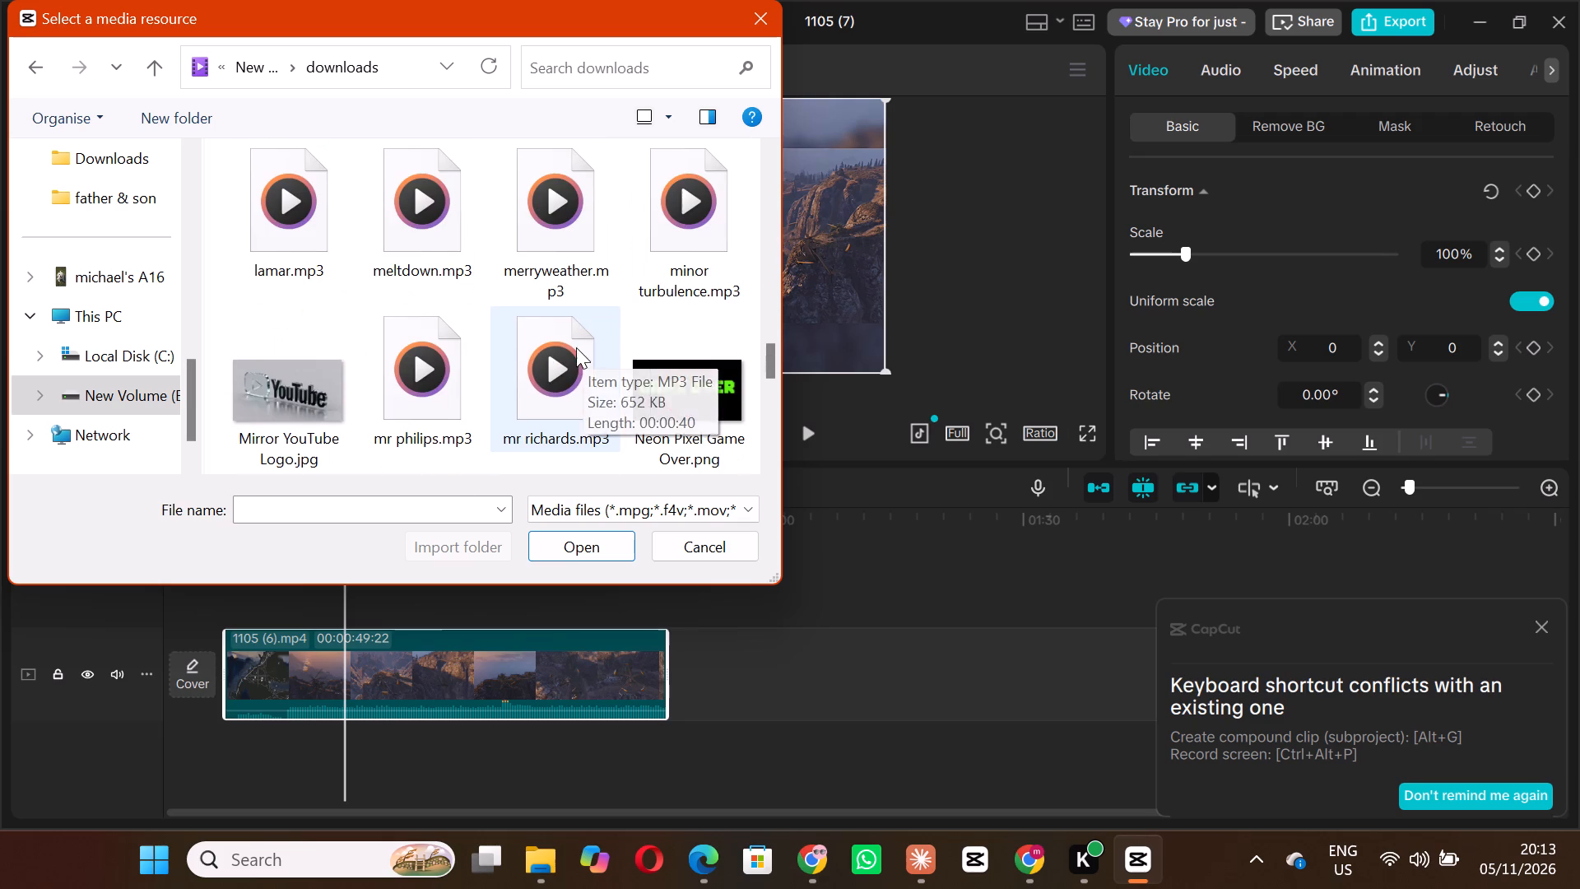
scroll(509, 353, down, 3)
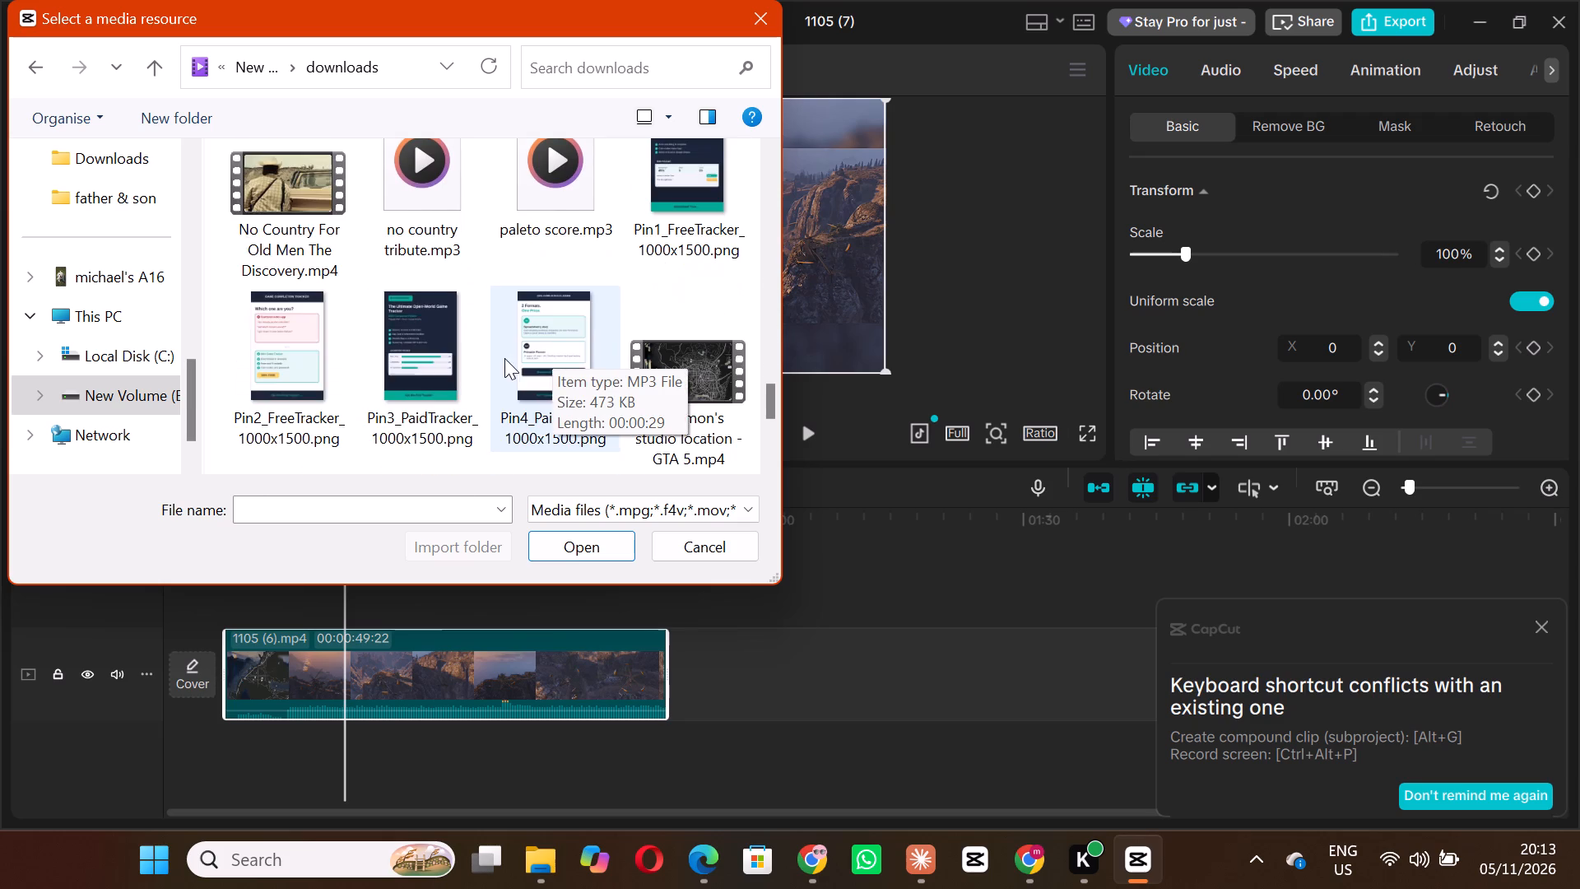
scroll(351, 343, down, 2)
scroll(445, 335, down, 3)
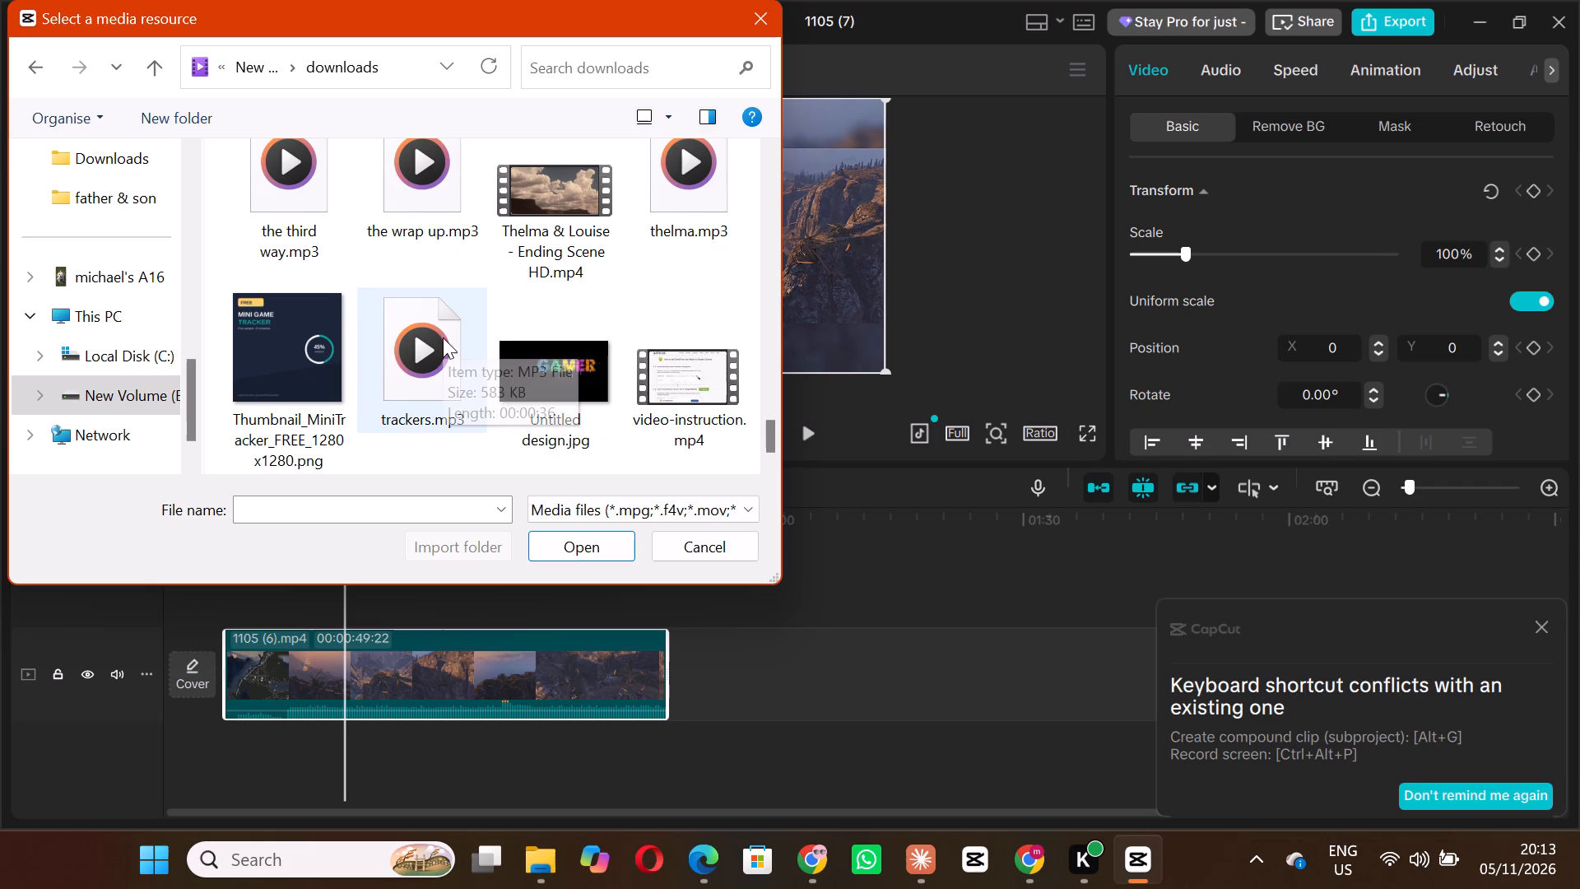
click(673, 191)
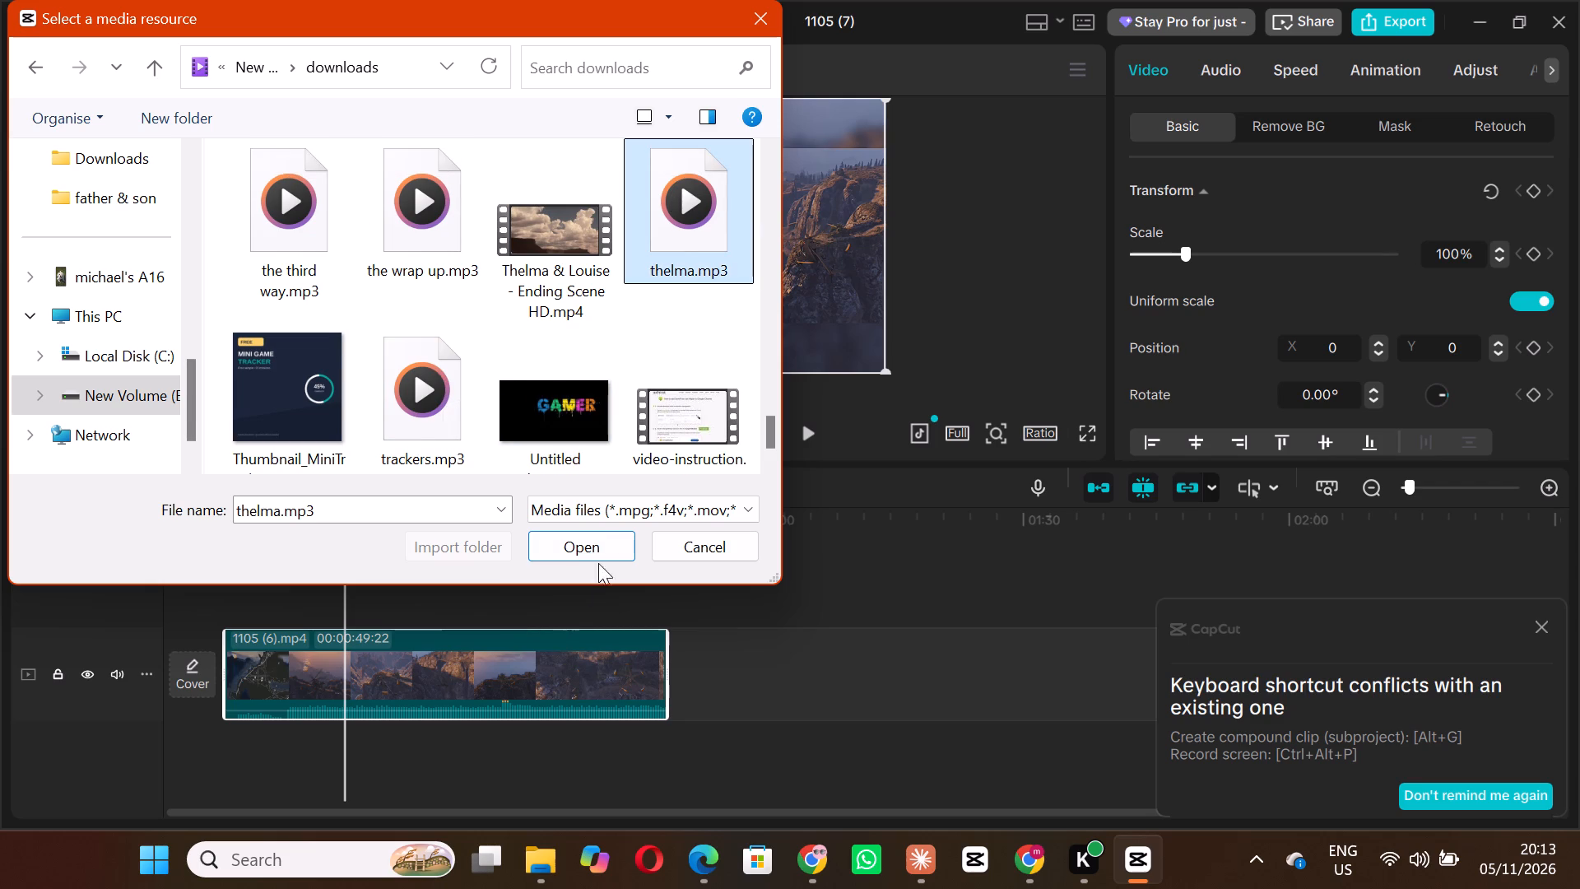
click(605, 545)
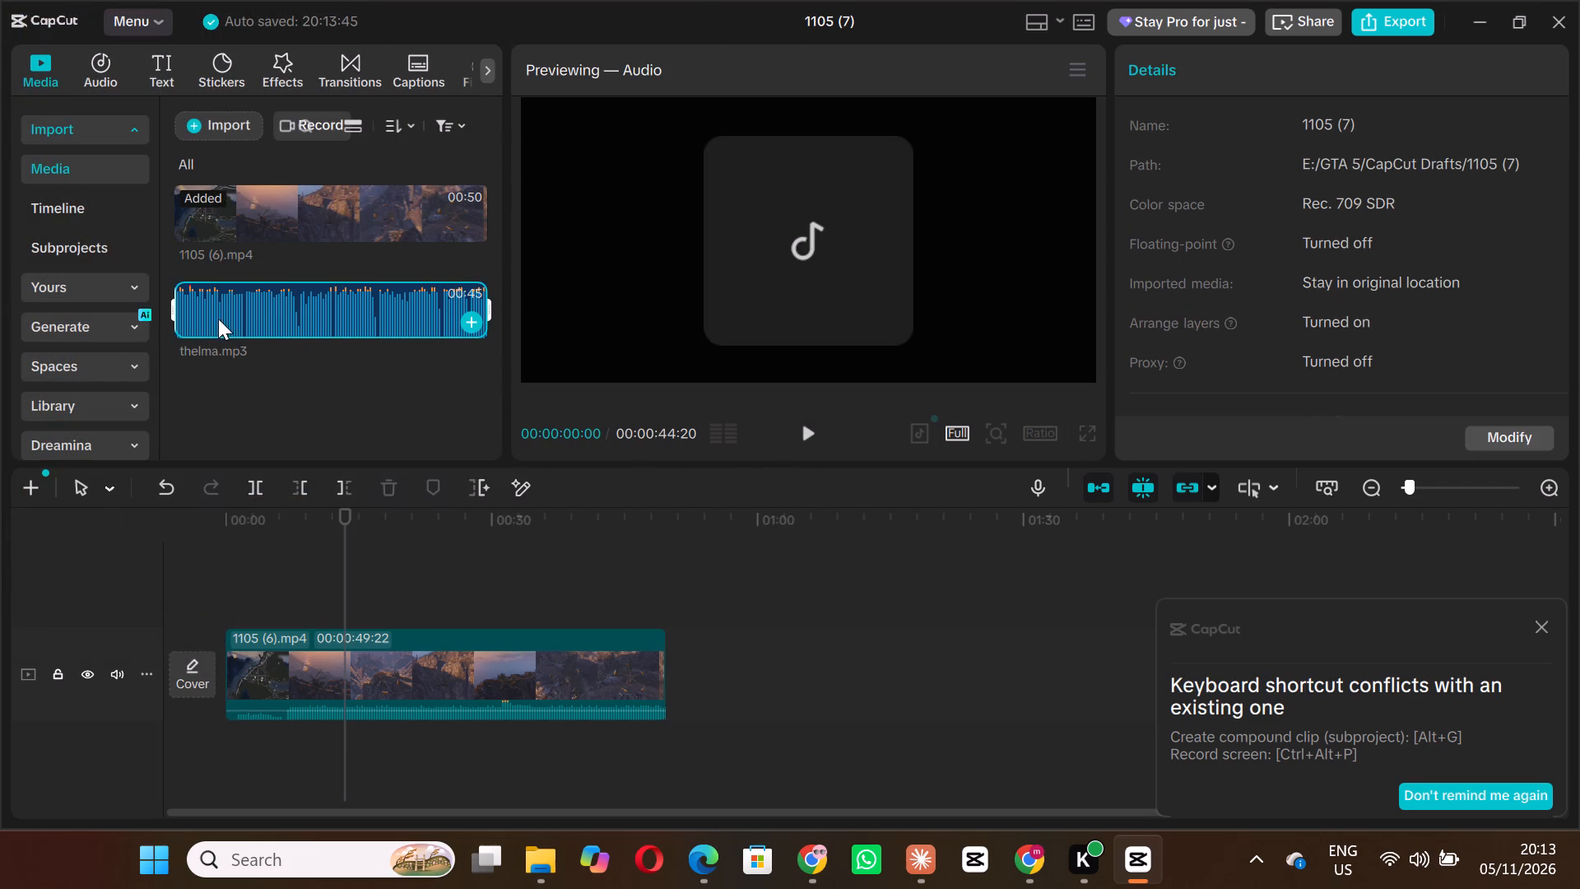
Place thelma.mp3 on an audio track below the video clip, starting at the beginning of the timeline.
drag(234, 307, 227, 766)
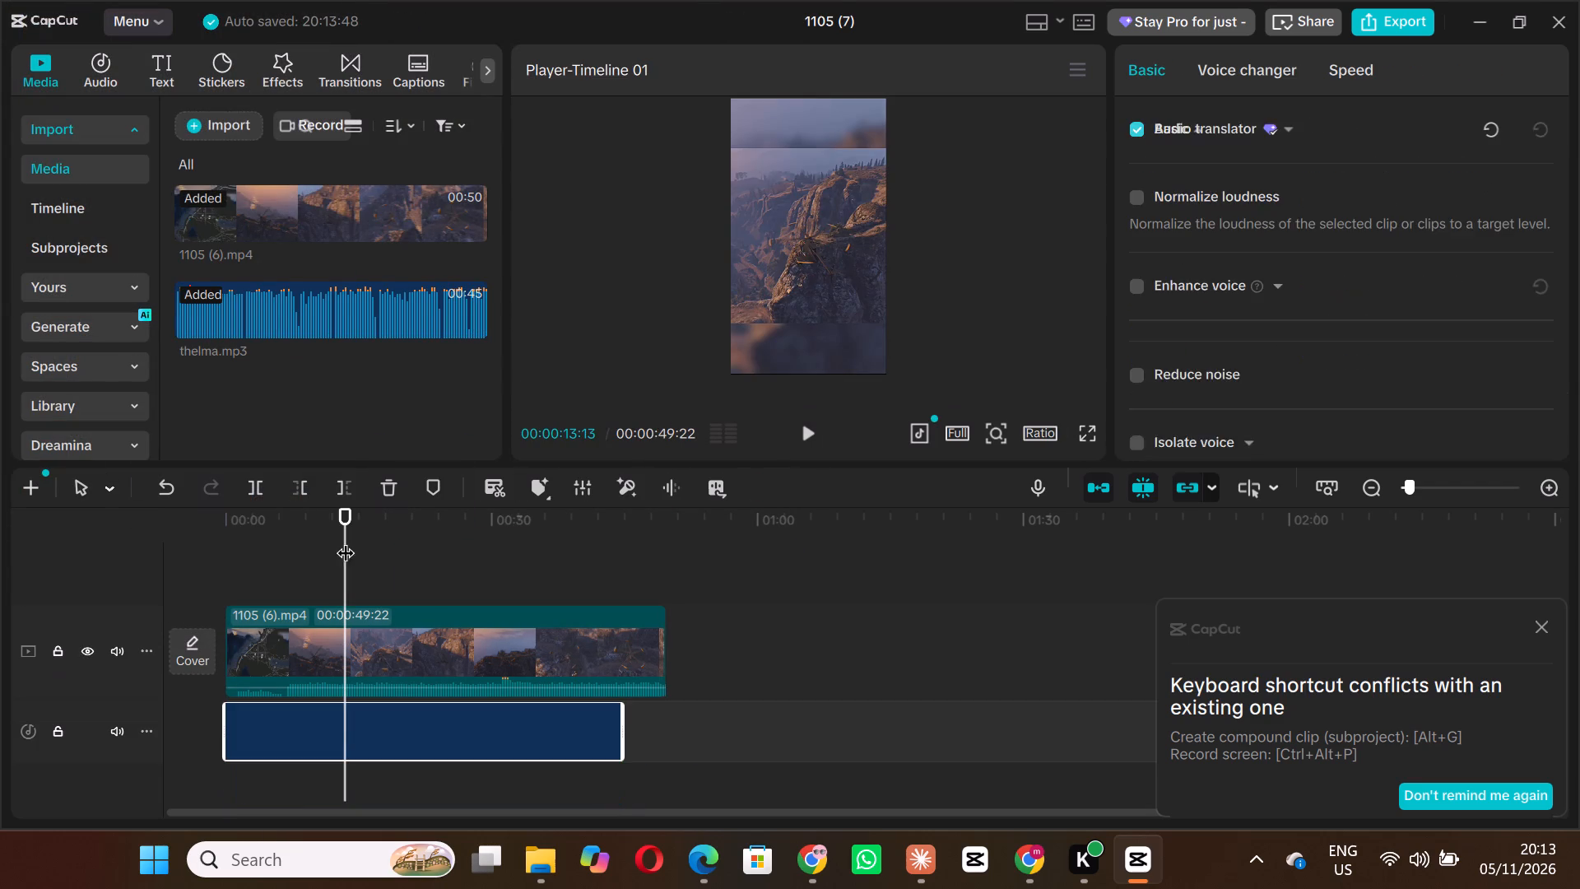
Play the timeline from the beginning to hear the voiceover together with the video clip.
drag(346, 524, 179, 557)
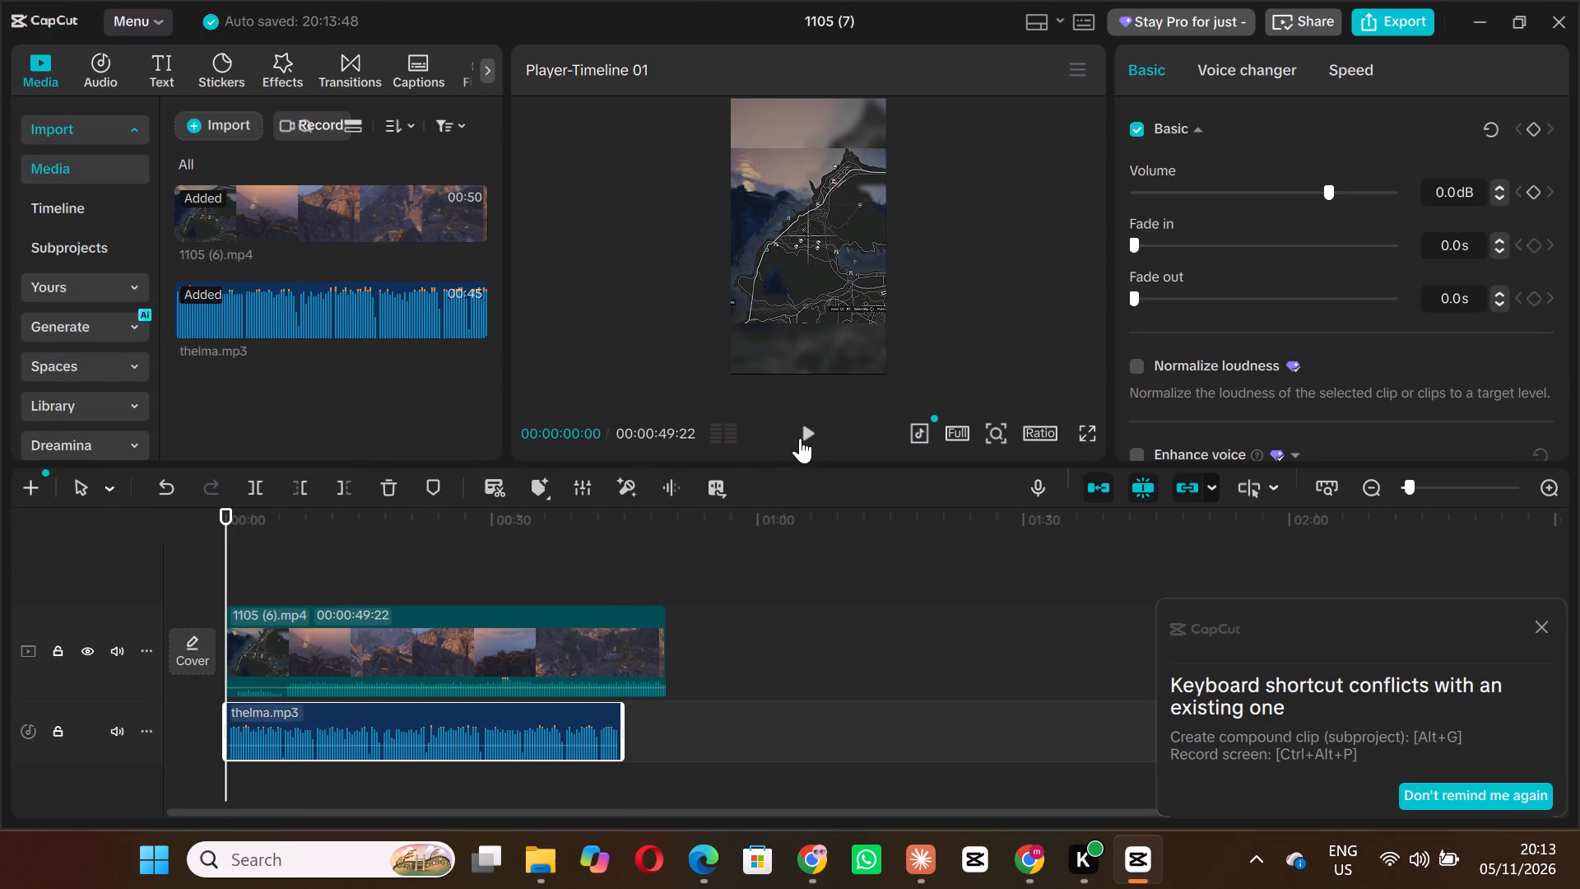
click(807, 438)
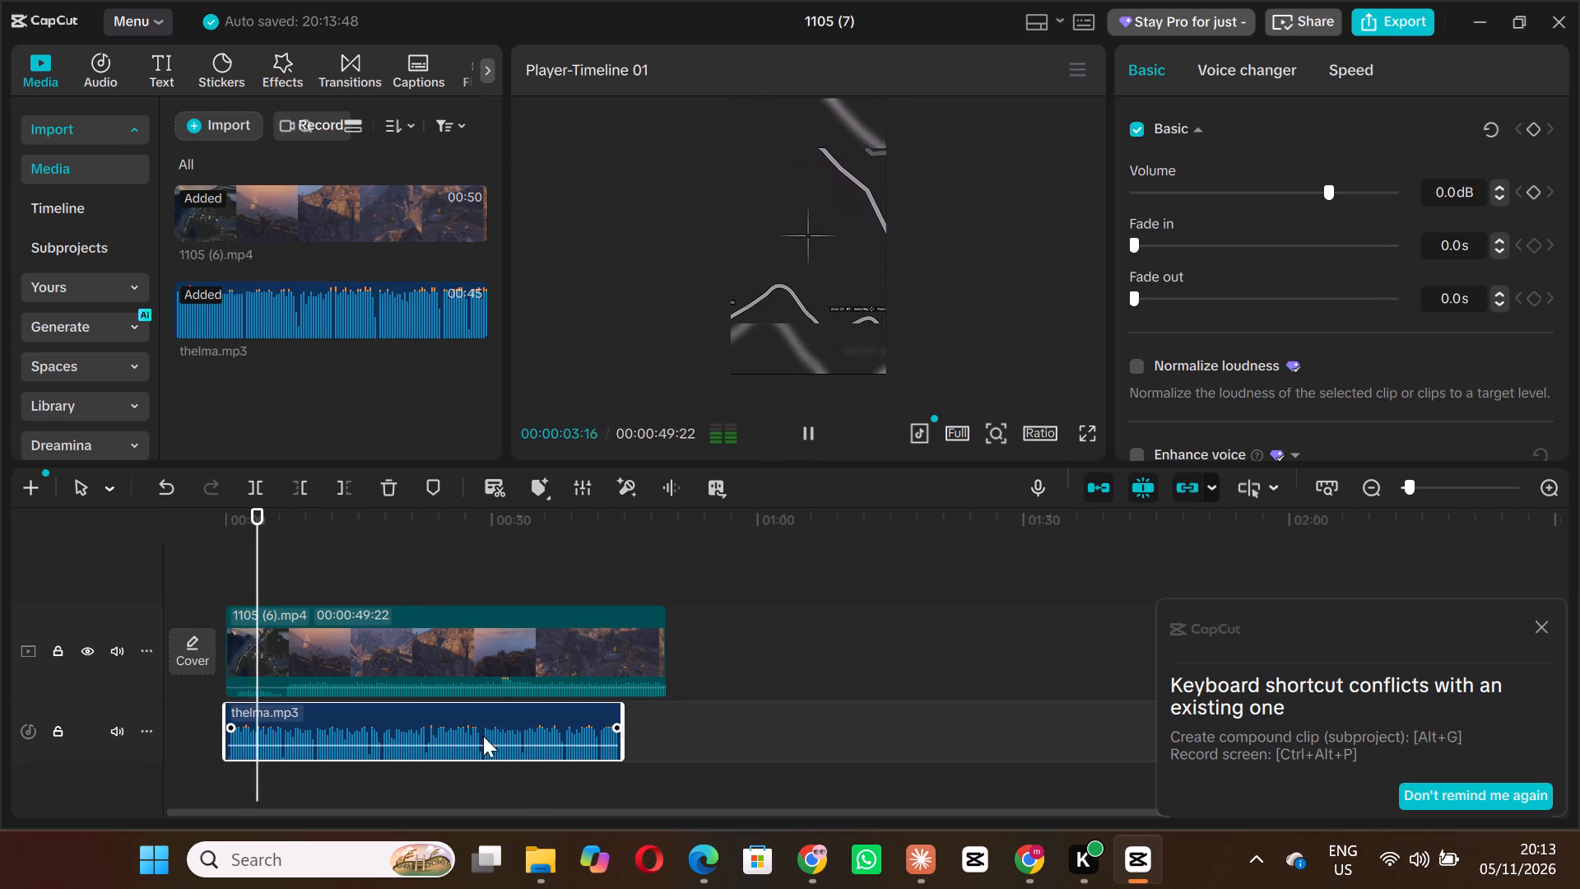
Set the 1105 (6).mp4 clip's audio volume to -25.0 dB.
click(462, 689)
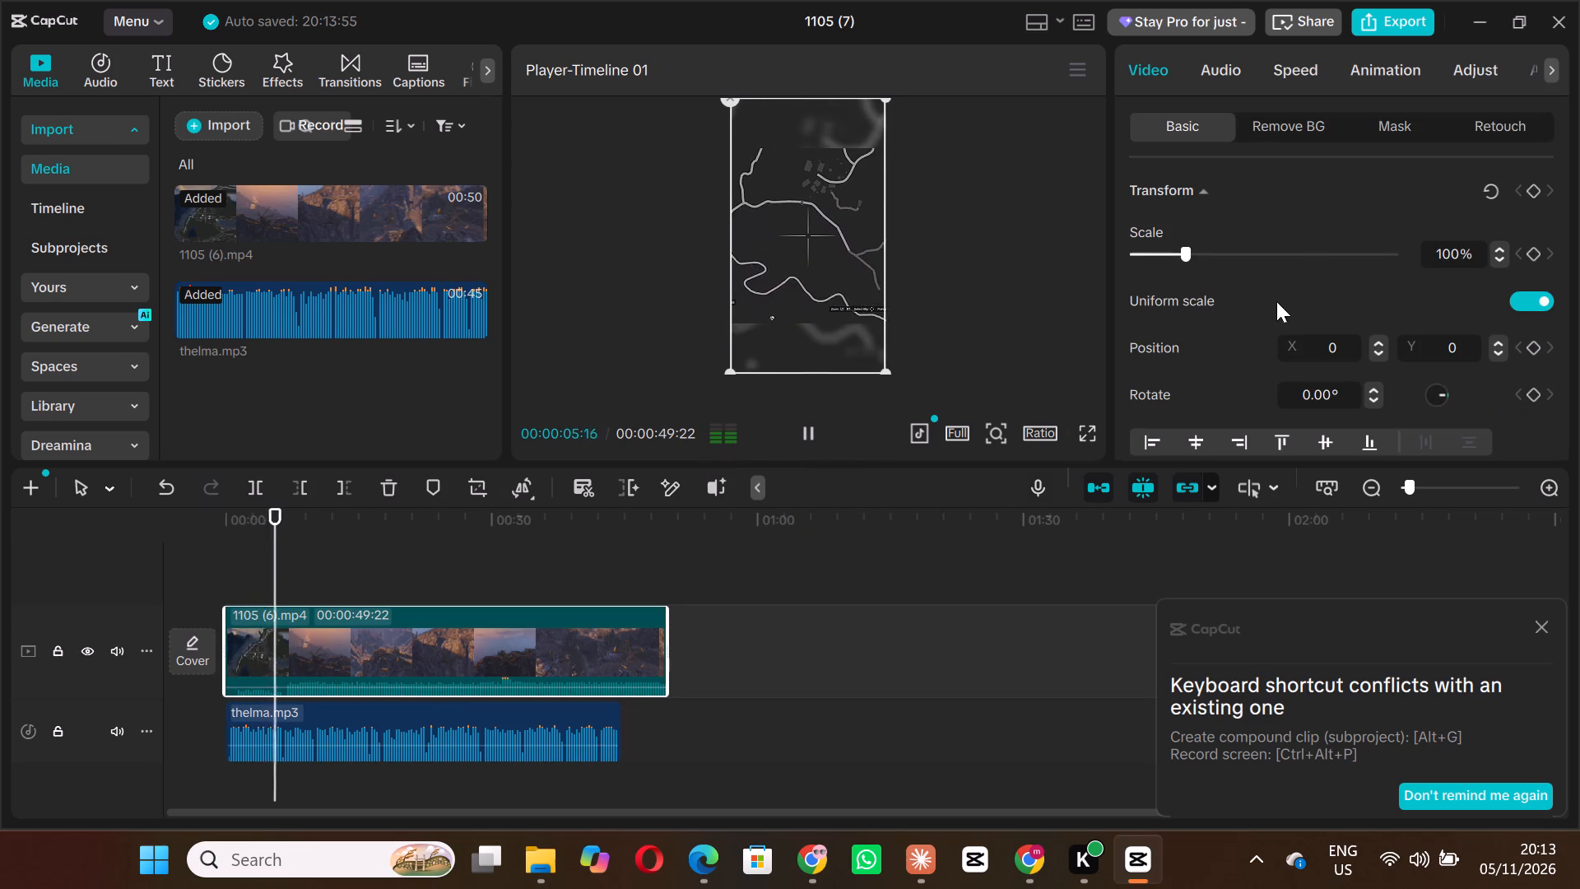
click(1210, 63)
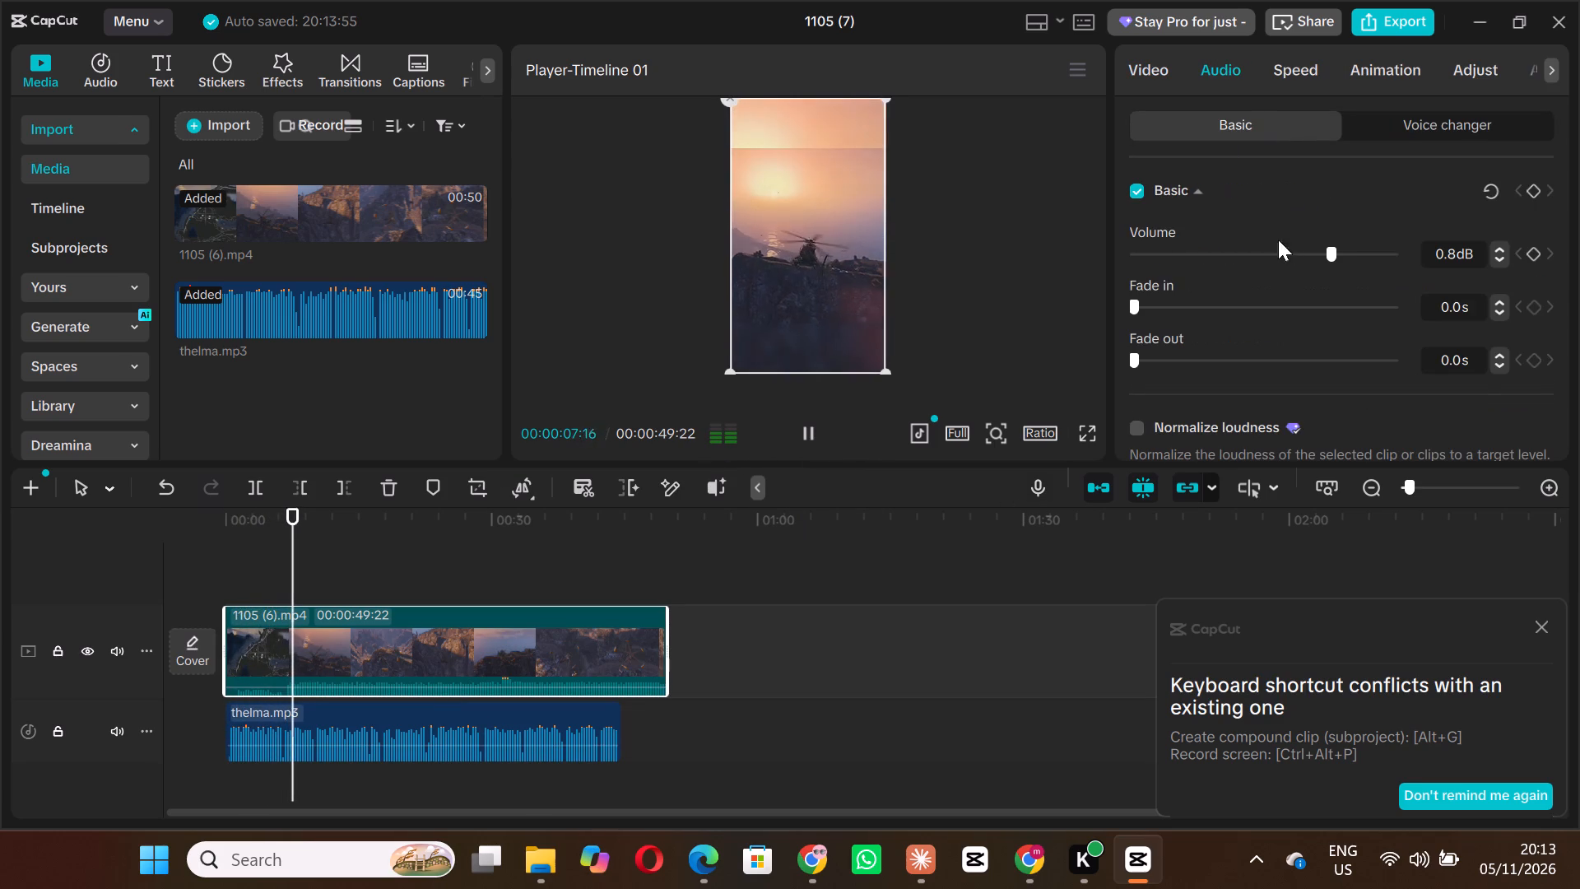
click(1243, 254)
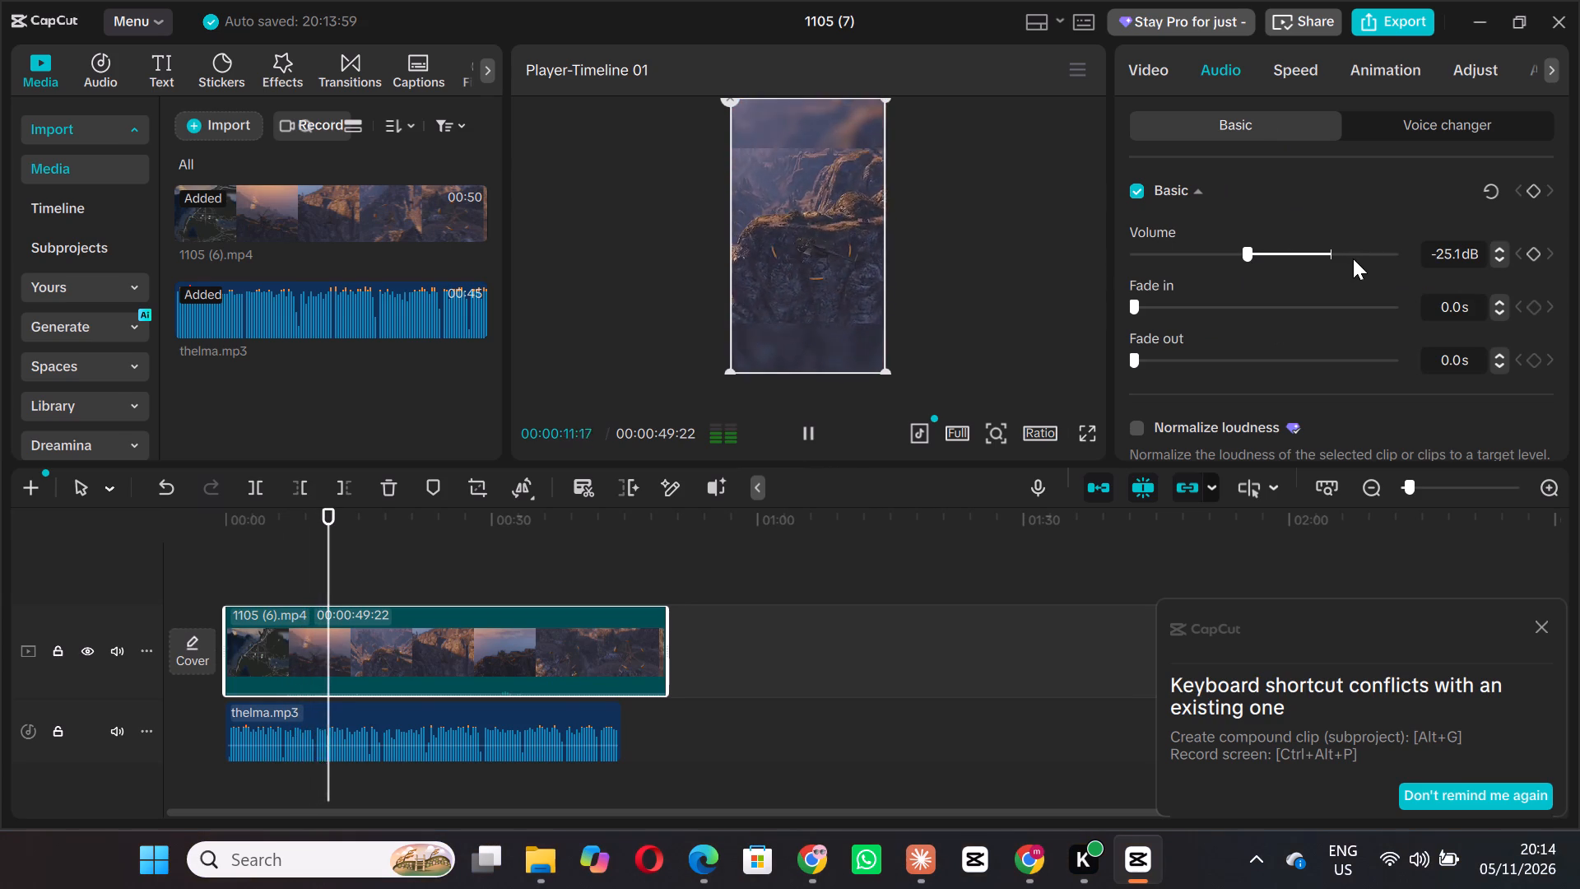
click(1494, 258)
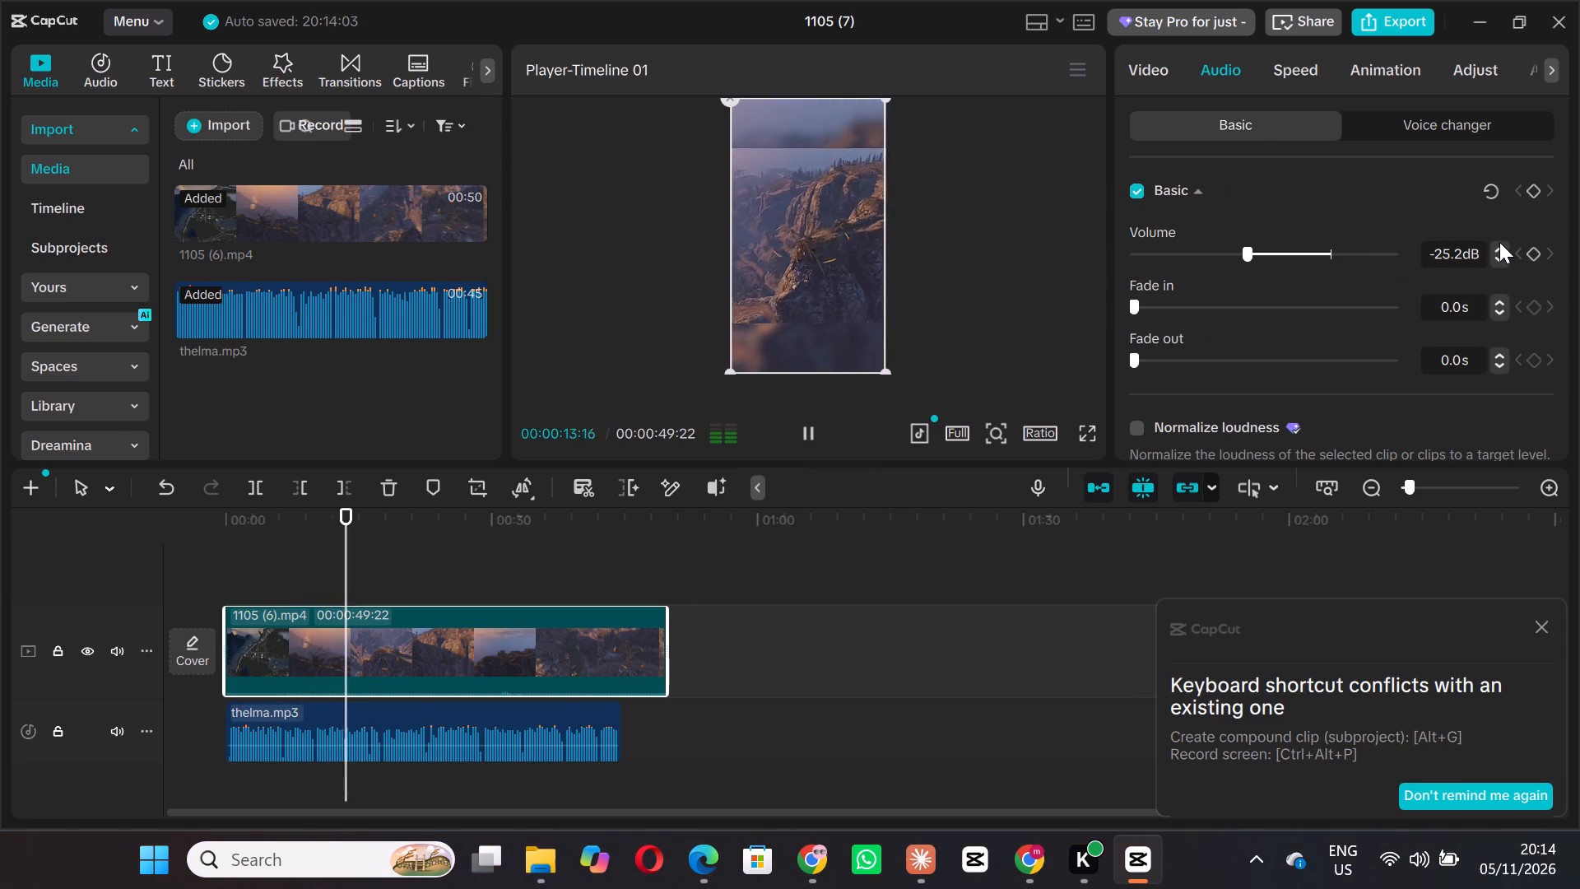
double_click(1499, 241)
click(1504, 244)
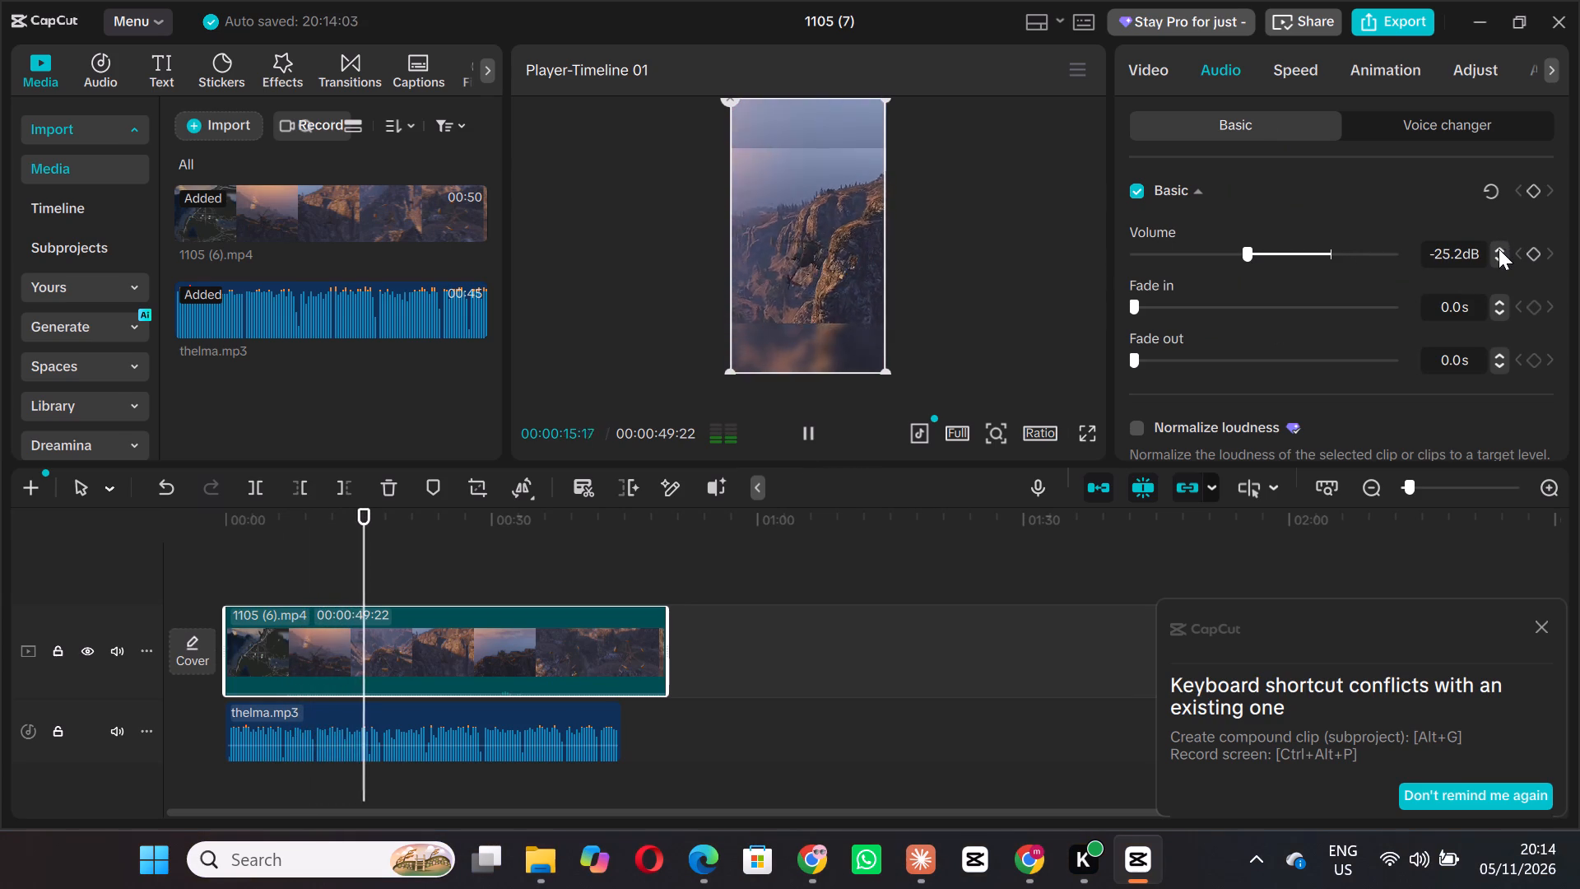
click(1499, 249)
click(1499, 249)
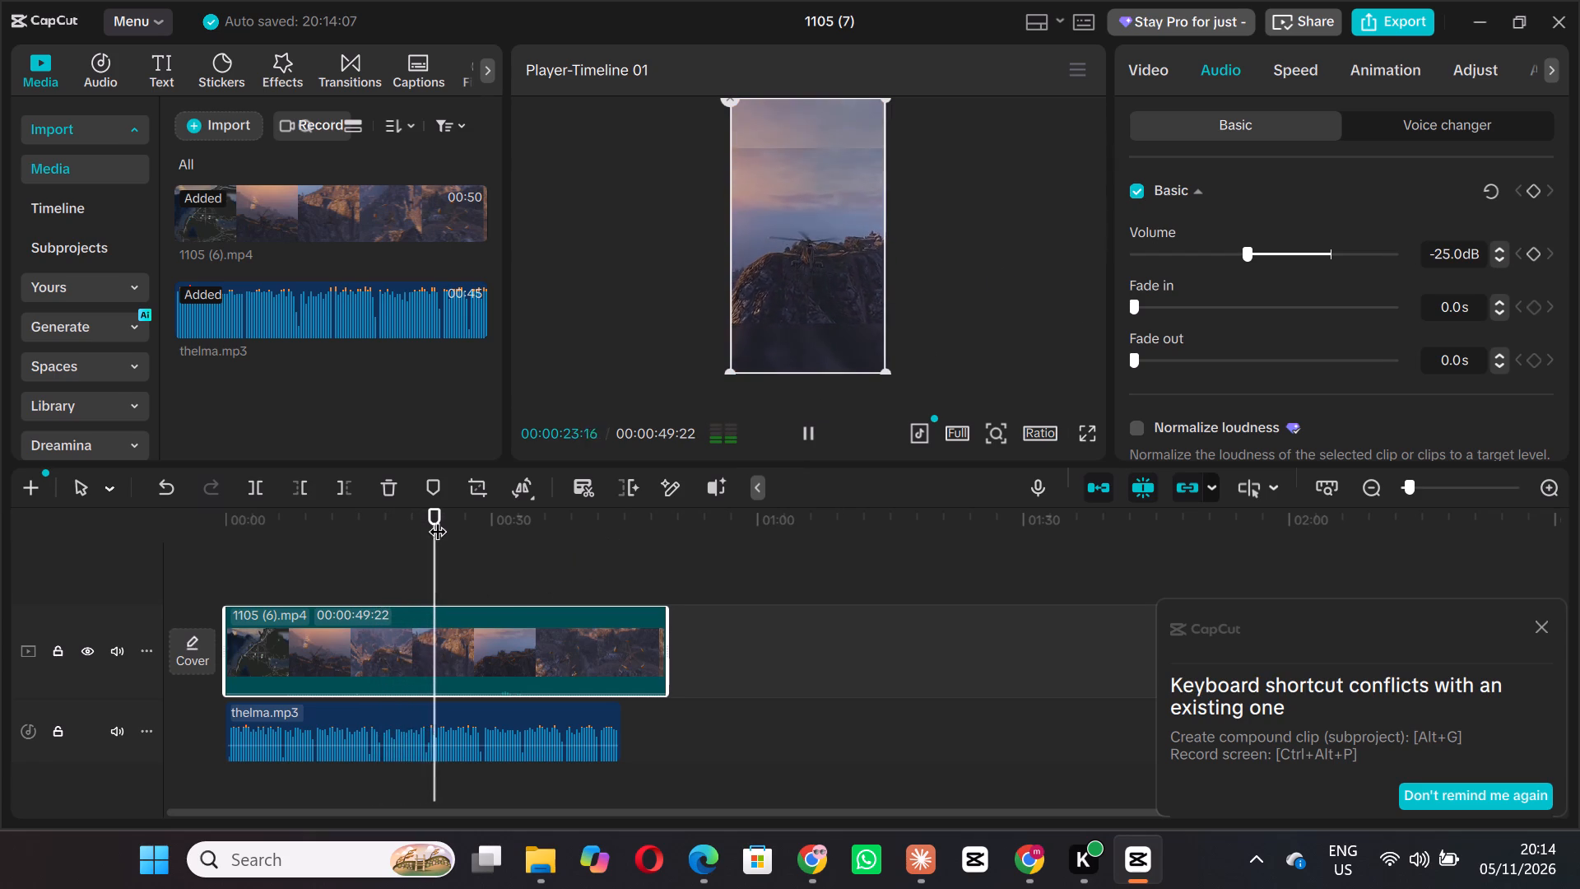
Move the playhead back to about 9 seconds on the timeline.
drag(437, 518, 348, 519)
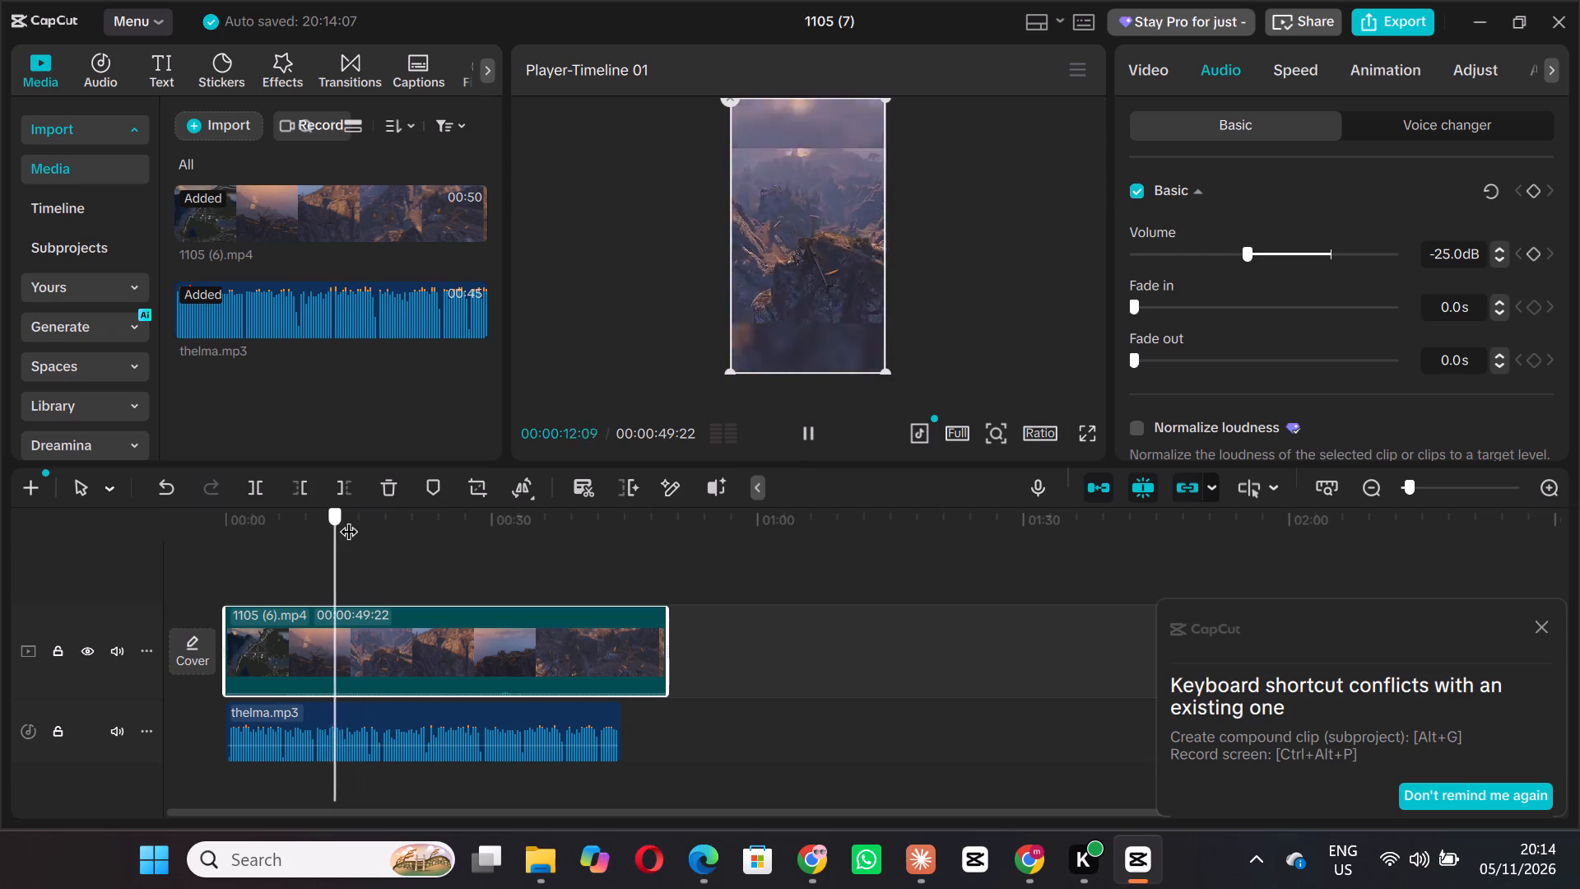
drag(348, 519, 309, 523)
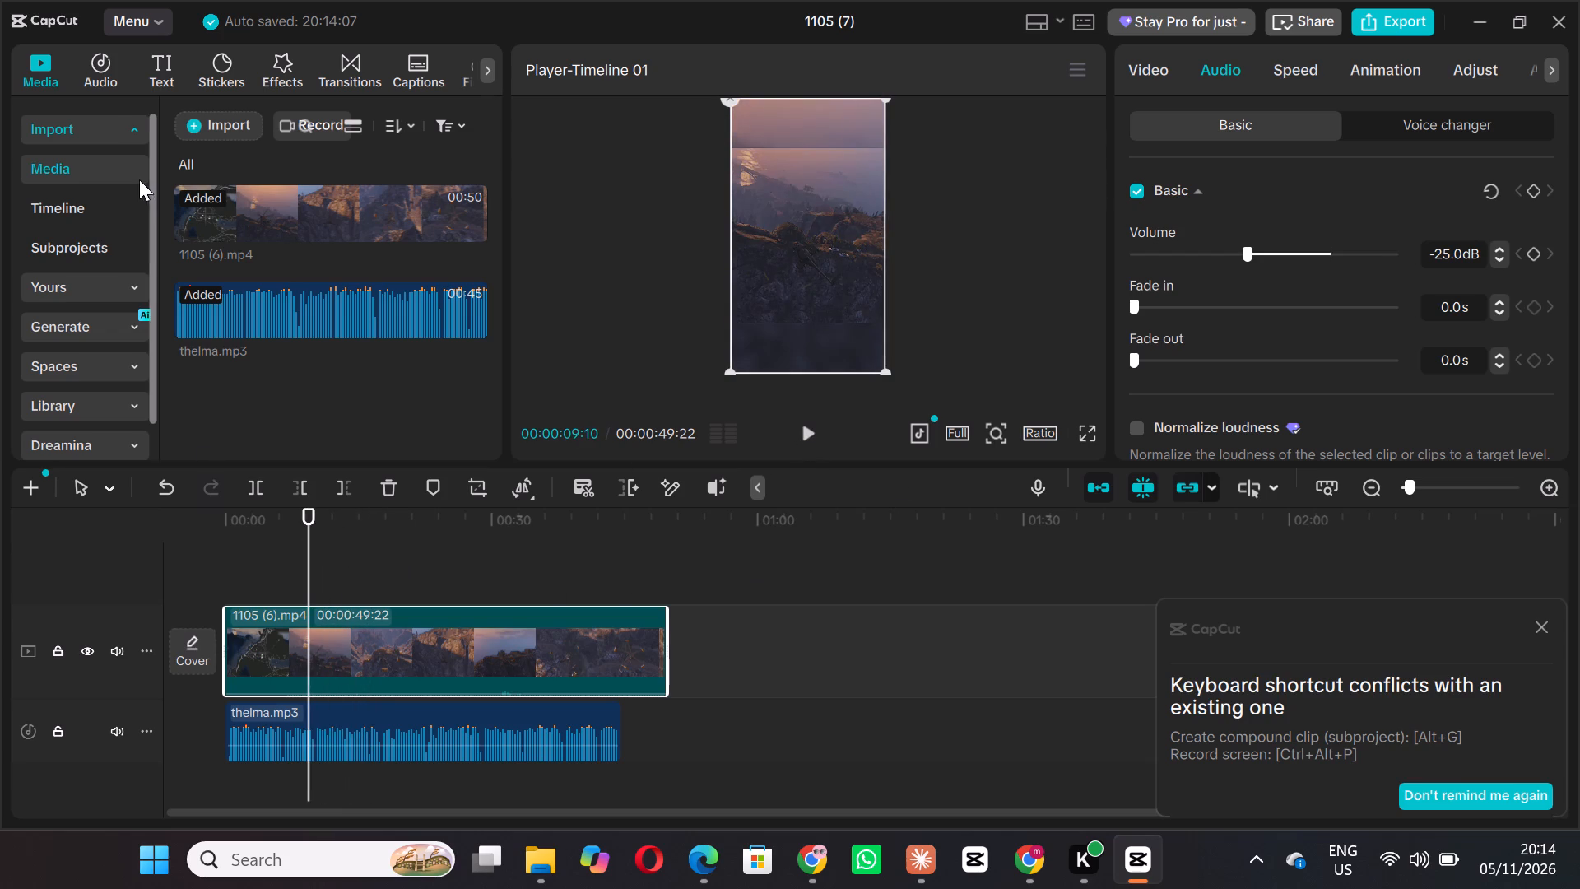
Import the Thelma & Louise poster, images (2).jpg, from the downloads folder into the project media.
click(216, 117)
click(235, 169)
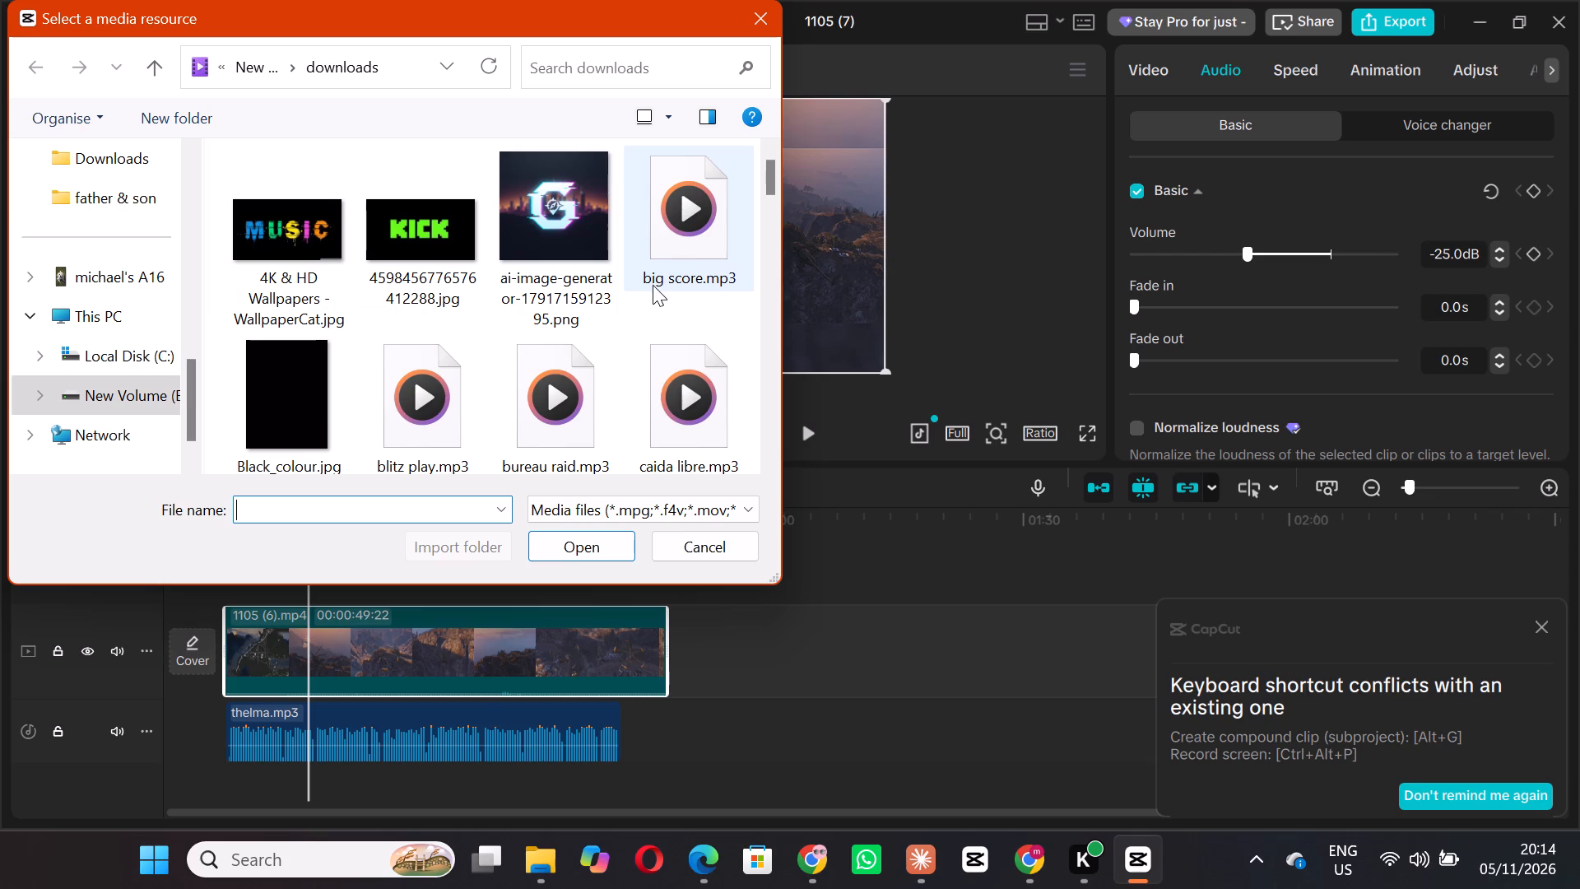
scroll(360, 254, down, 2)
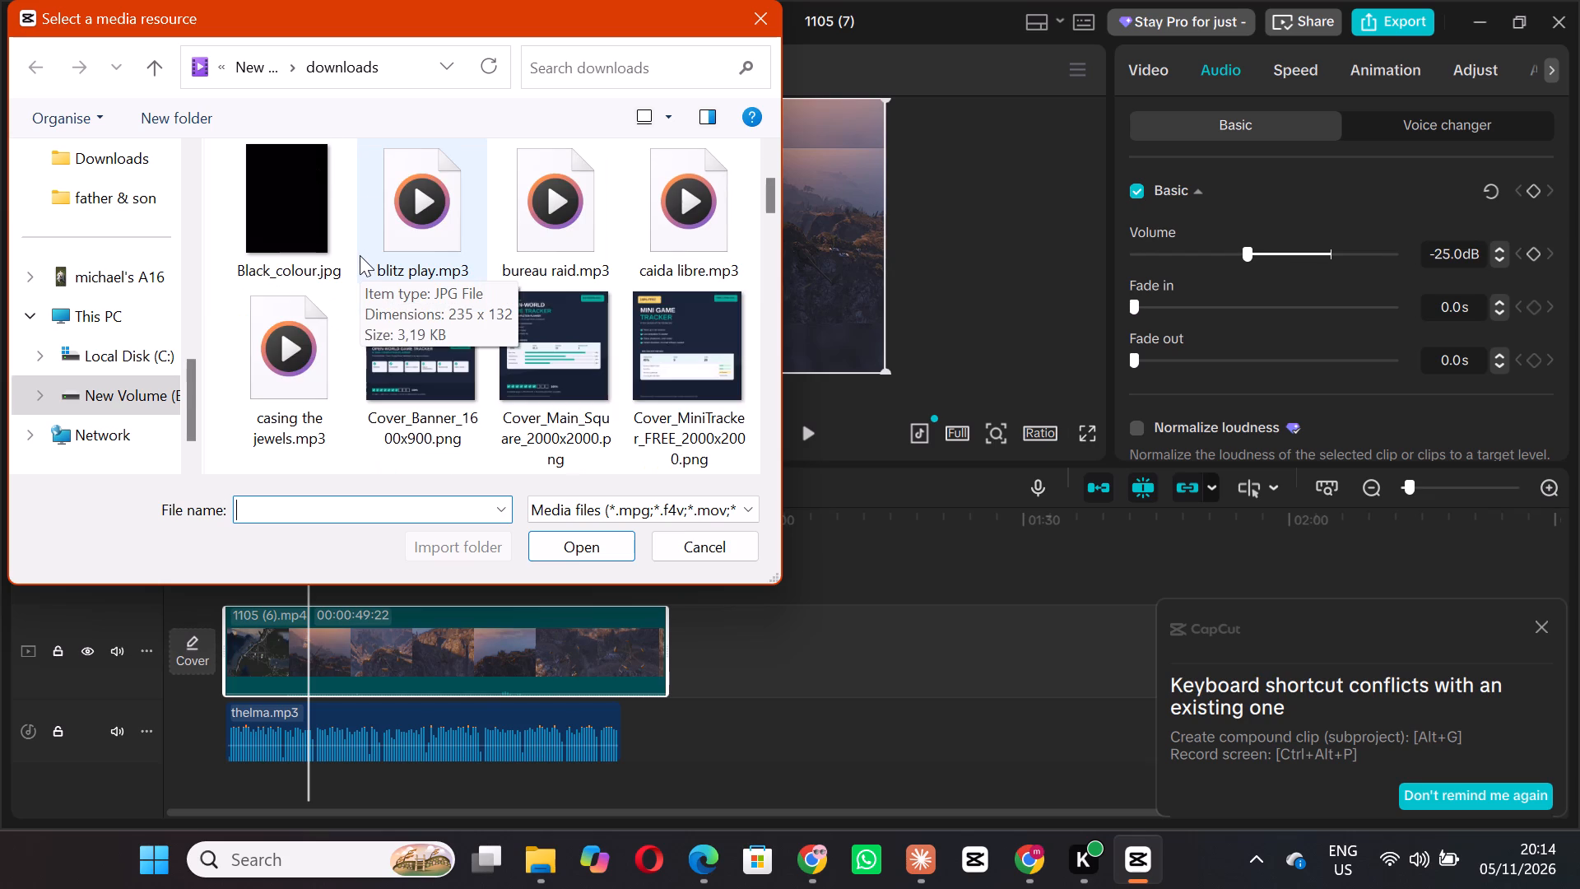
scroll(360, 254, down, 1)
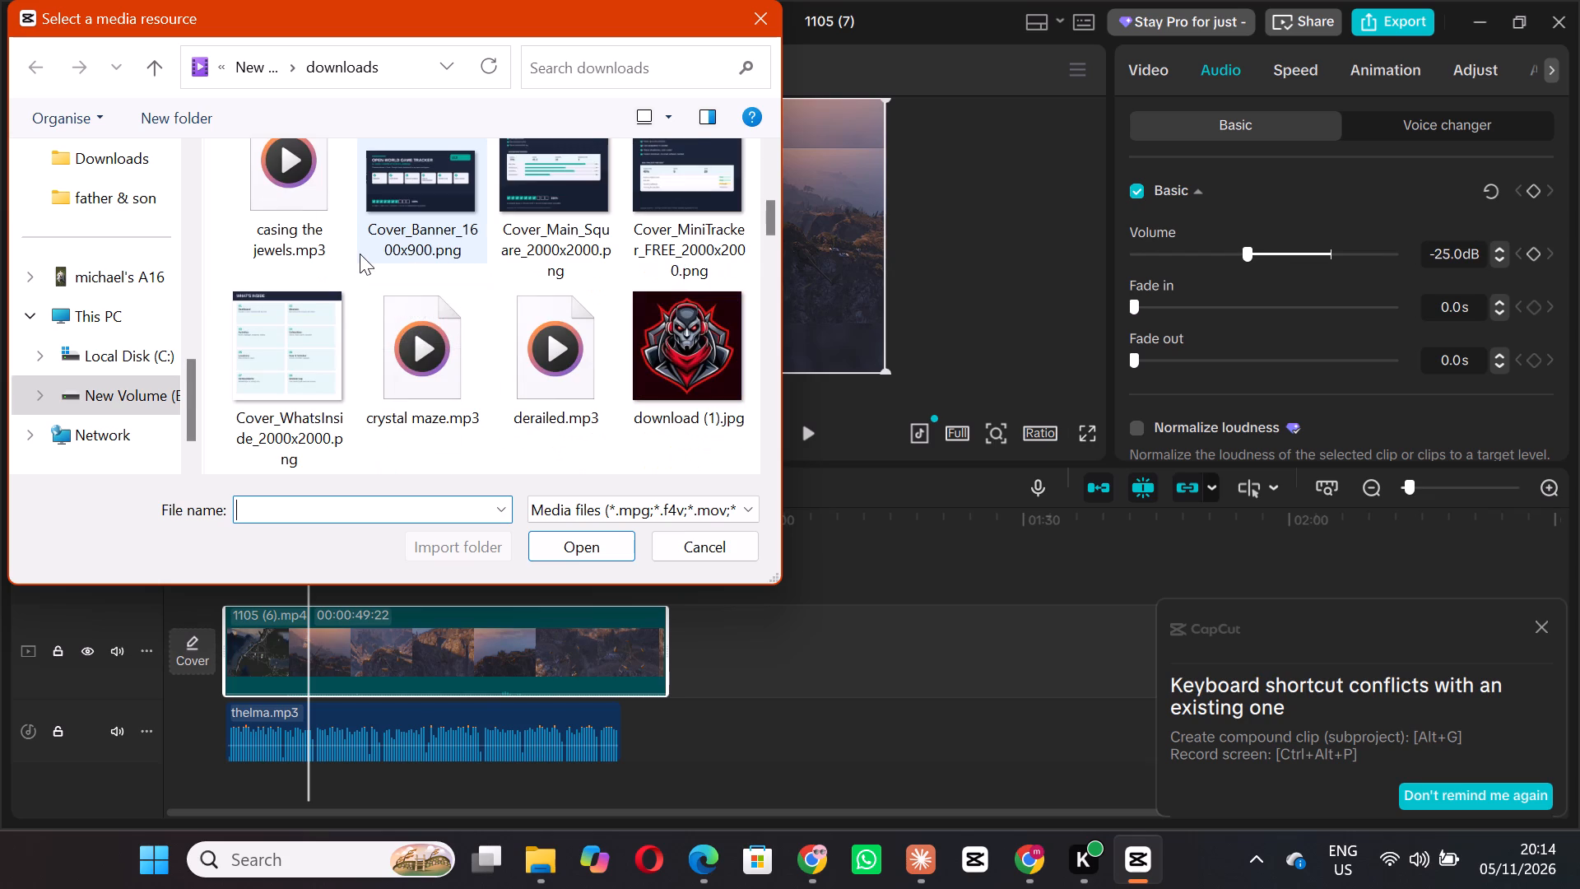
scroll(360, 254, down, 5)
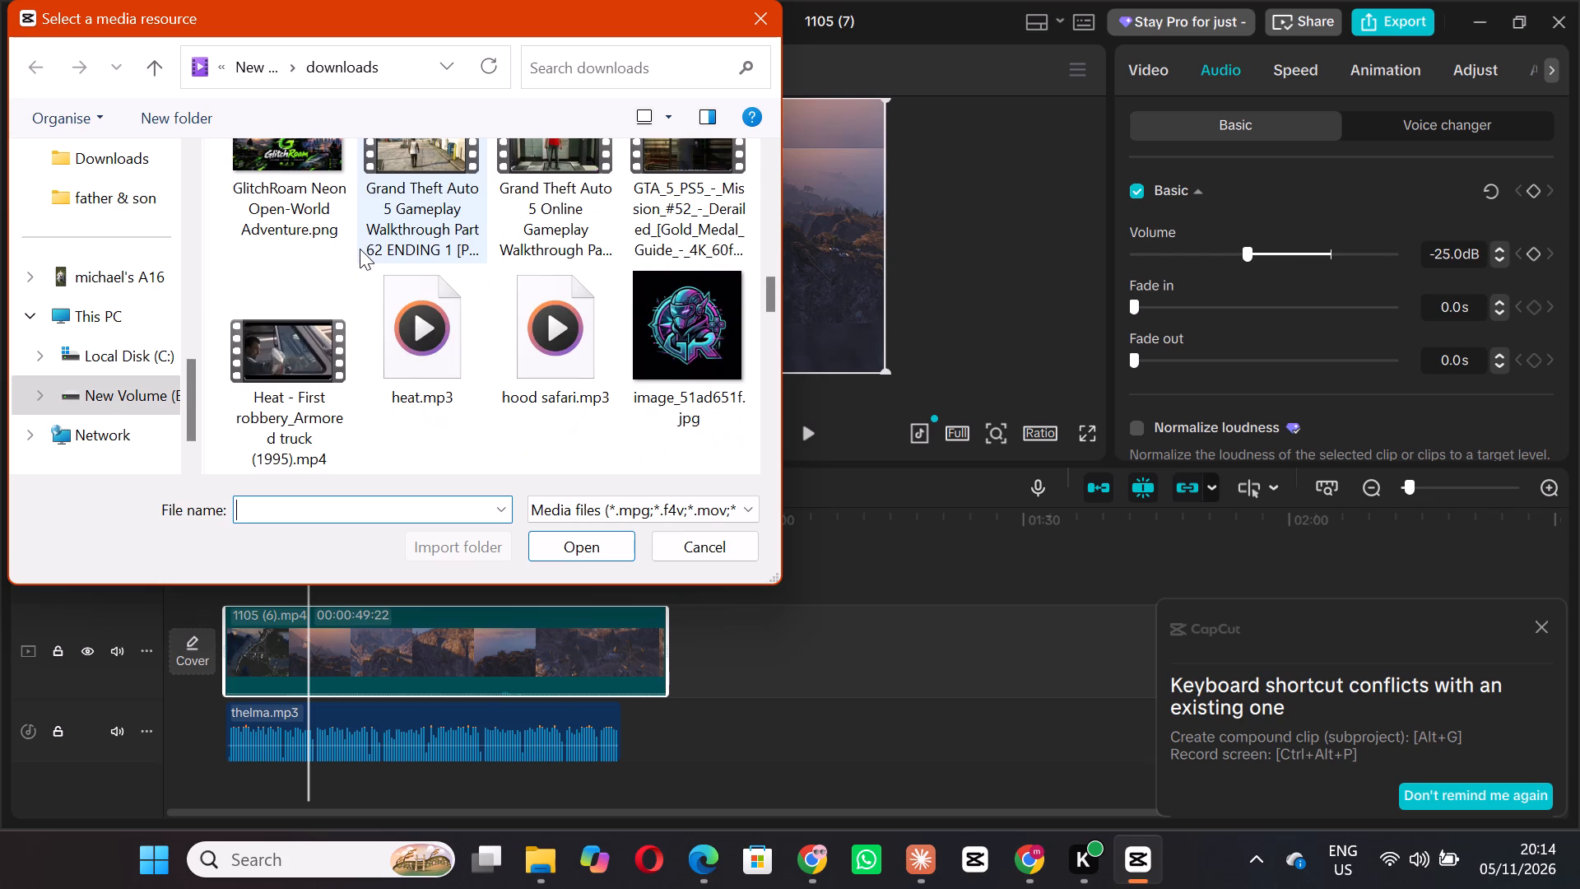
scroll(360, 249, up, 1)
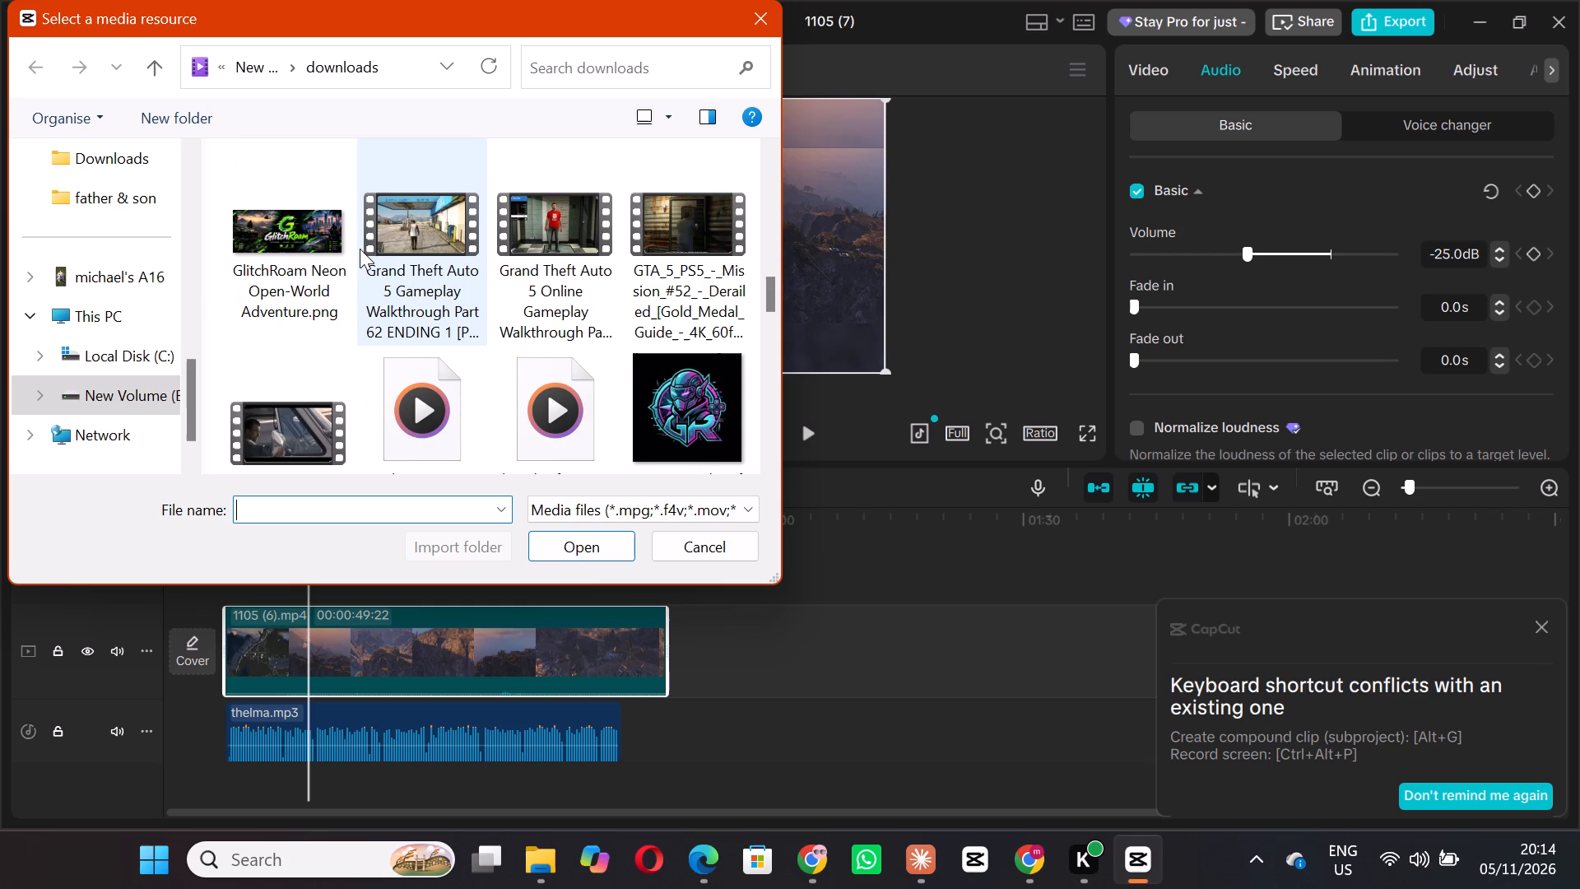
scroll(360, 249, down, 4)
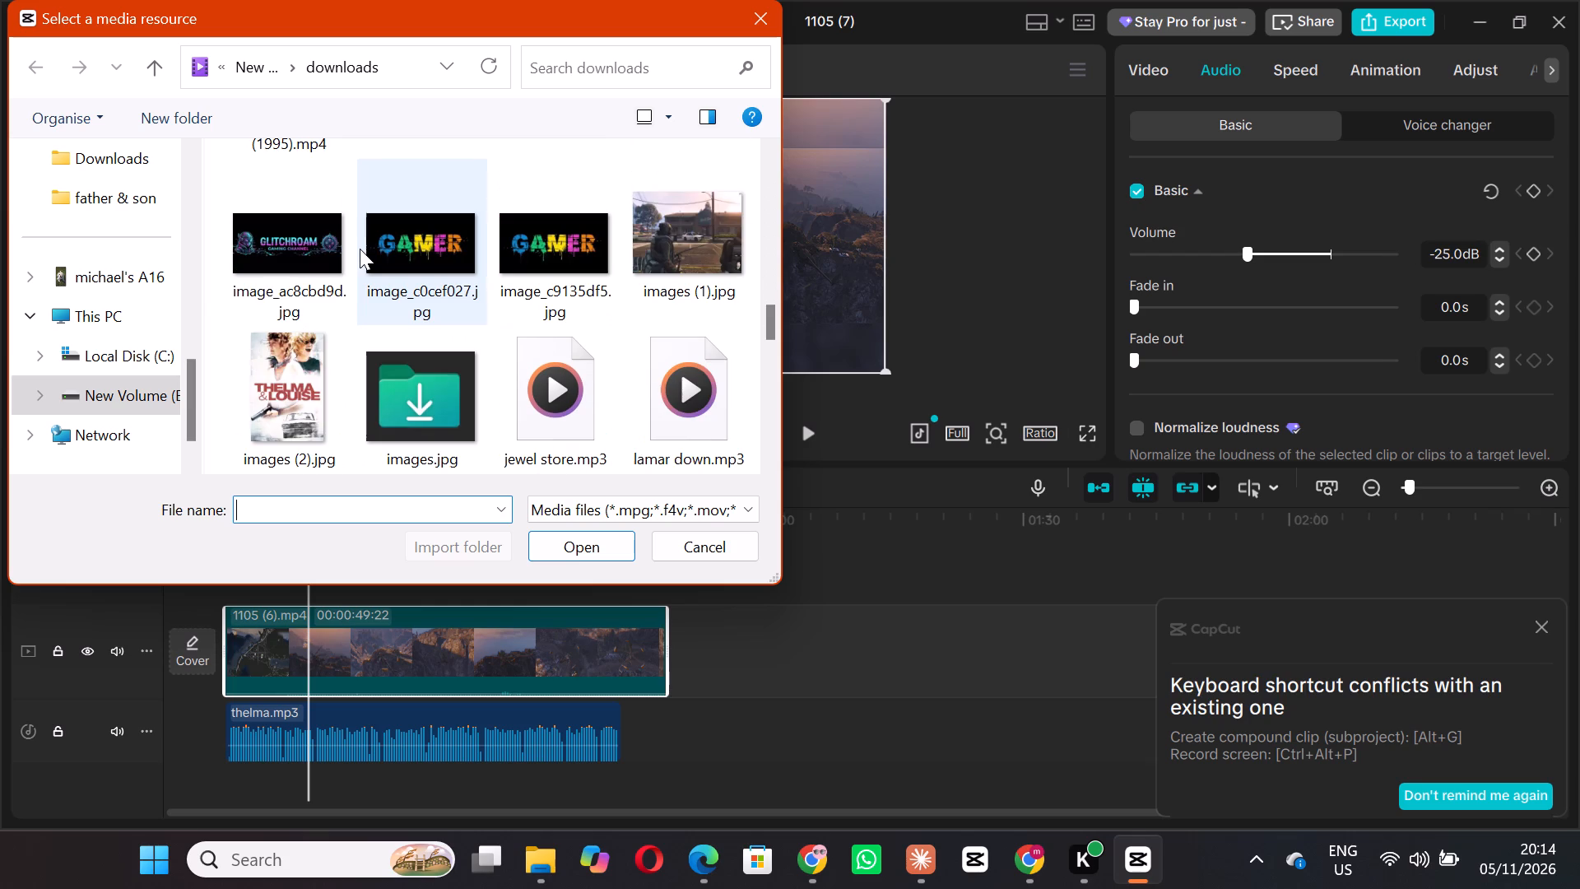
scroll(360, 249, up, 1)
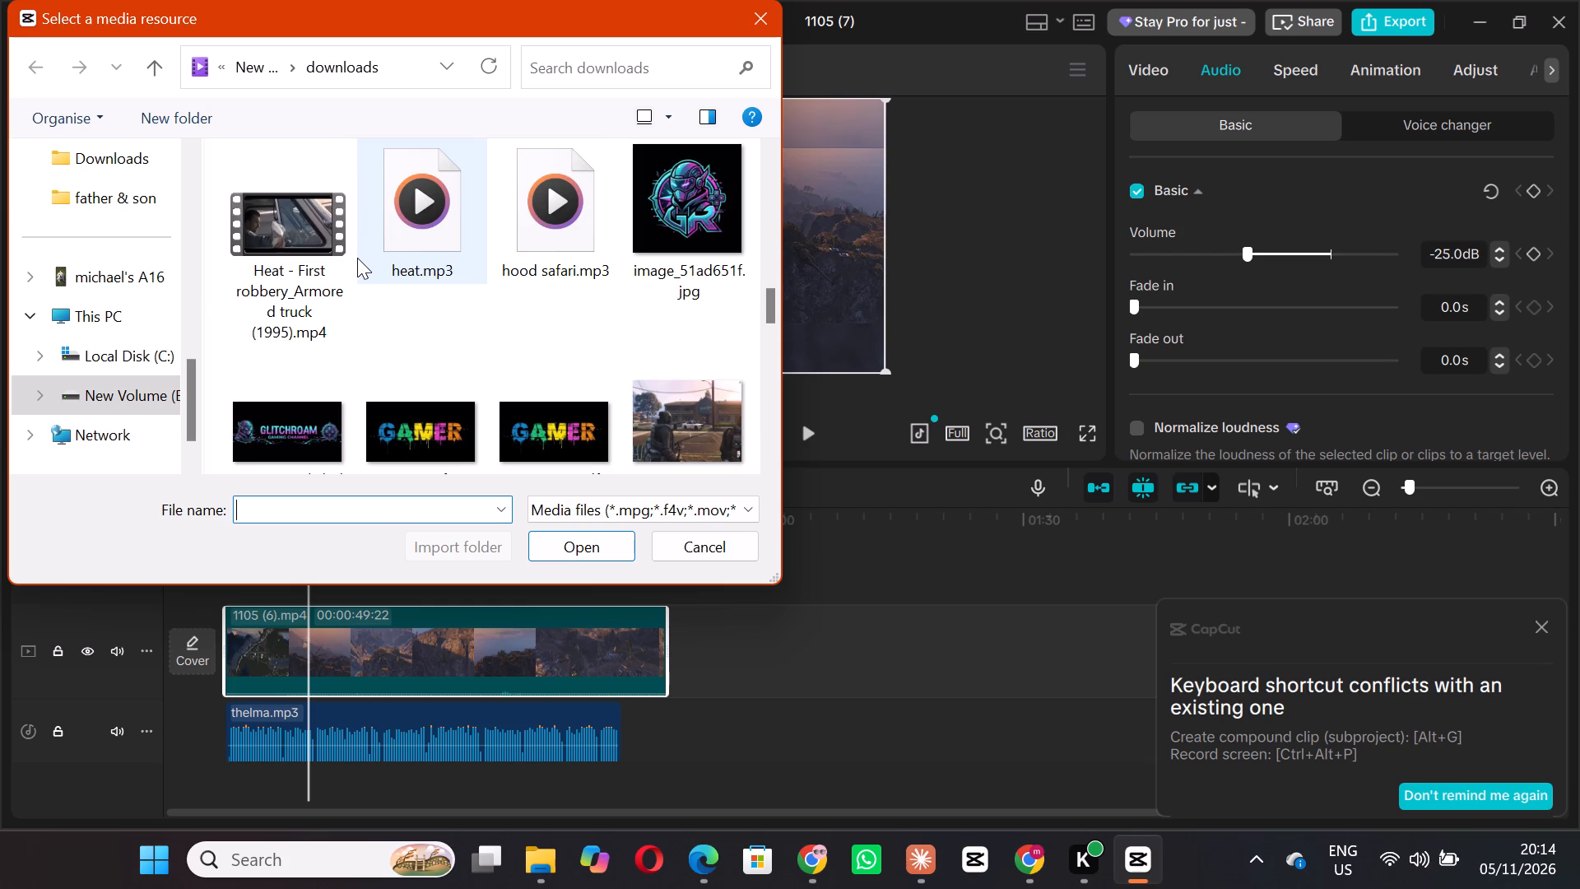
scroll(358, 256, down, 2)
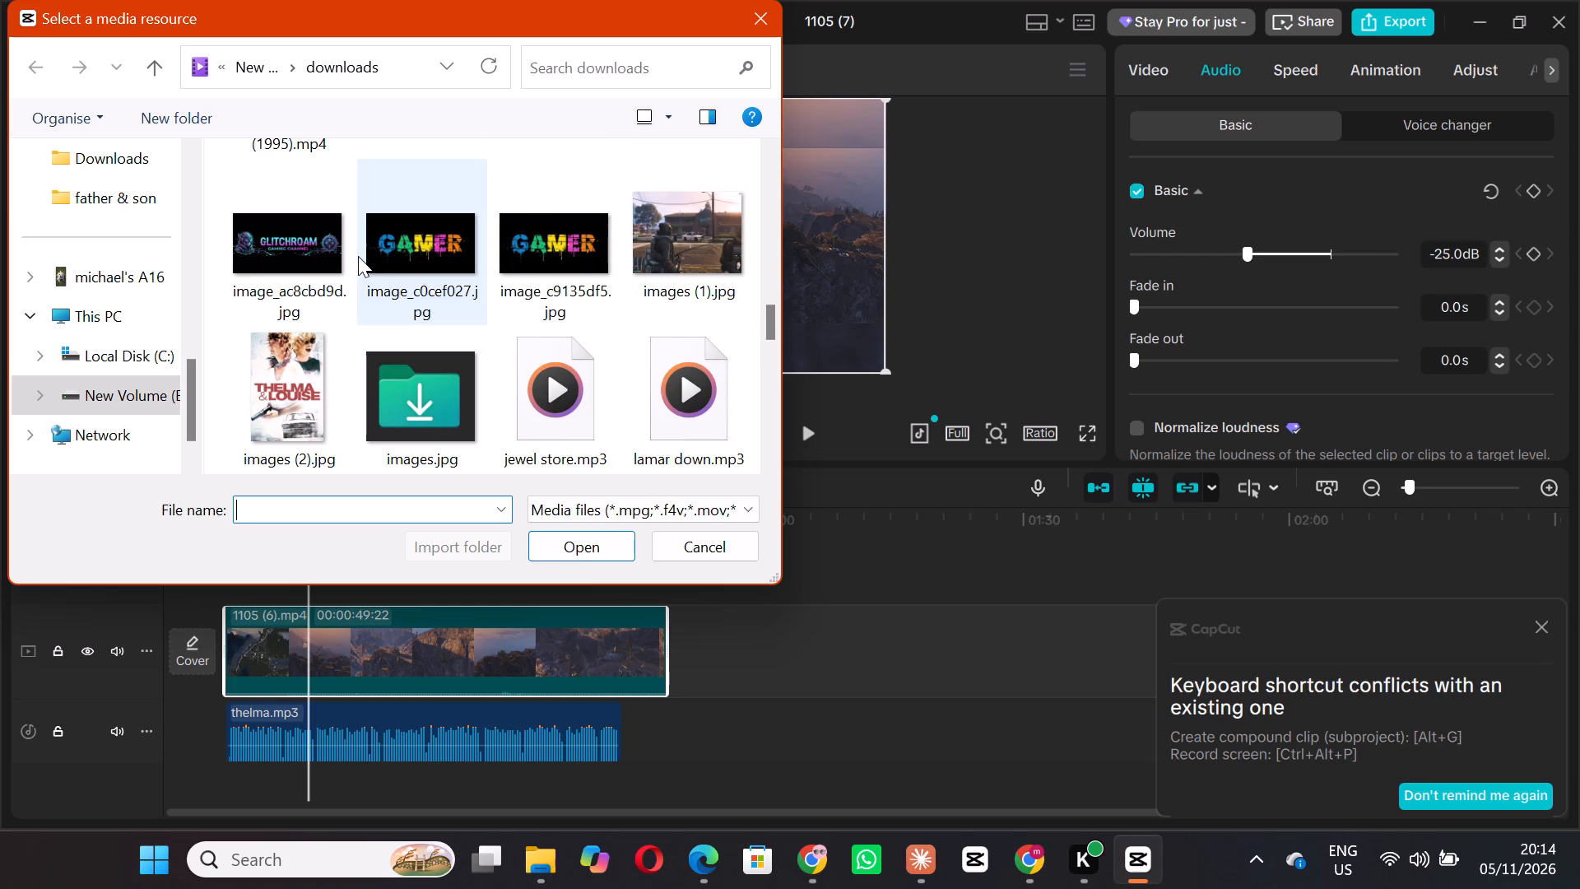
click(286, 379)
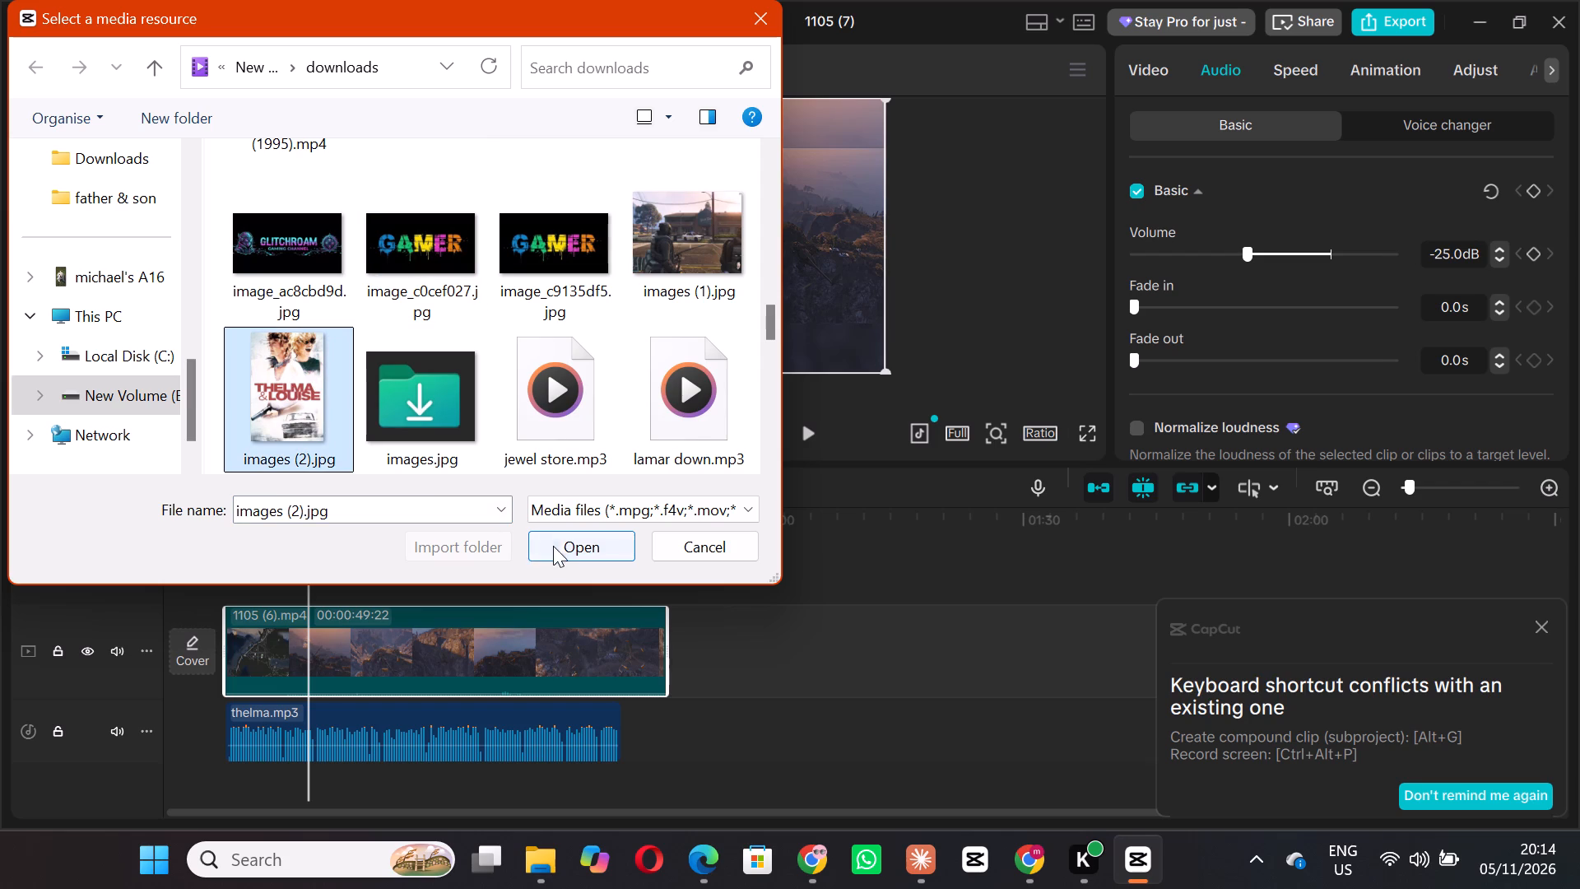
click(554, 544)
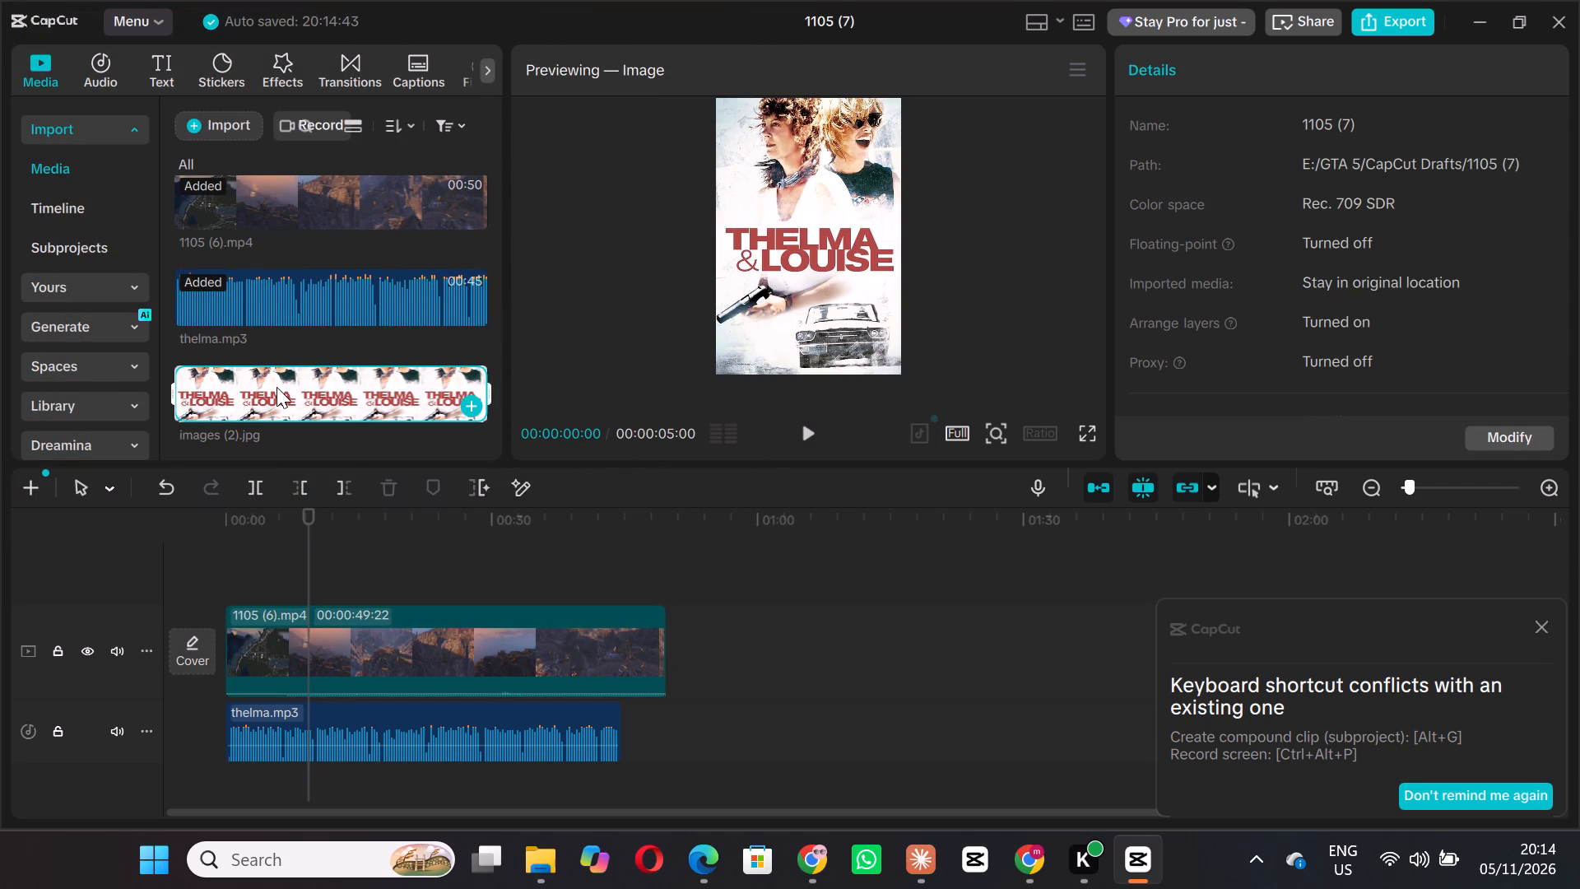
Play the timeline on to about 16 seconds and place images (2).jpg there on a track above the video clip.
click(812, 433)
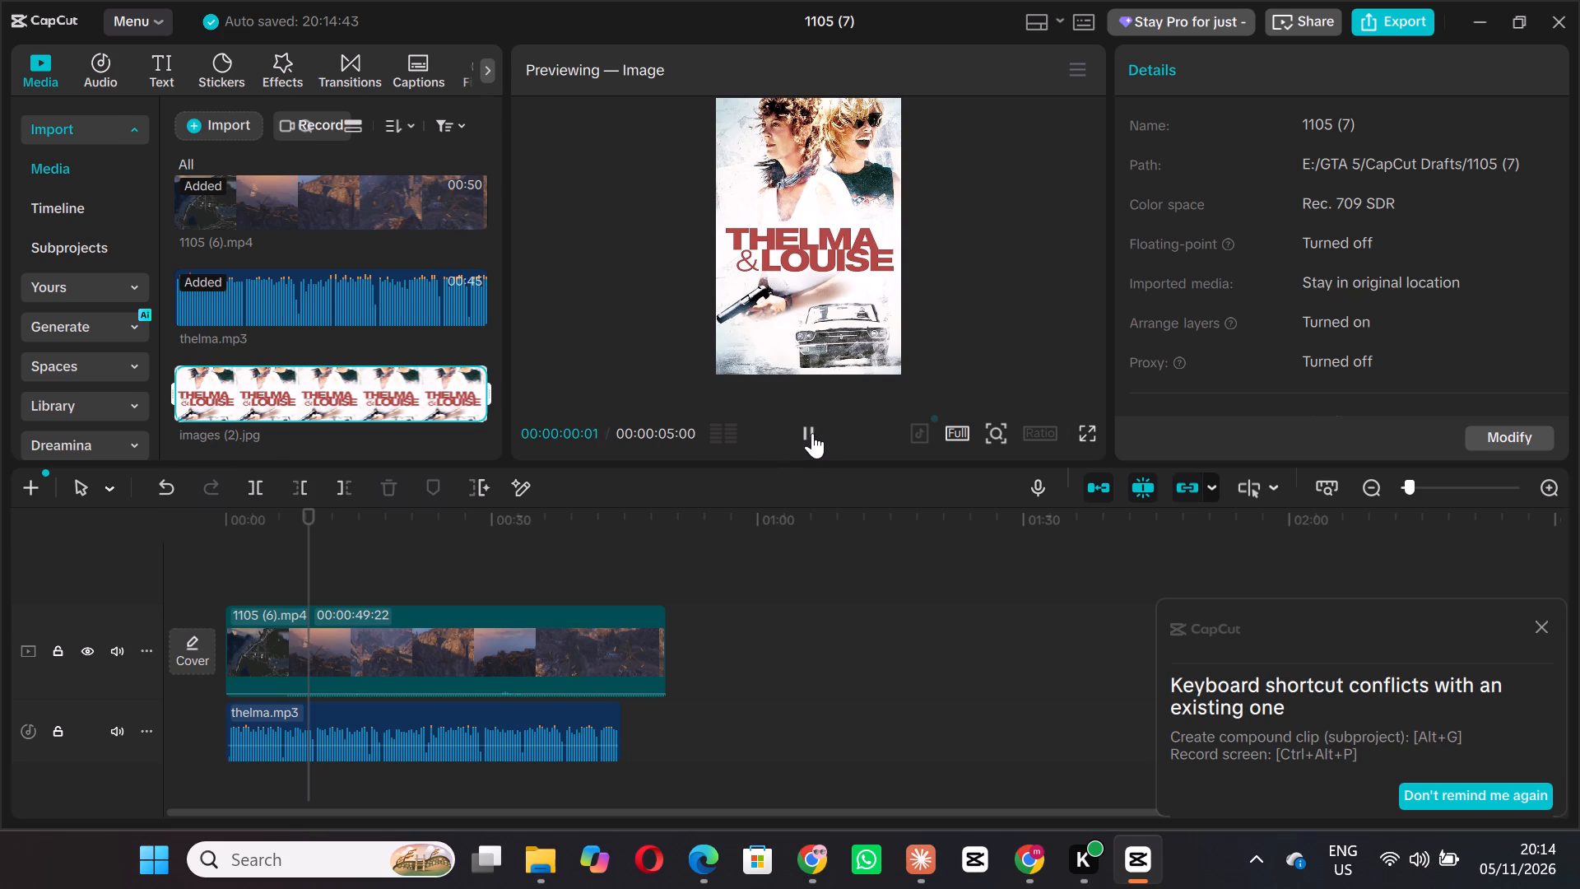
double_click(812, 433)
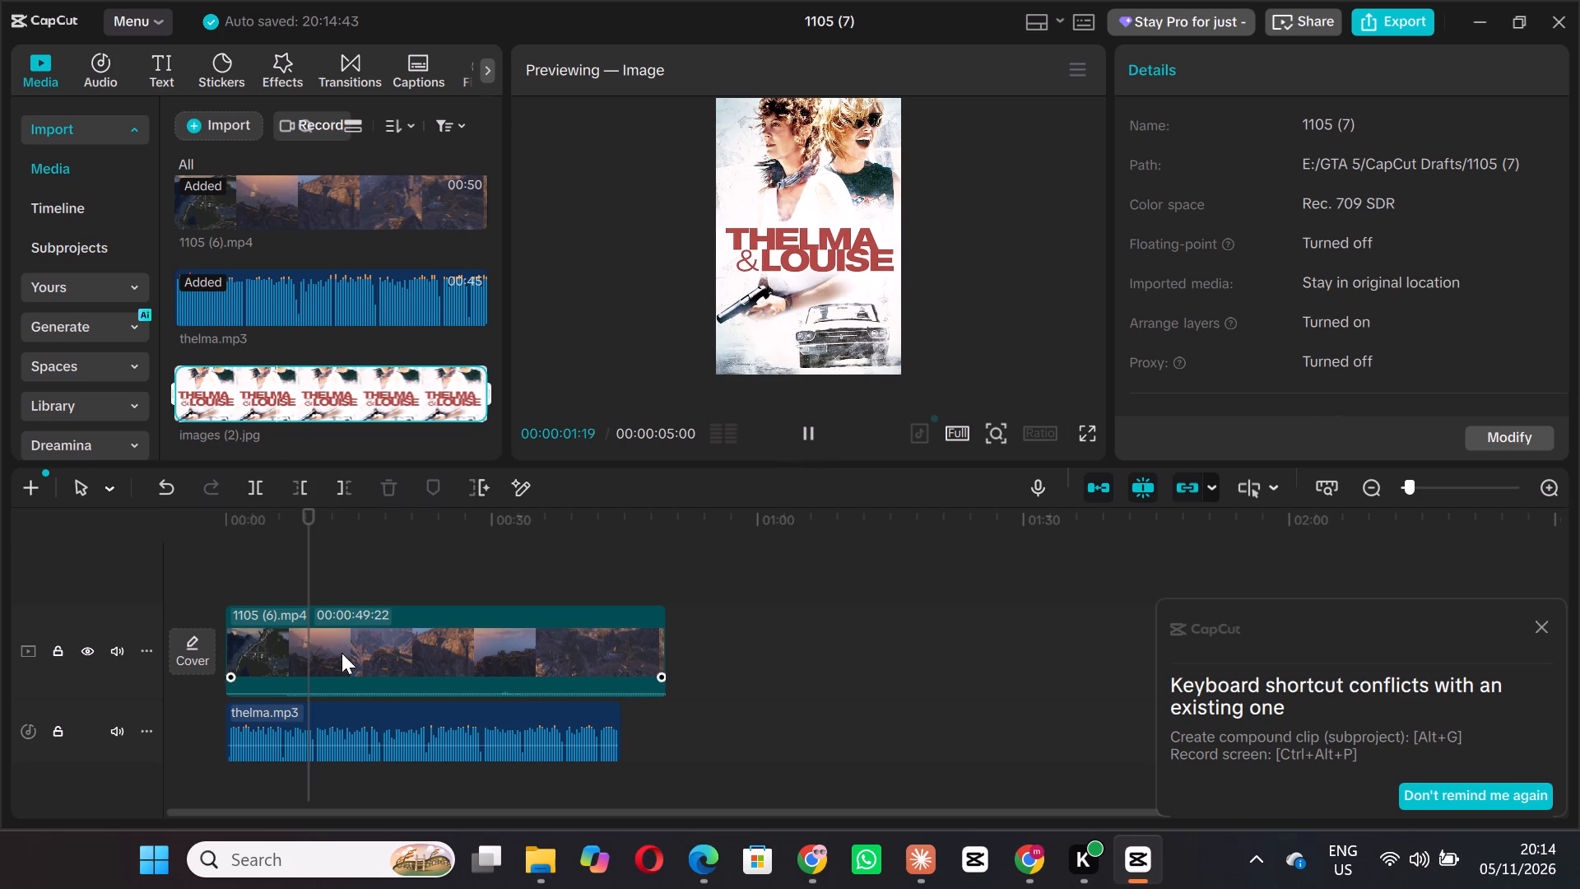
click(342, 653)
click(811, 431)
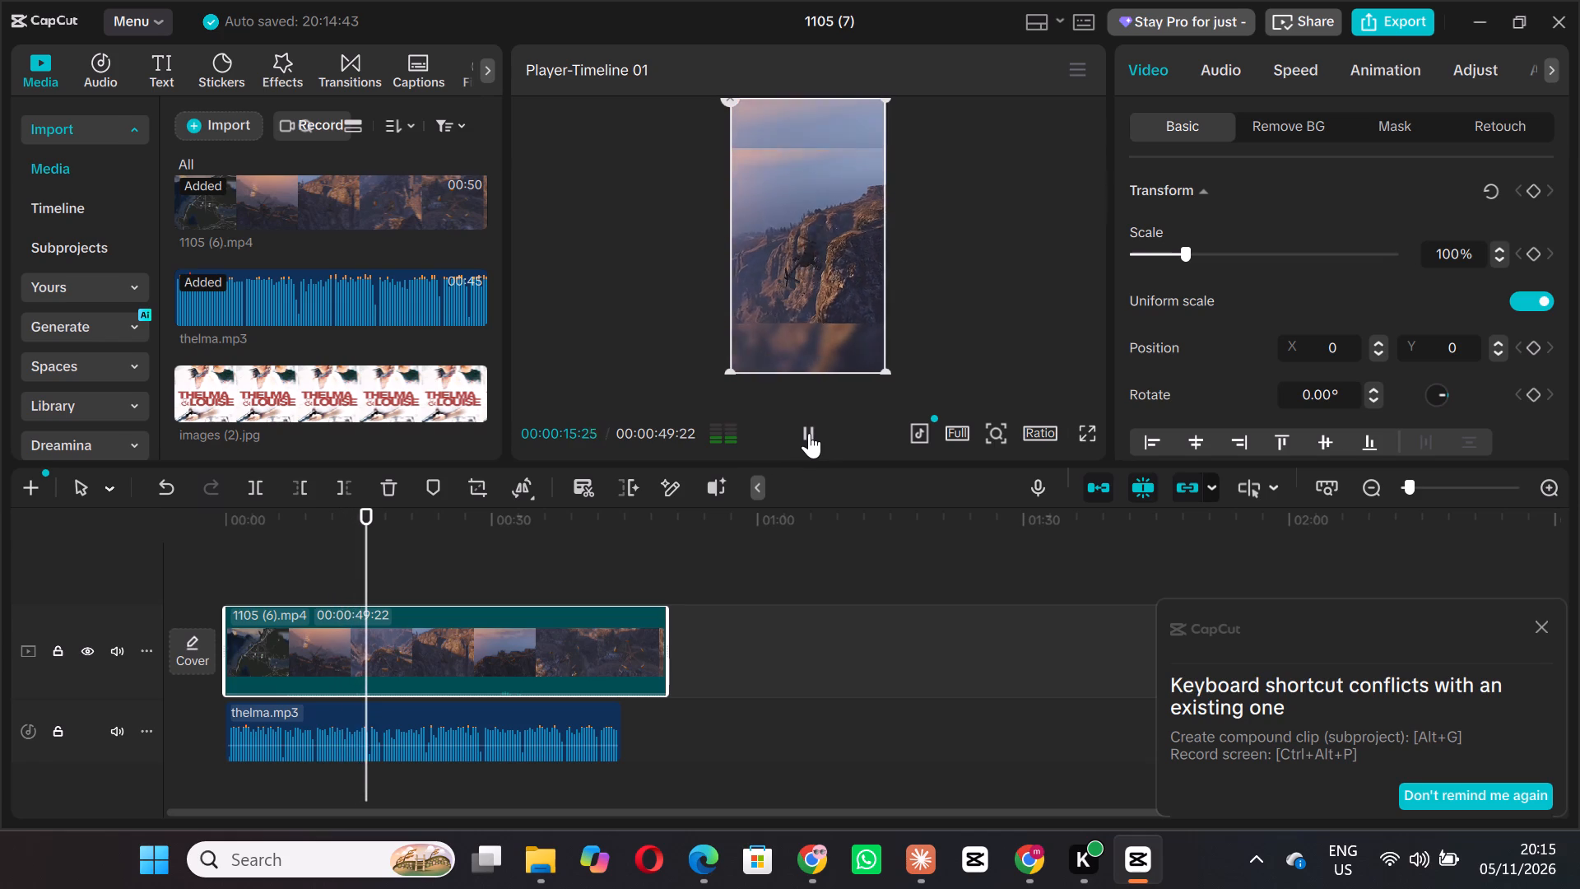
click(809, 433)
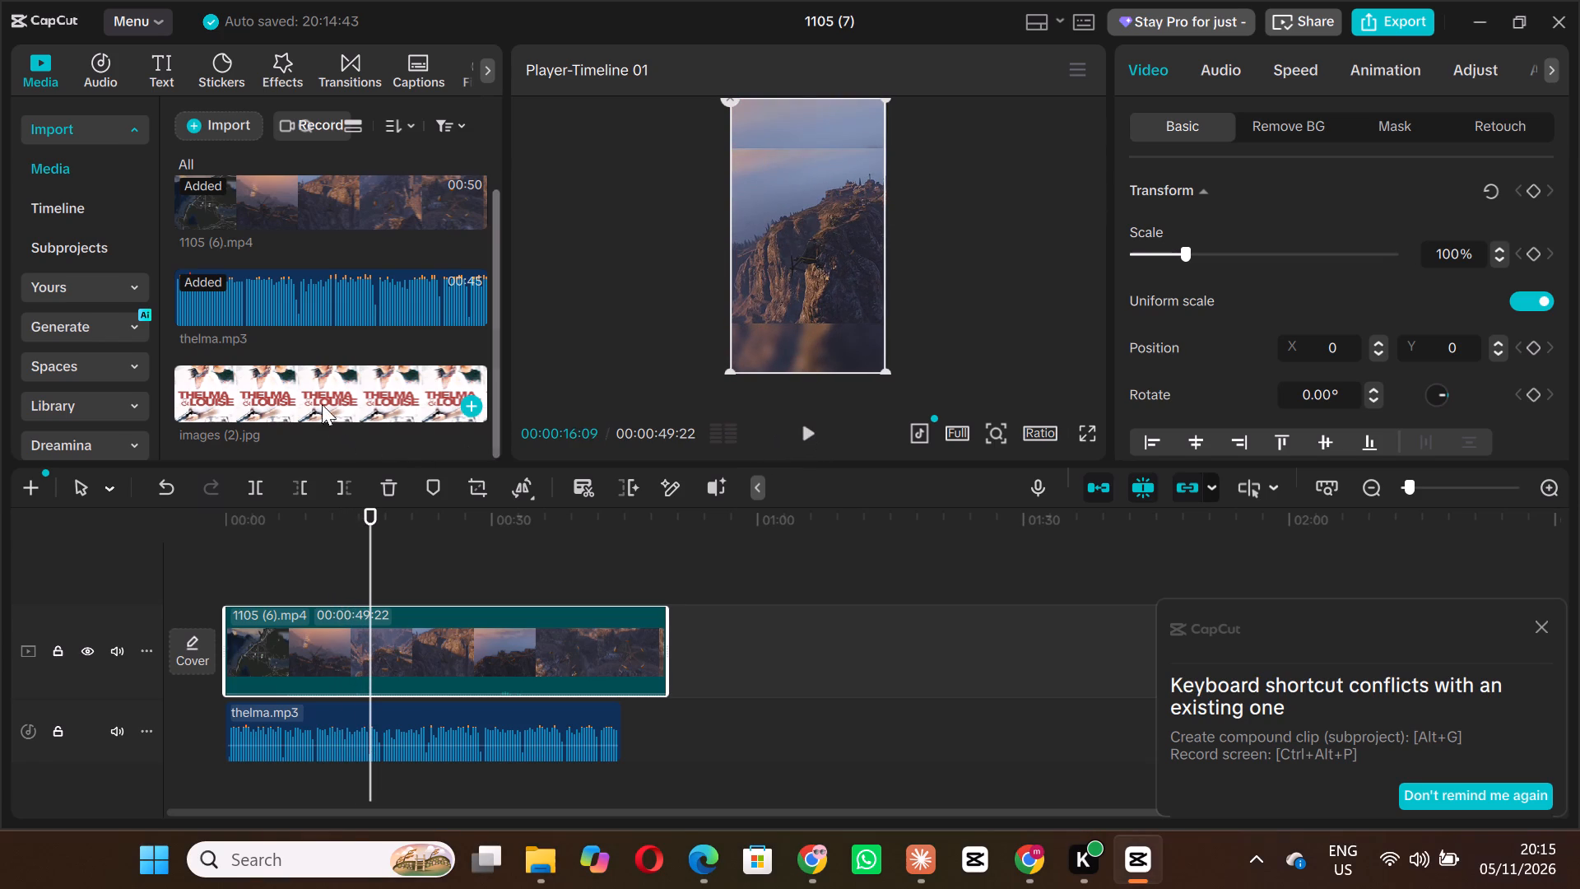
drag(308, 384, 371, 568)
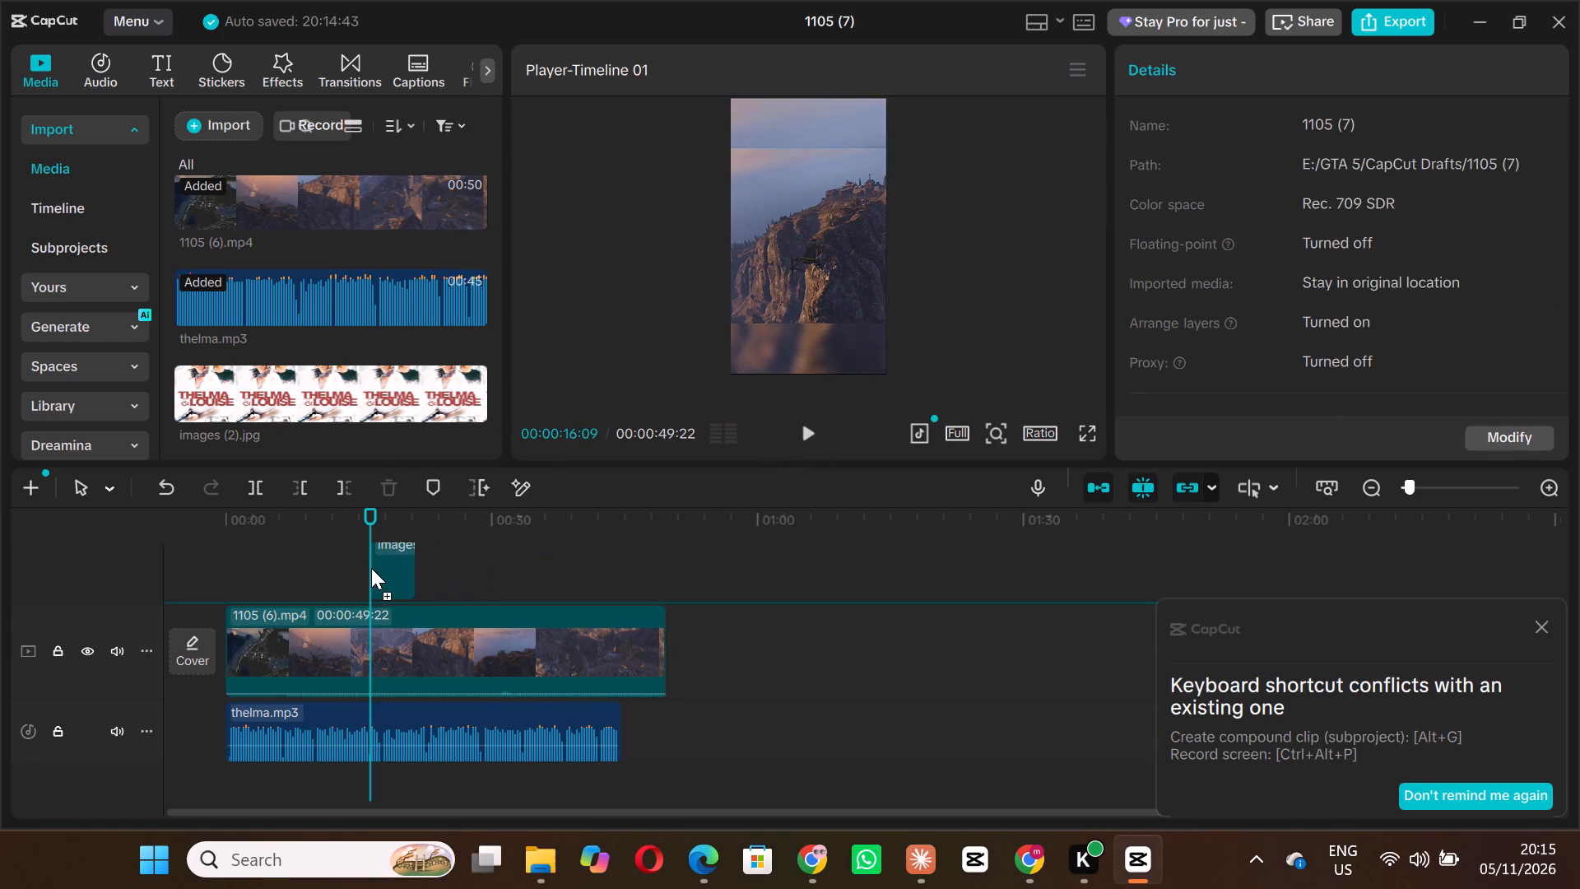
drag(371, 568, 373, 568)
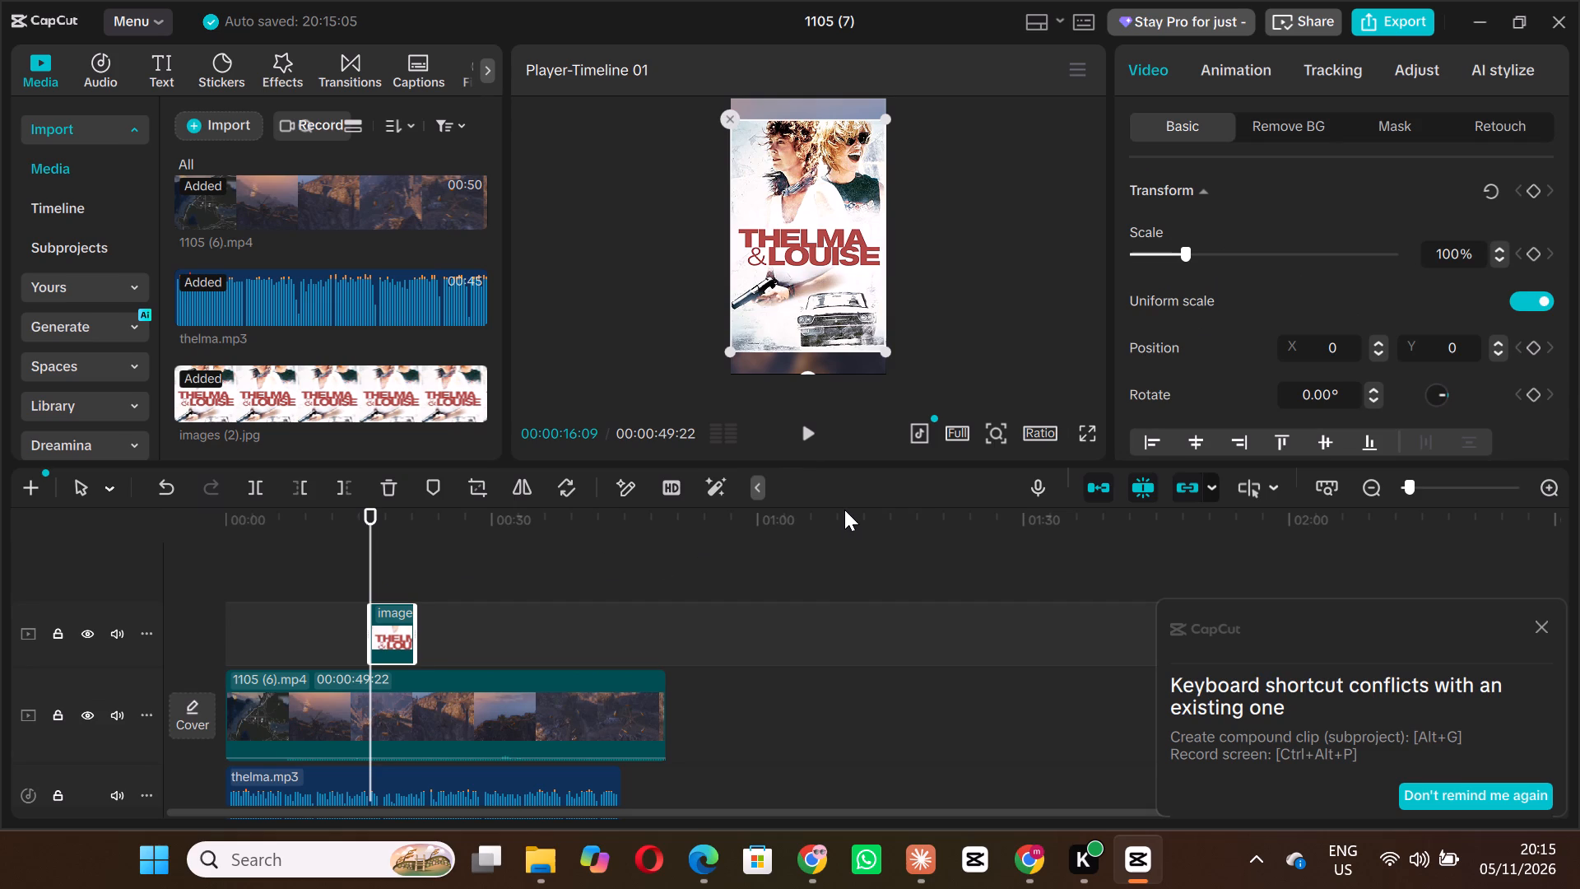
Play the poster section, then trim the end of the images (2).jpg clip so it lasts about 1 second.
click(809, 434)
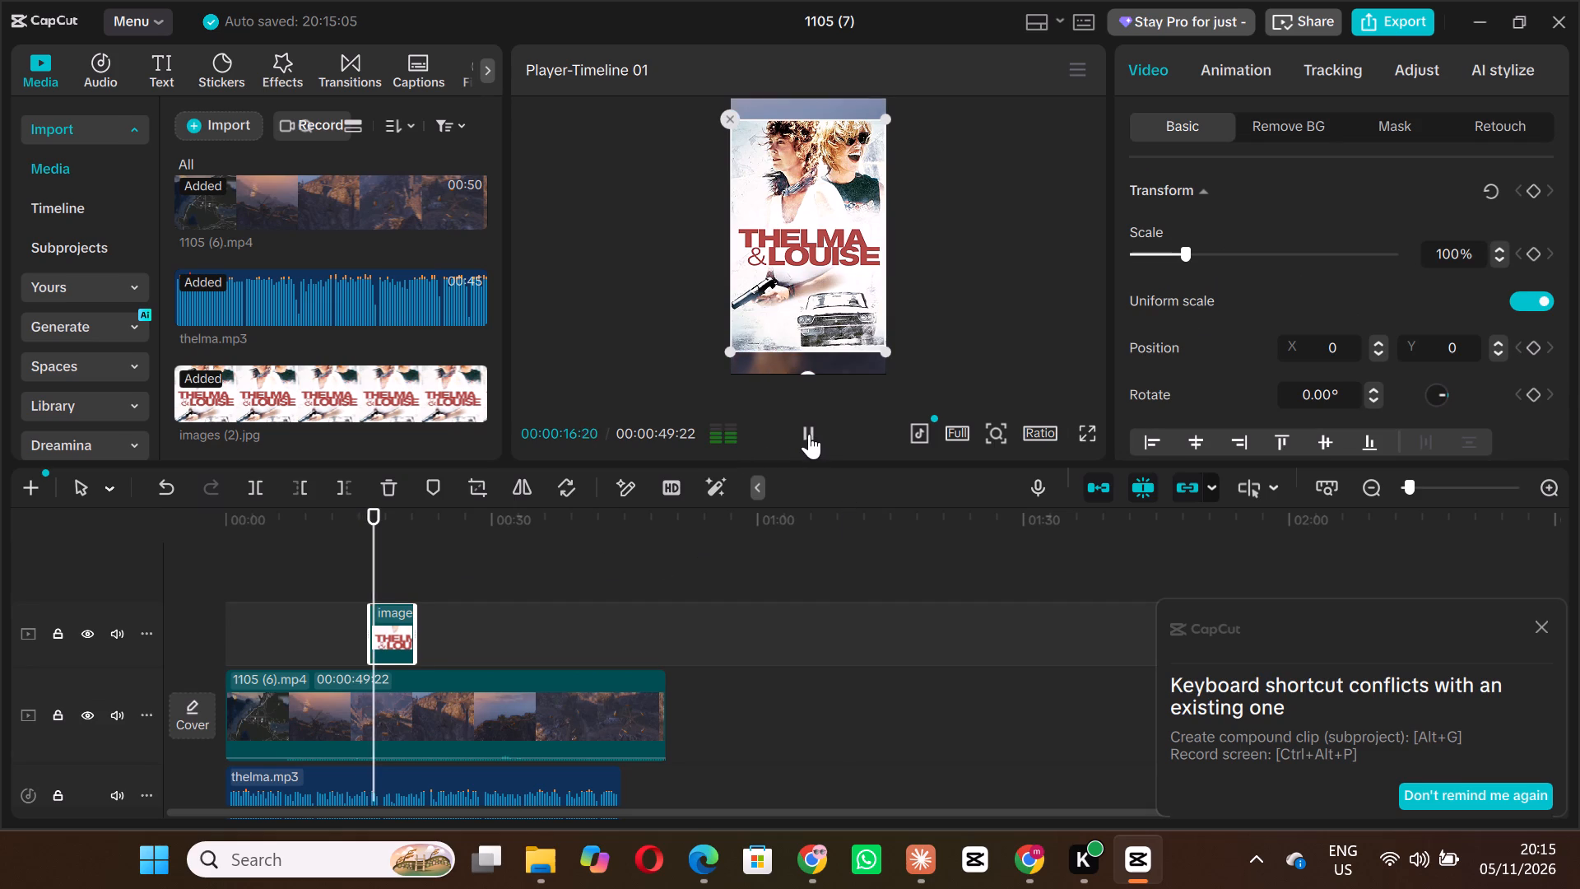
click(809, 434)
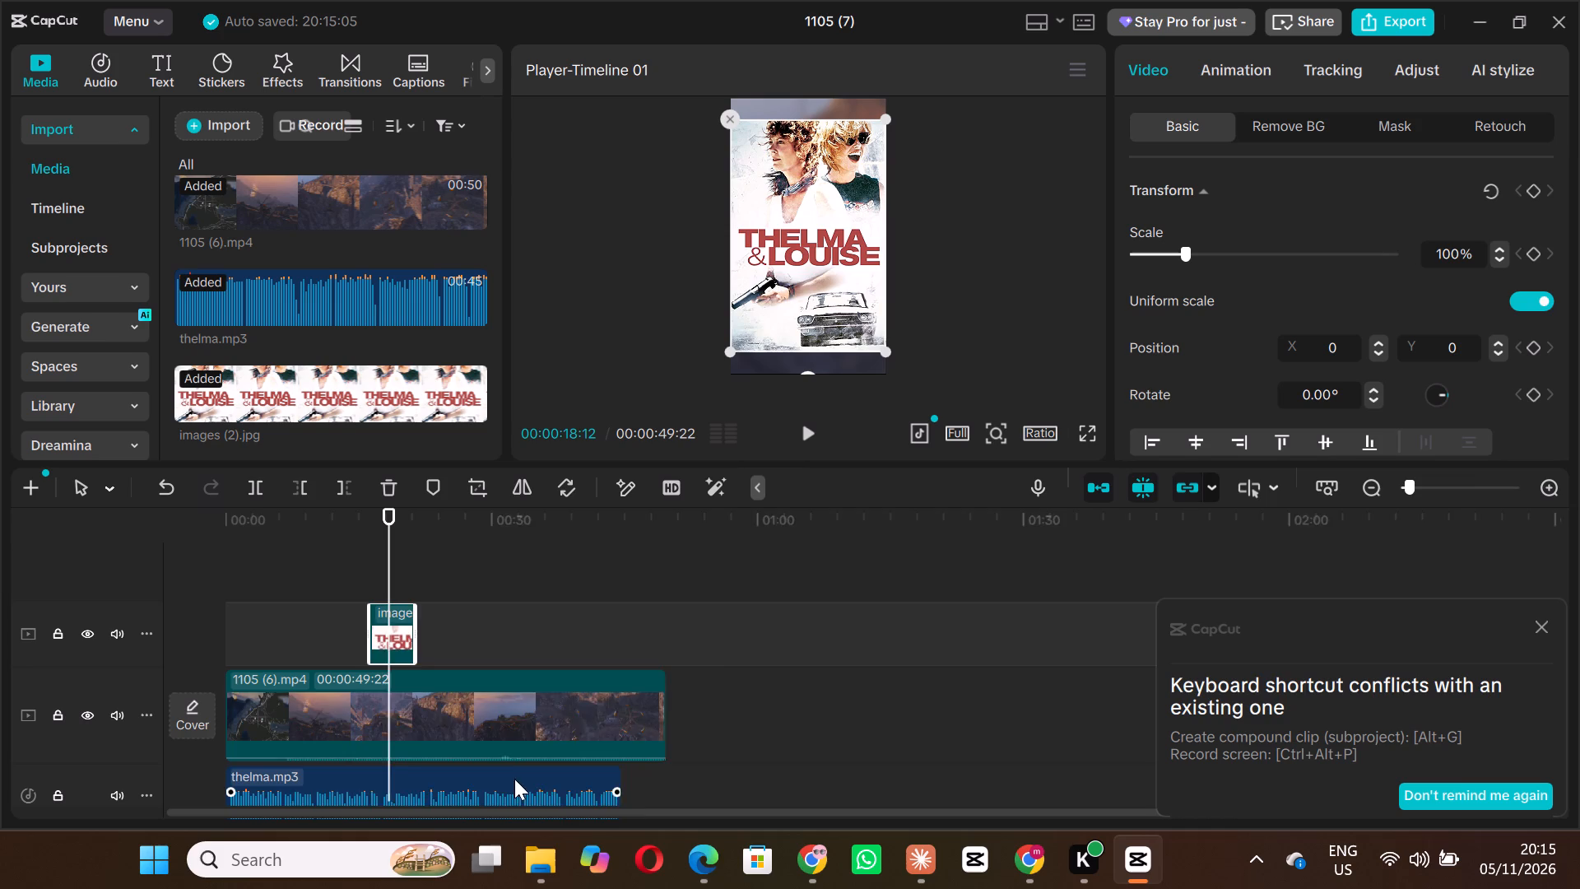
ctrl+scroll(514, 779, up, 20)
ctrl+scroll(514, 779, up, 8)
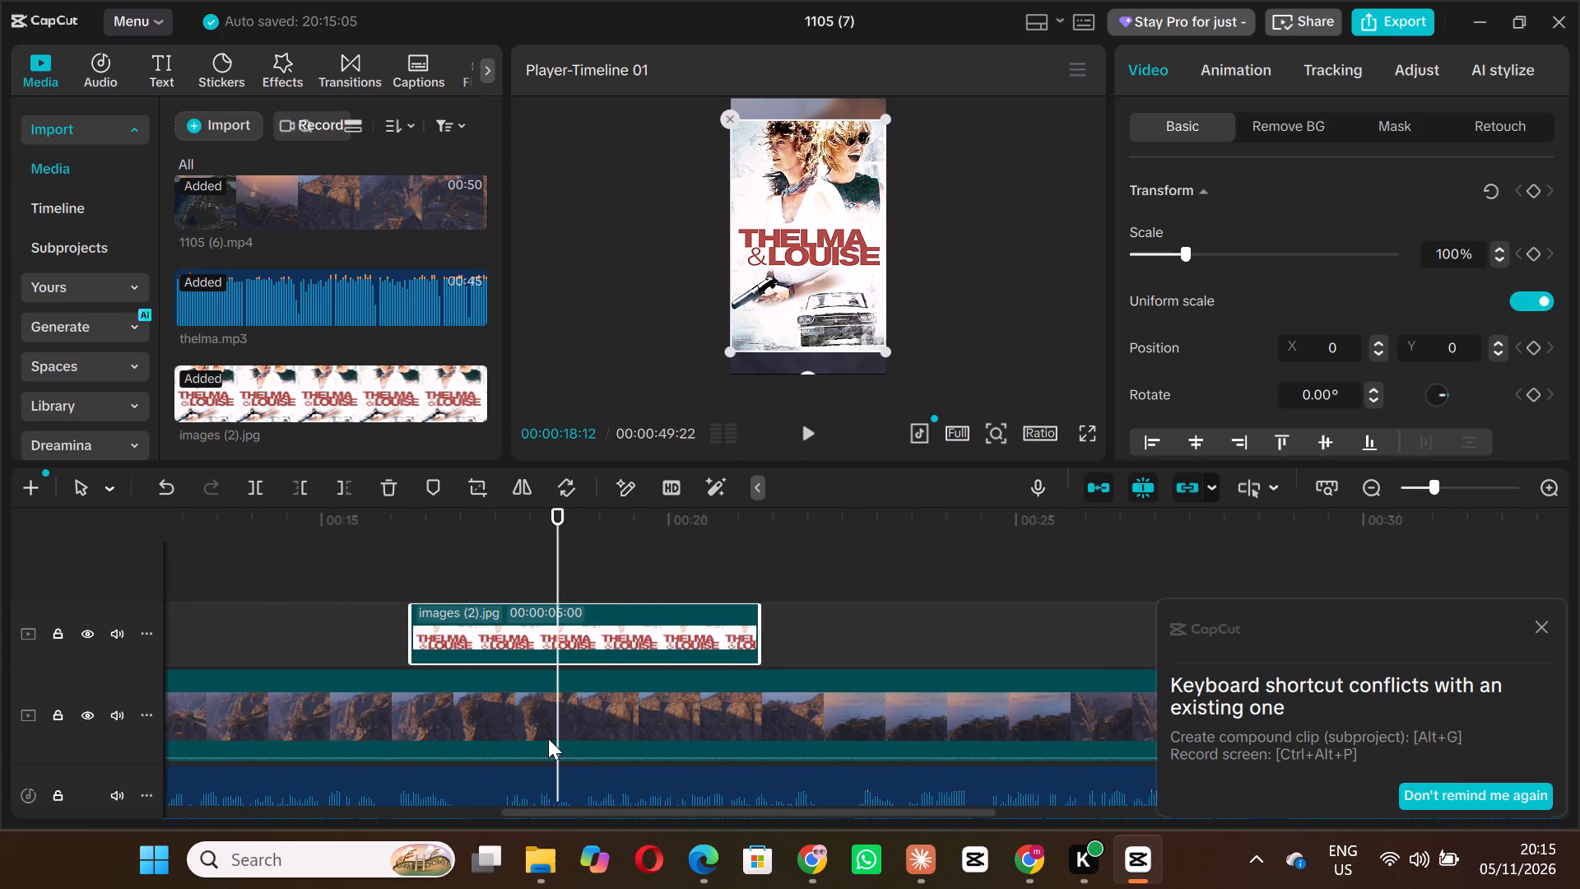
ctrl+scroll(548, 738, up, 16)
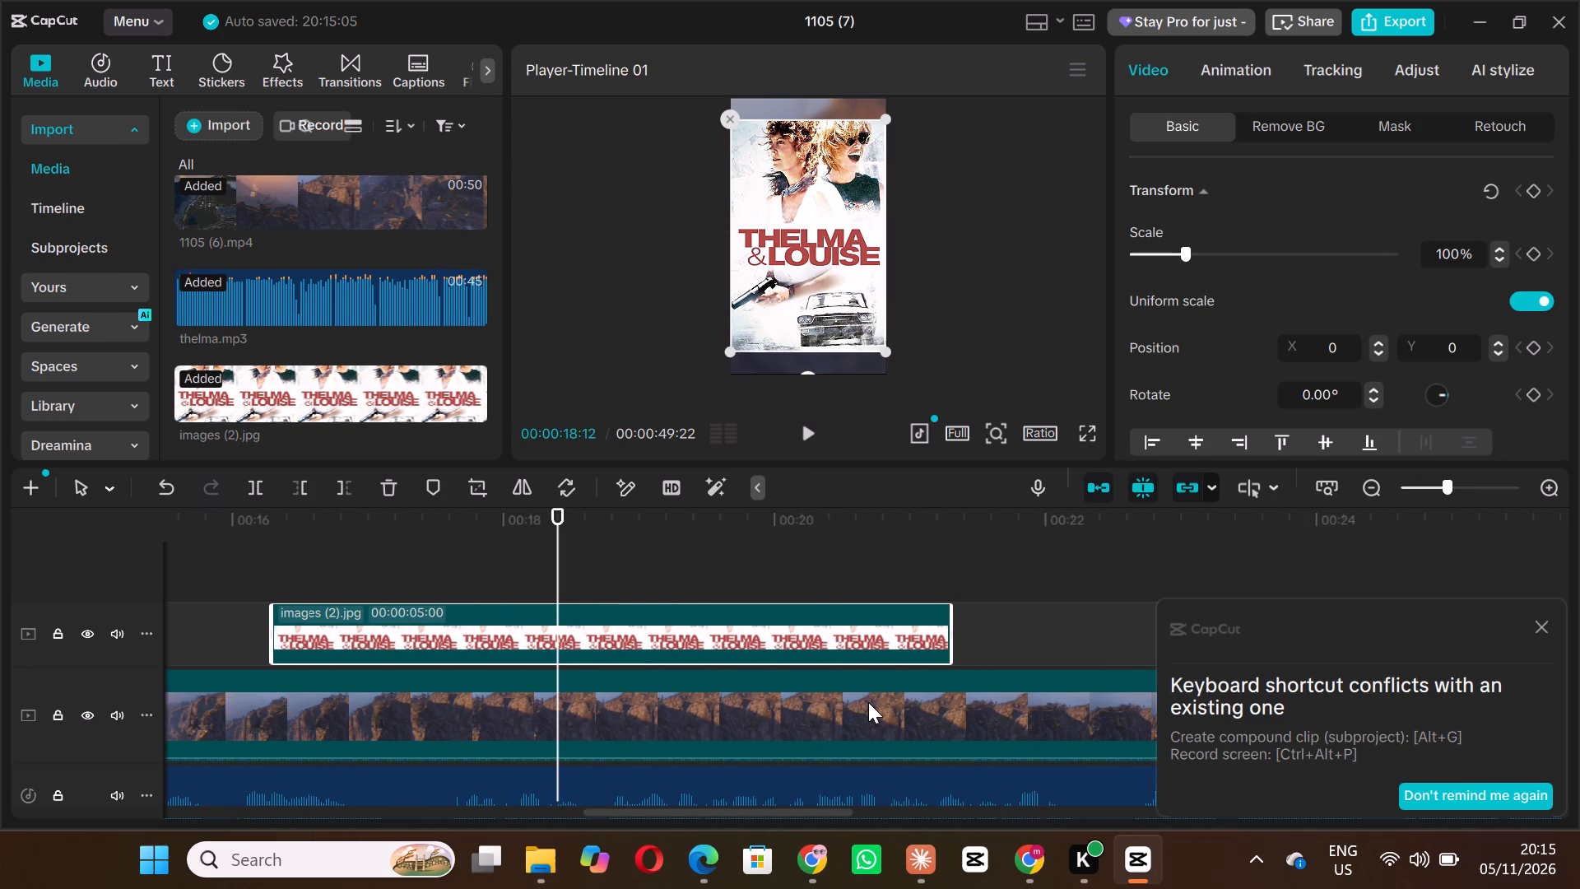
drag(950, 631, 810, 643)
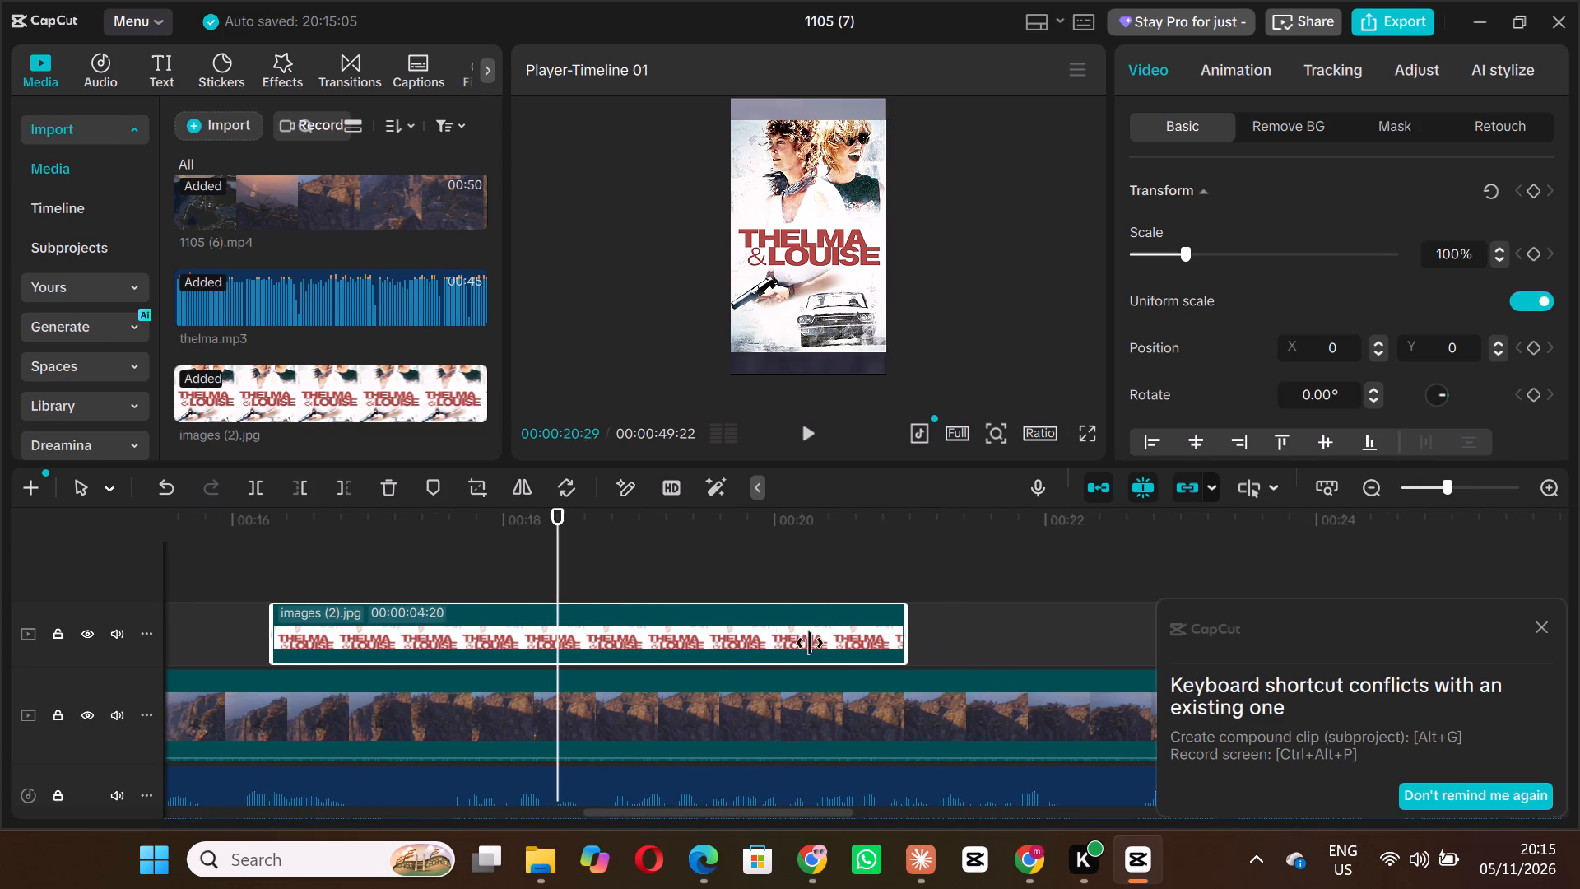
drag(810, 643, 417, 636)
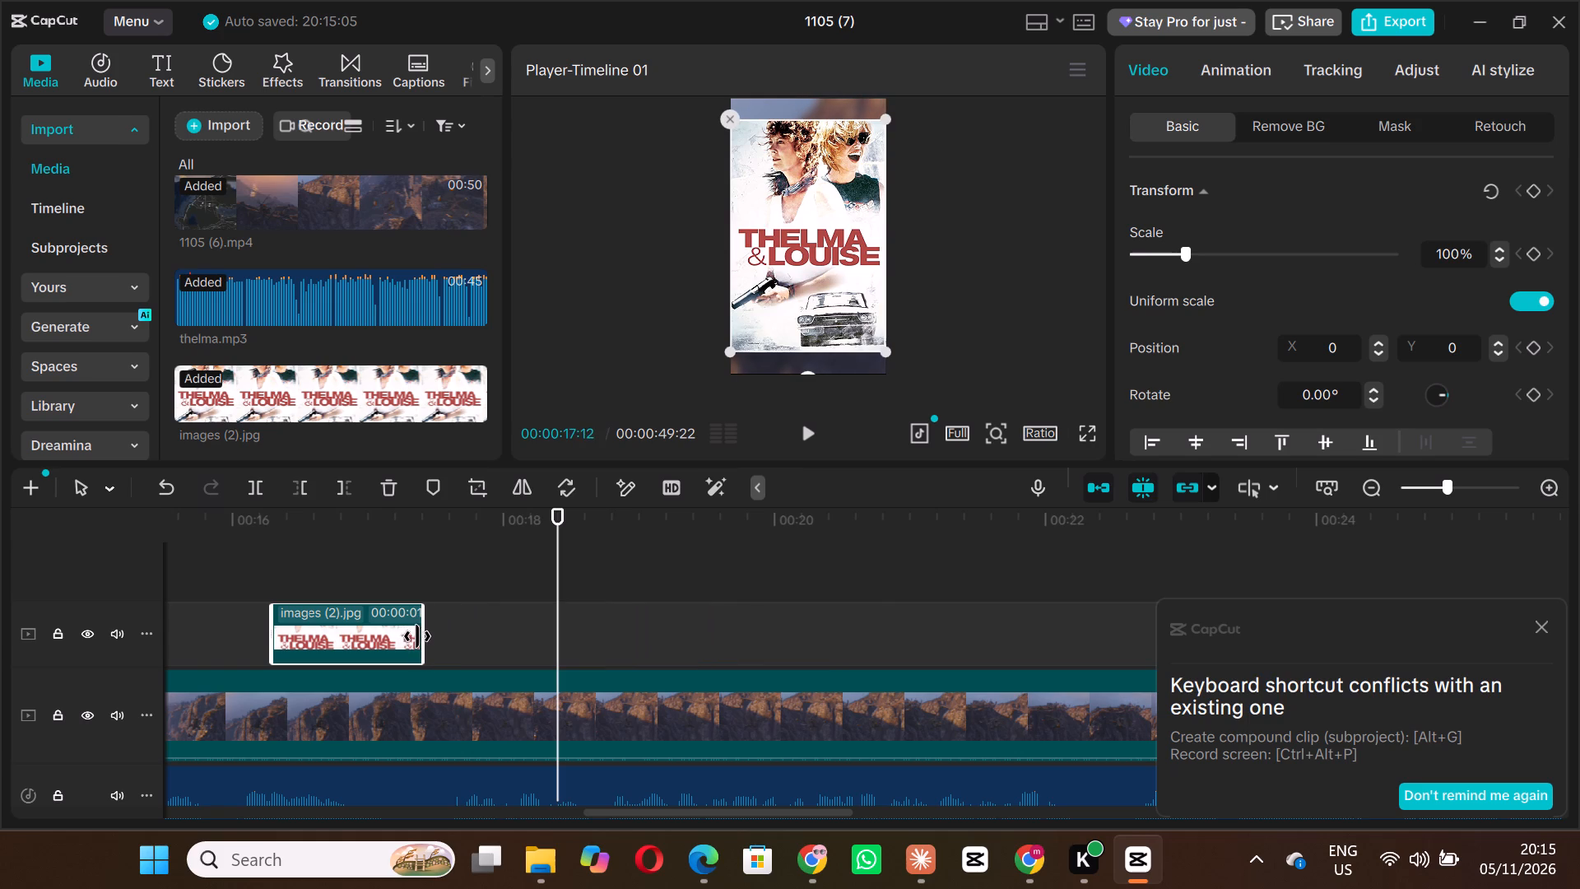
drag(417, 636, 413, 635)
Replay the timeline from about 15 seconds to check the poster's timing against the voiceover.
drag(560, 518, 221, 541)
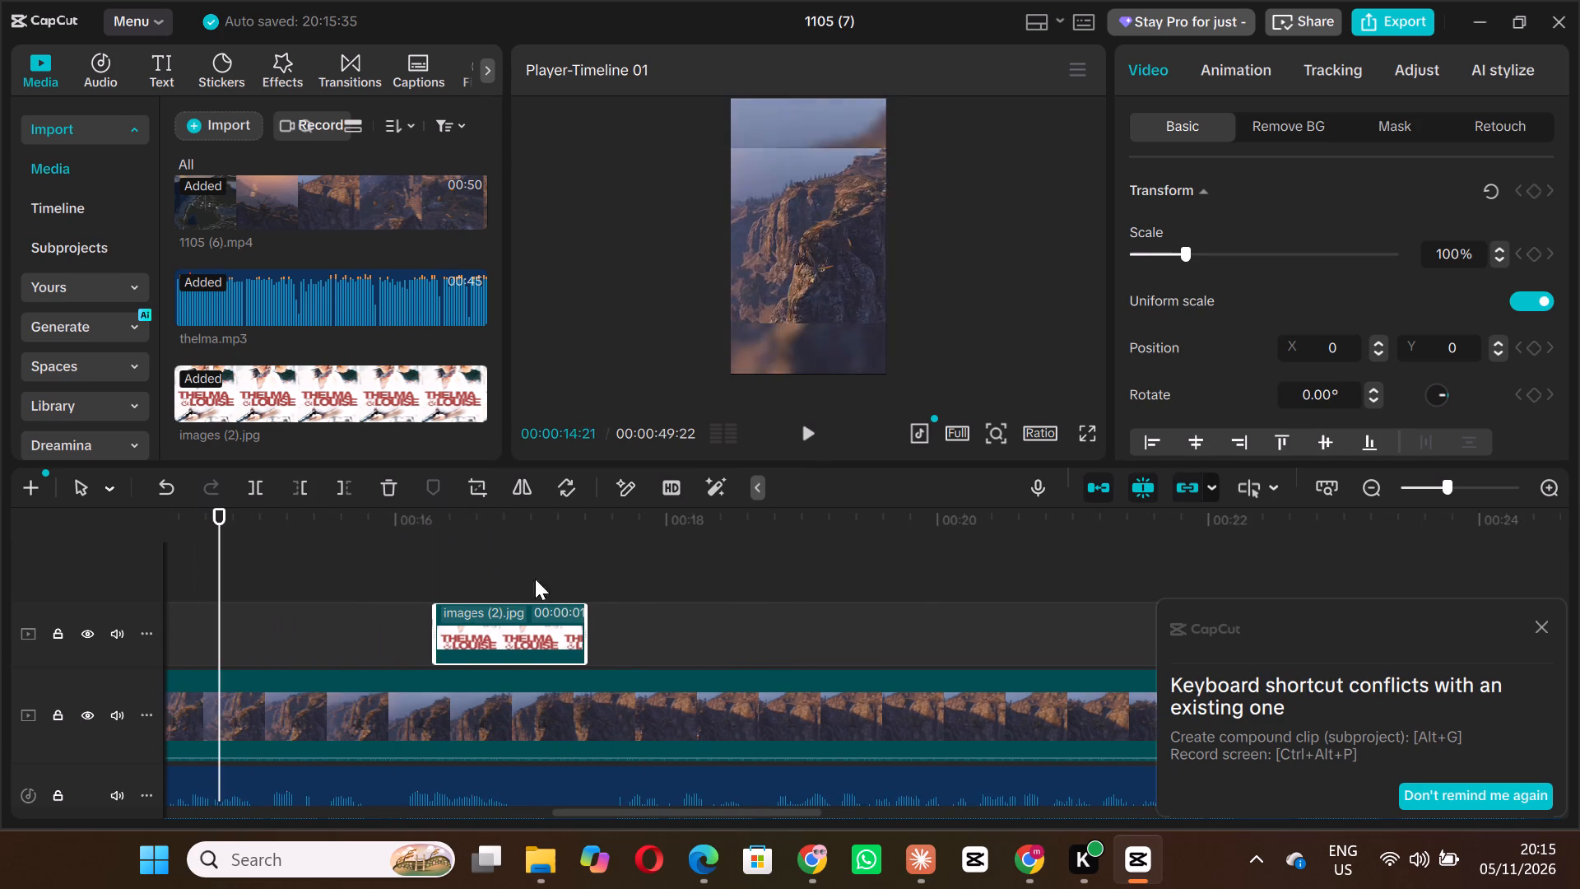
key(space)
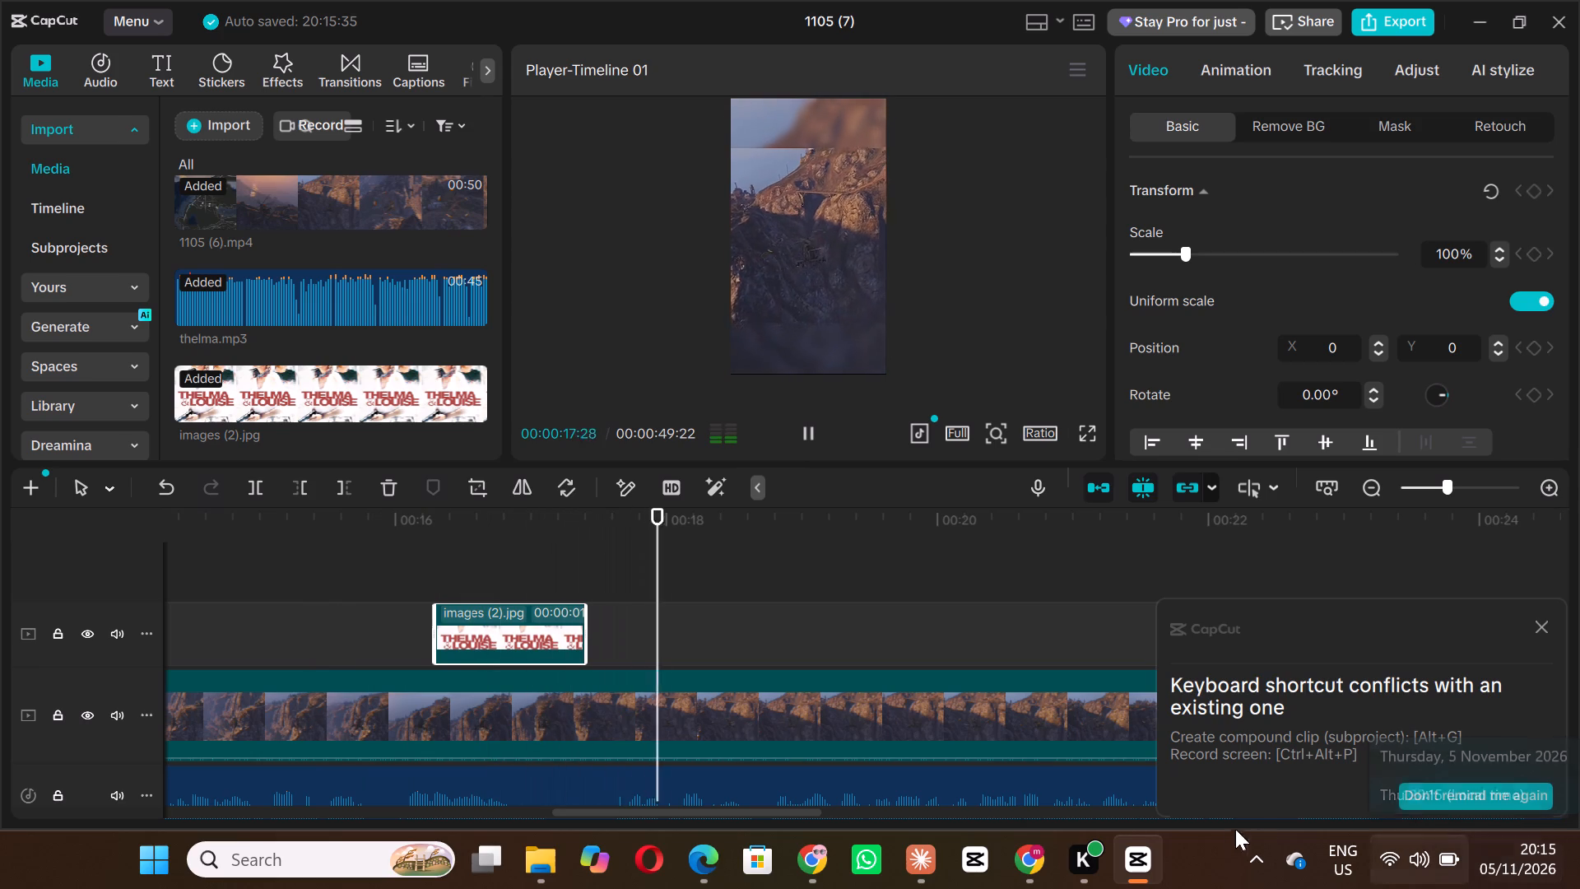
key(space)
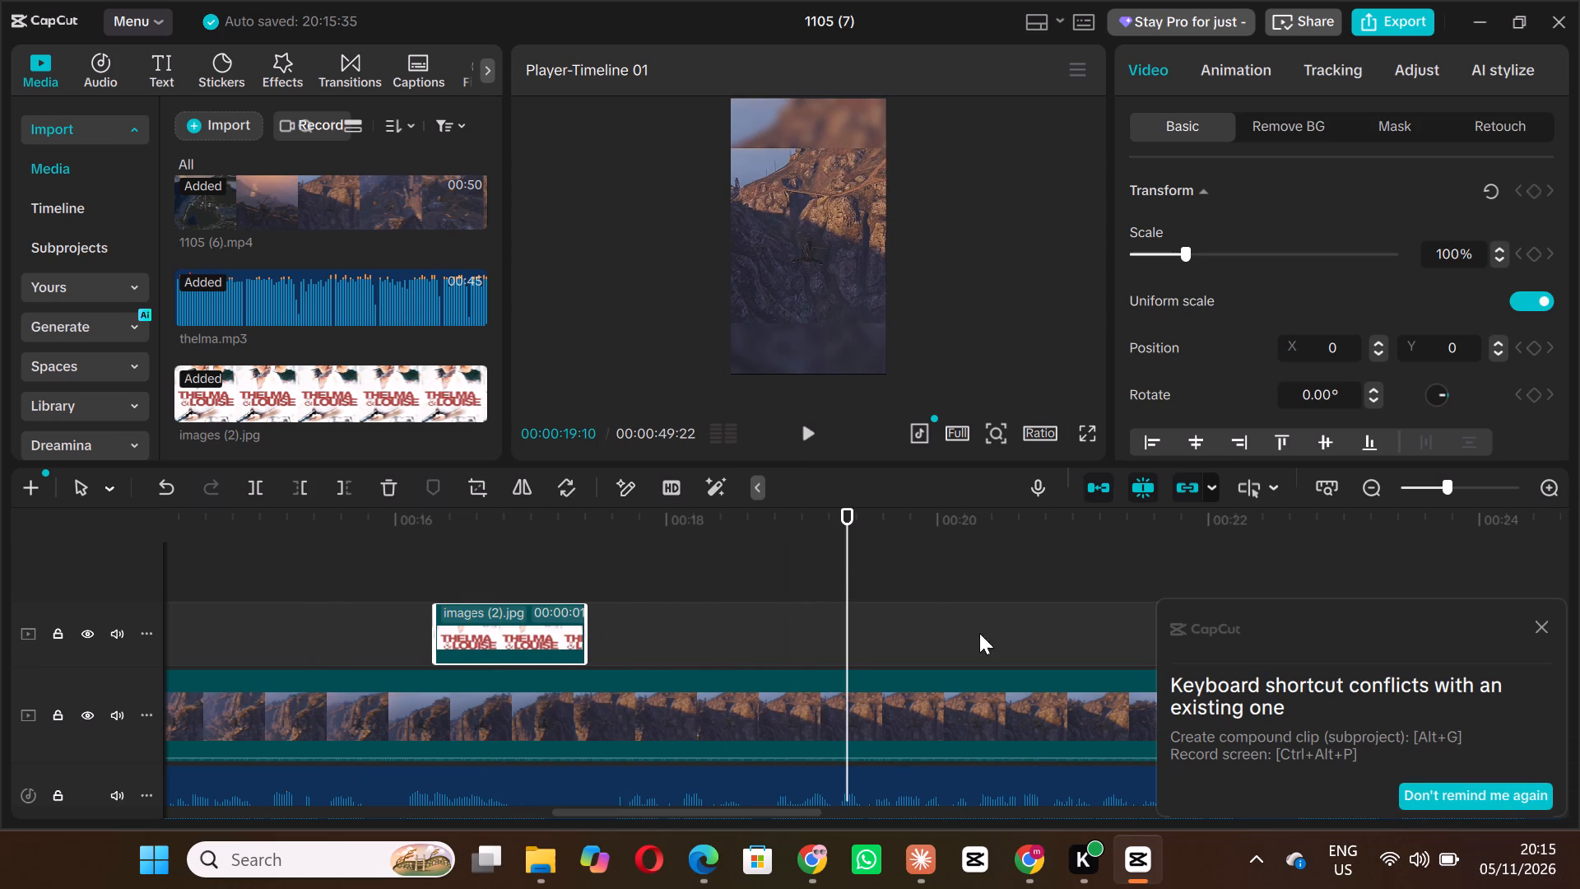
drag(843, 506, 313, 550)
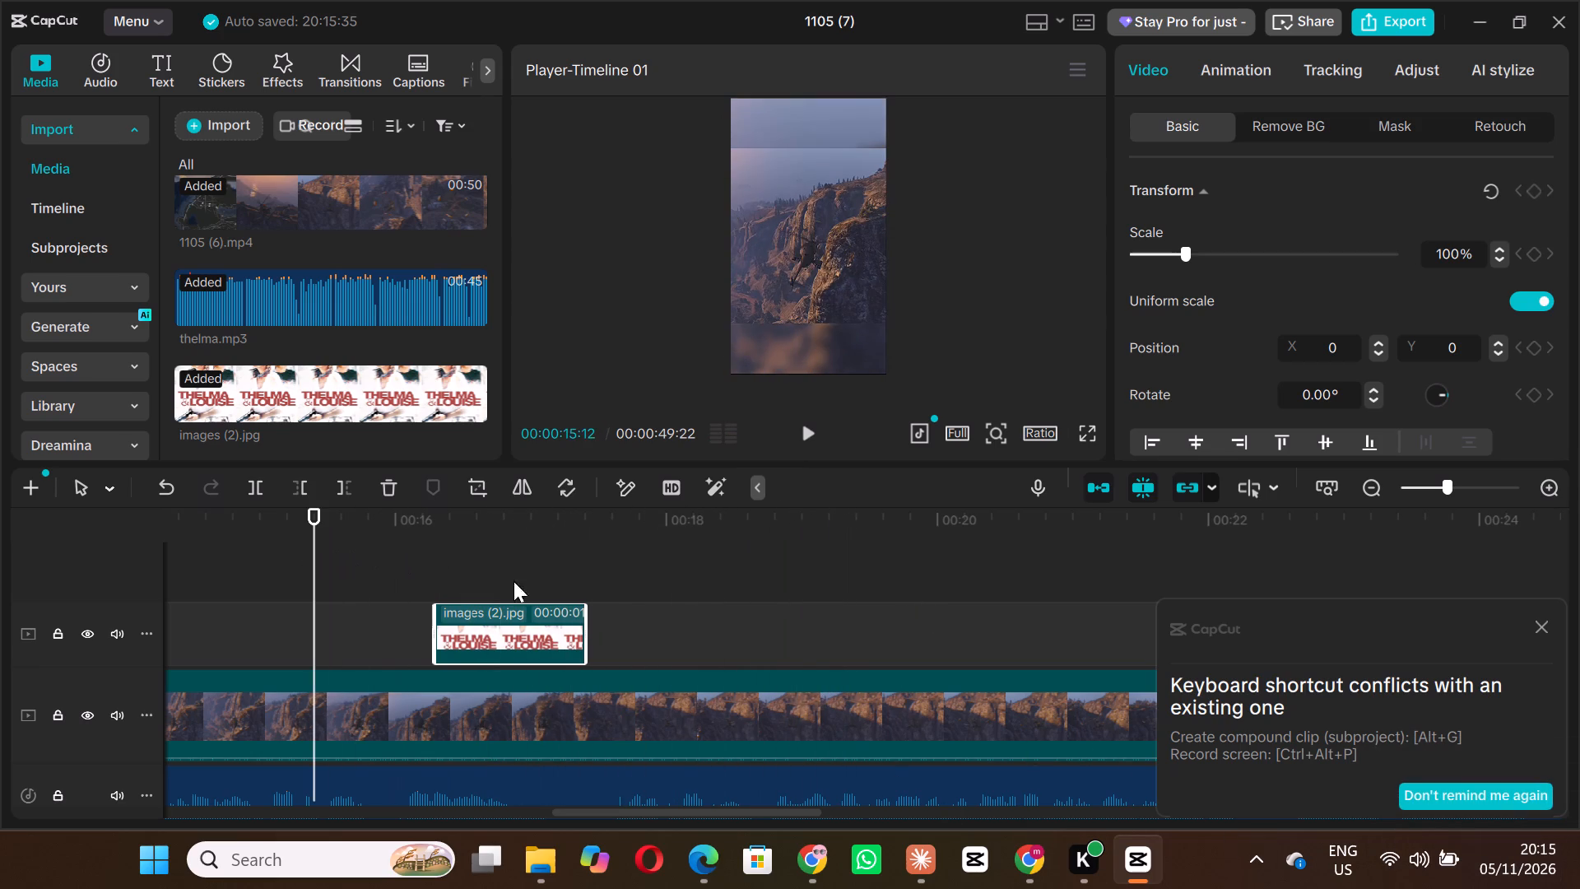
key(space)
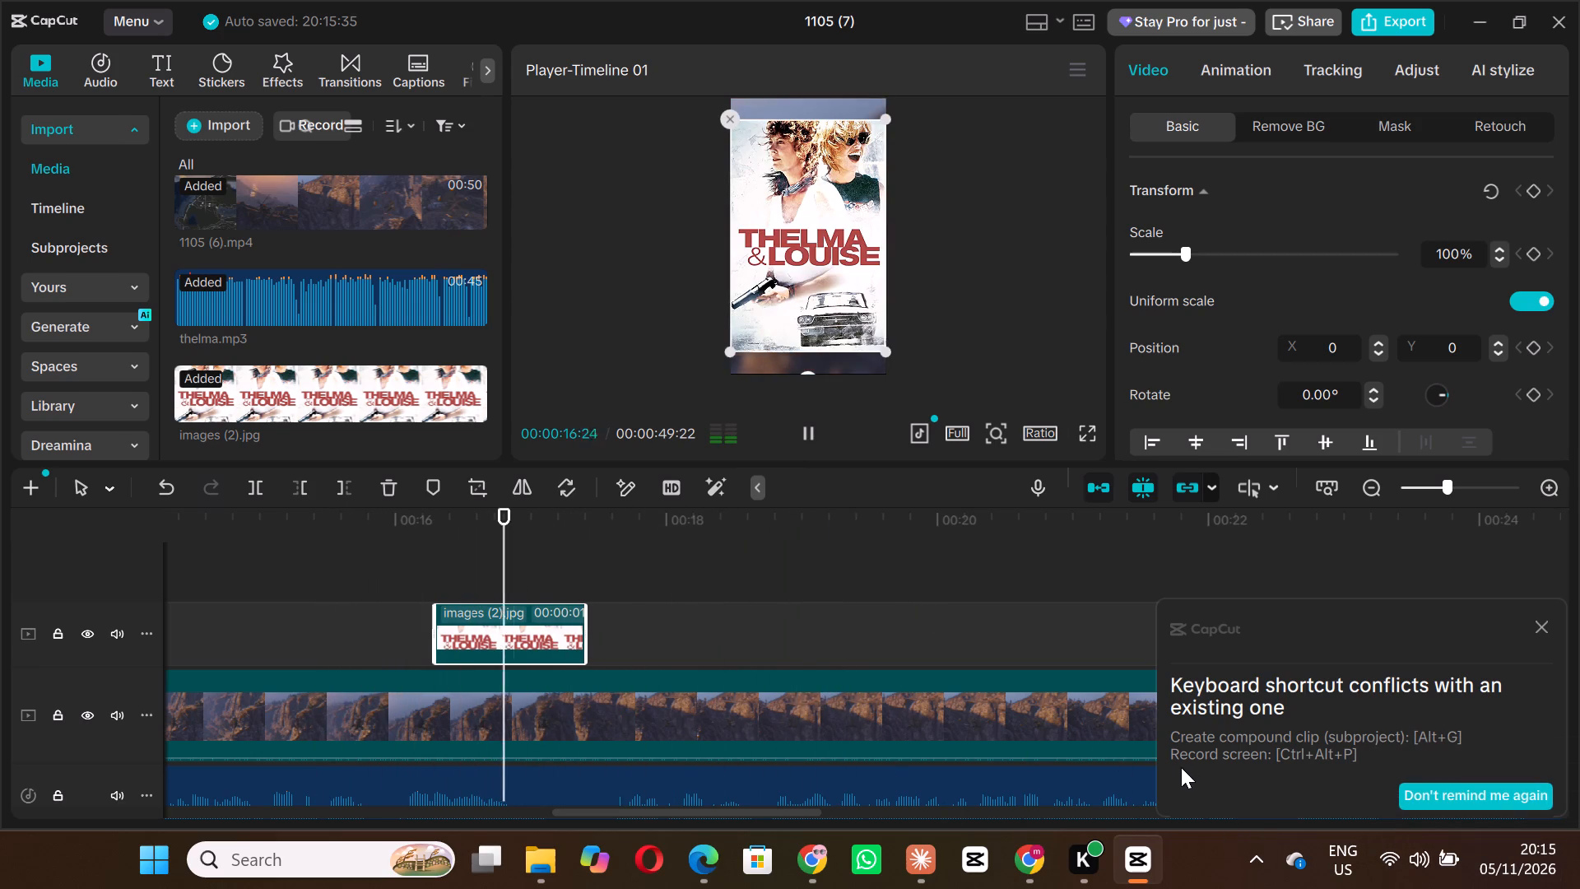
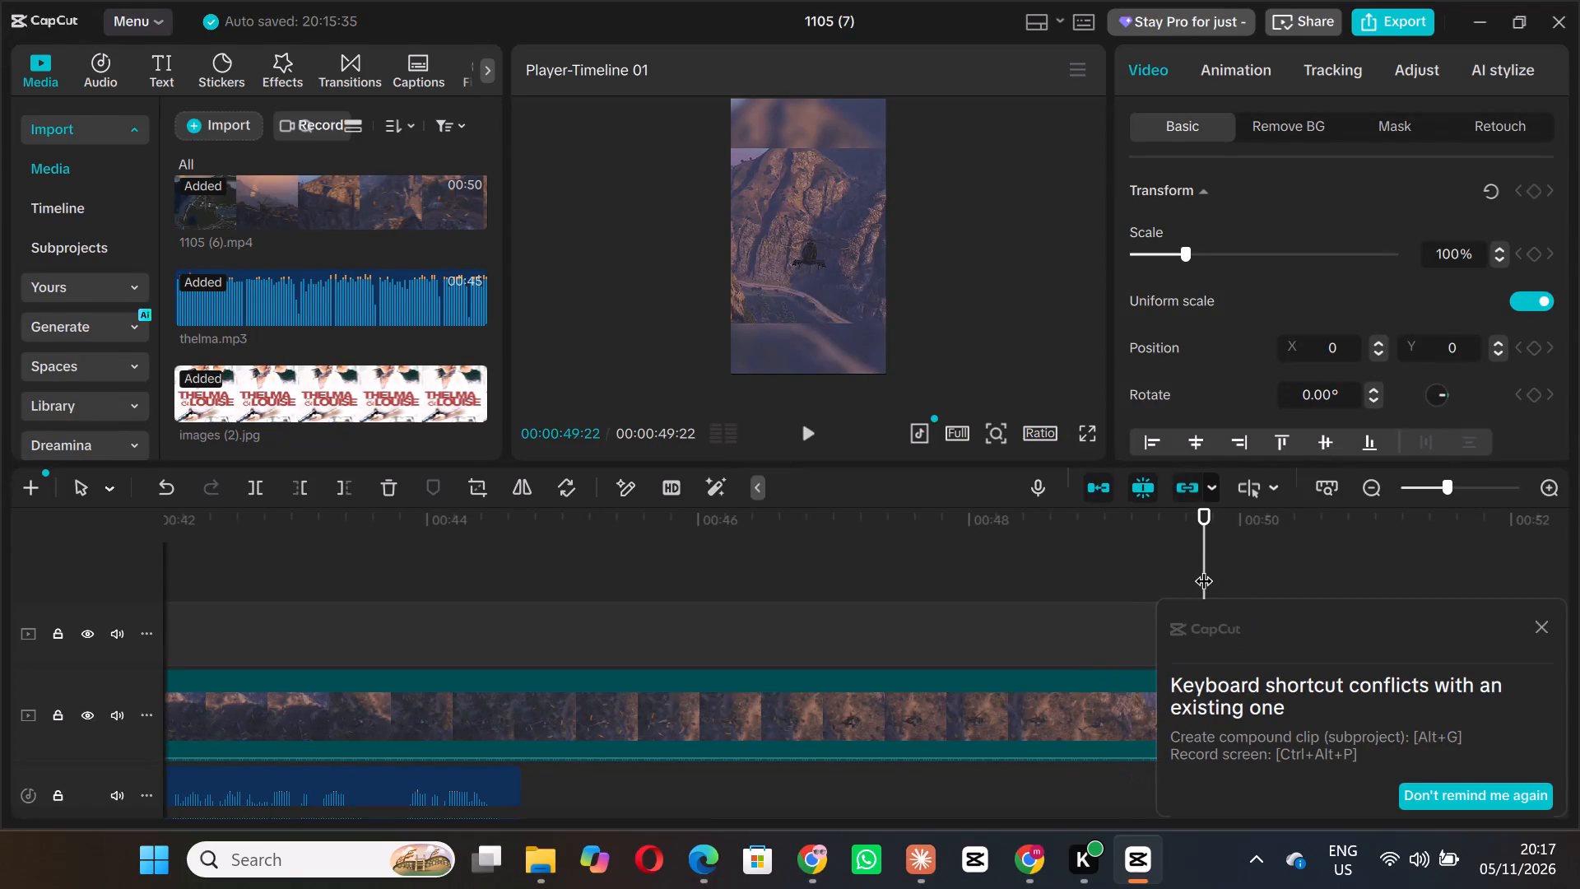
Go back to just before the poster at about 16 seconds and play the timeline through to about 34 seconds.
drag(1201, 517, 361, 561)
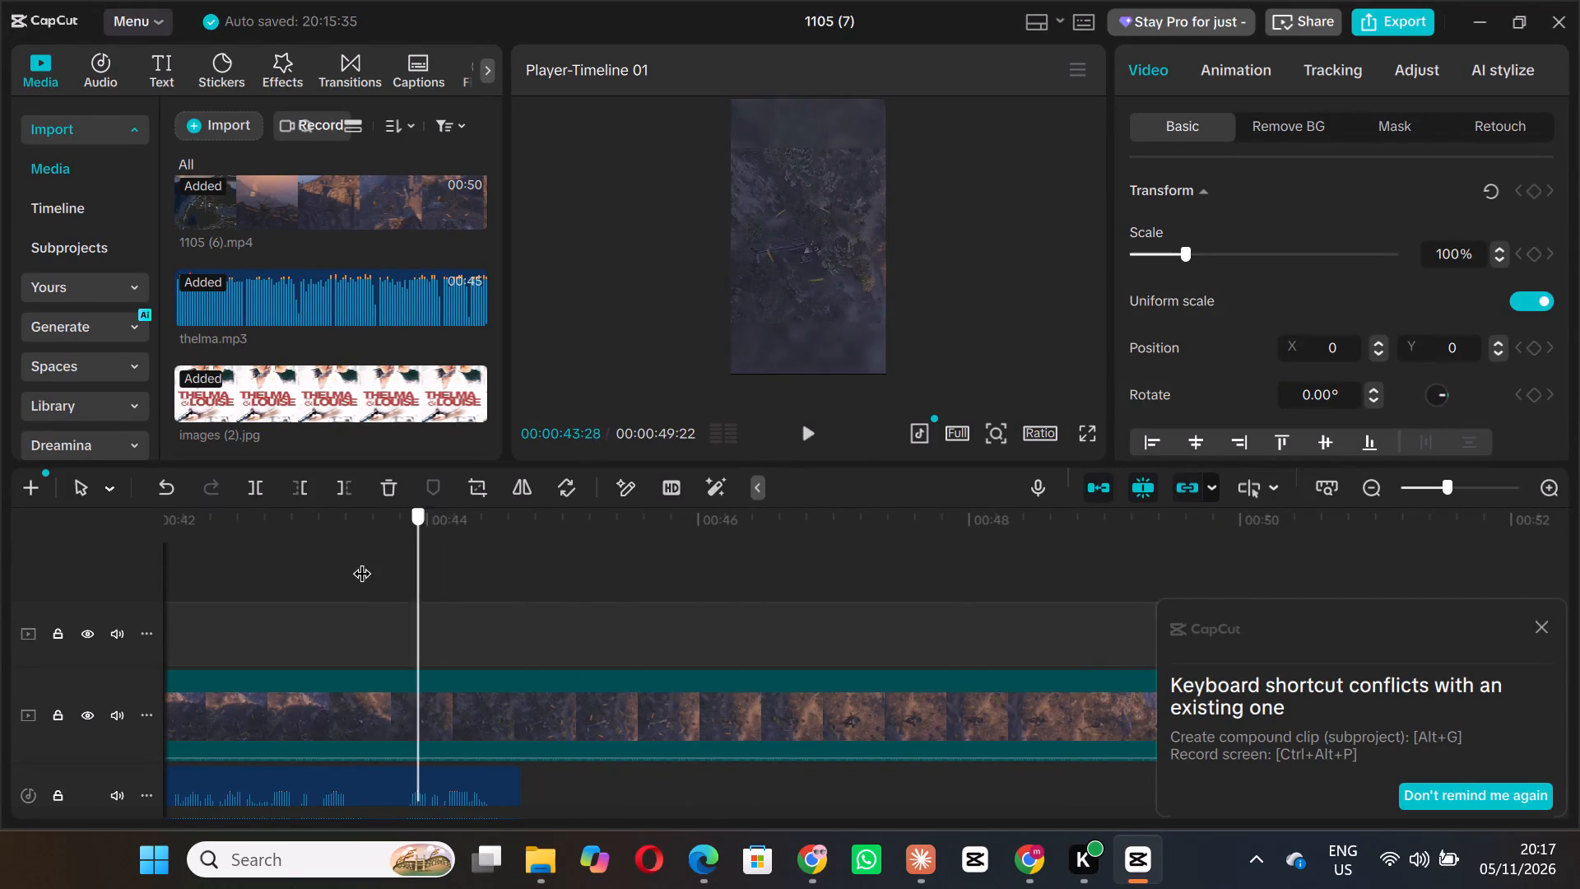
drag(361, 561, 141, 565)
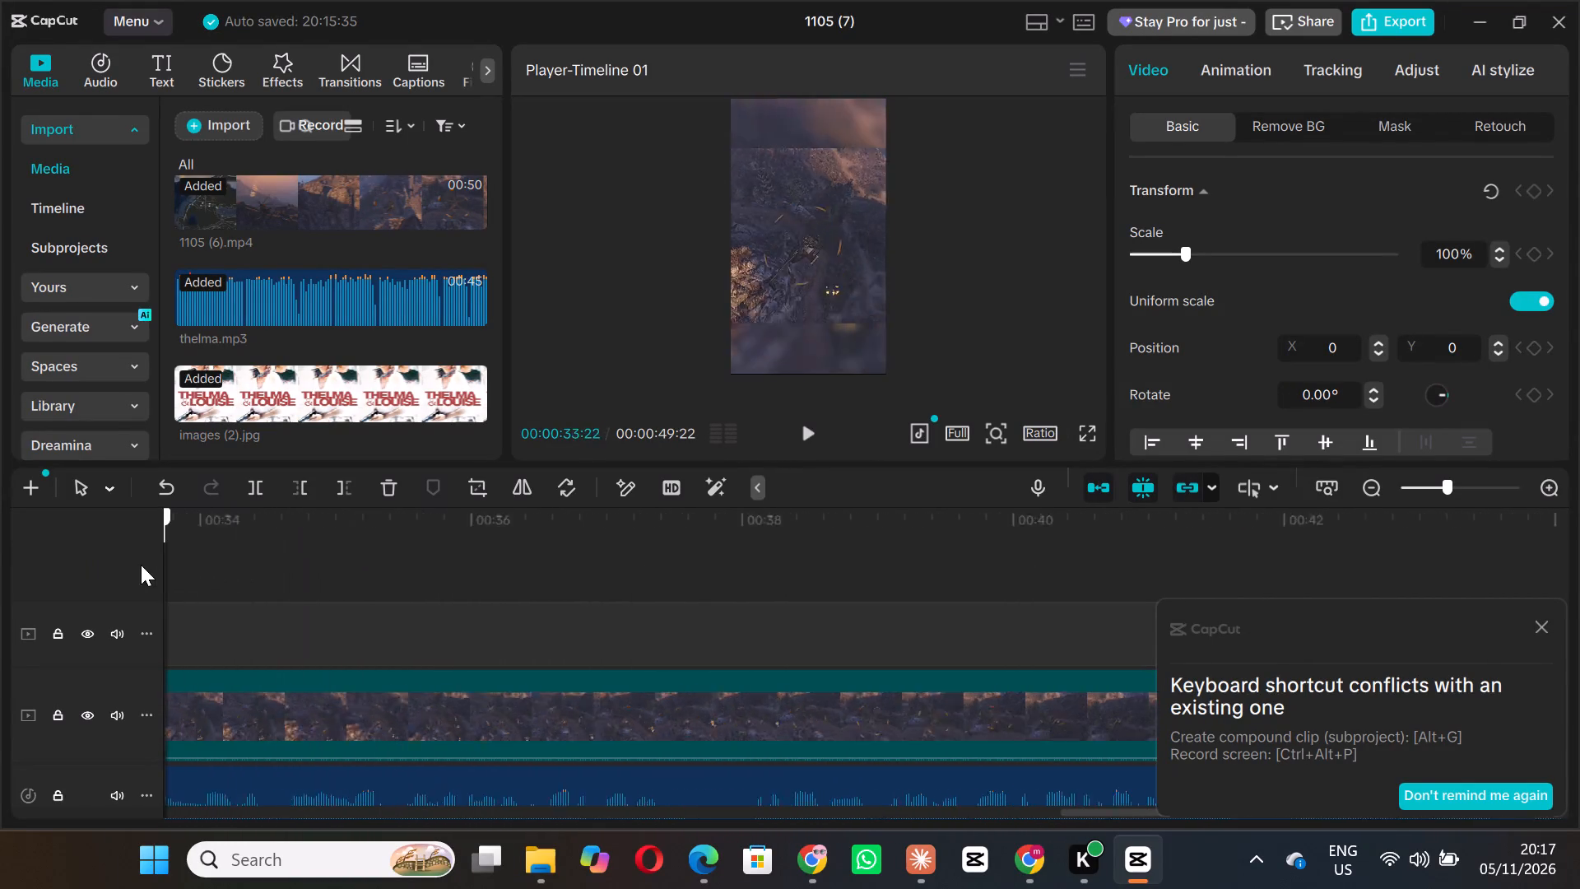
drag(141, 565, 383, 580)
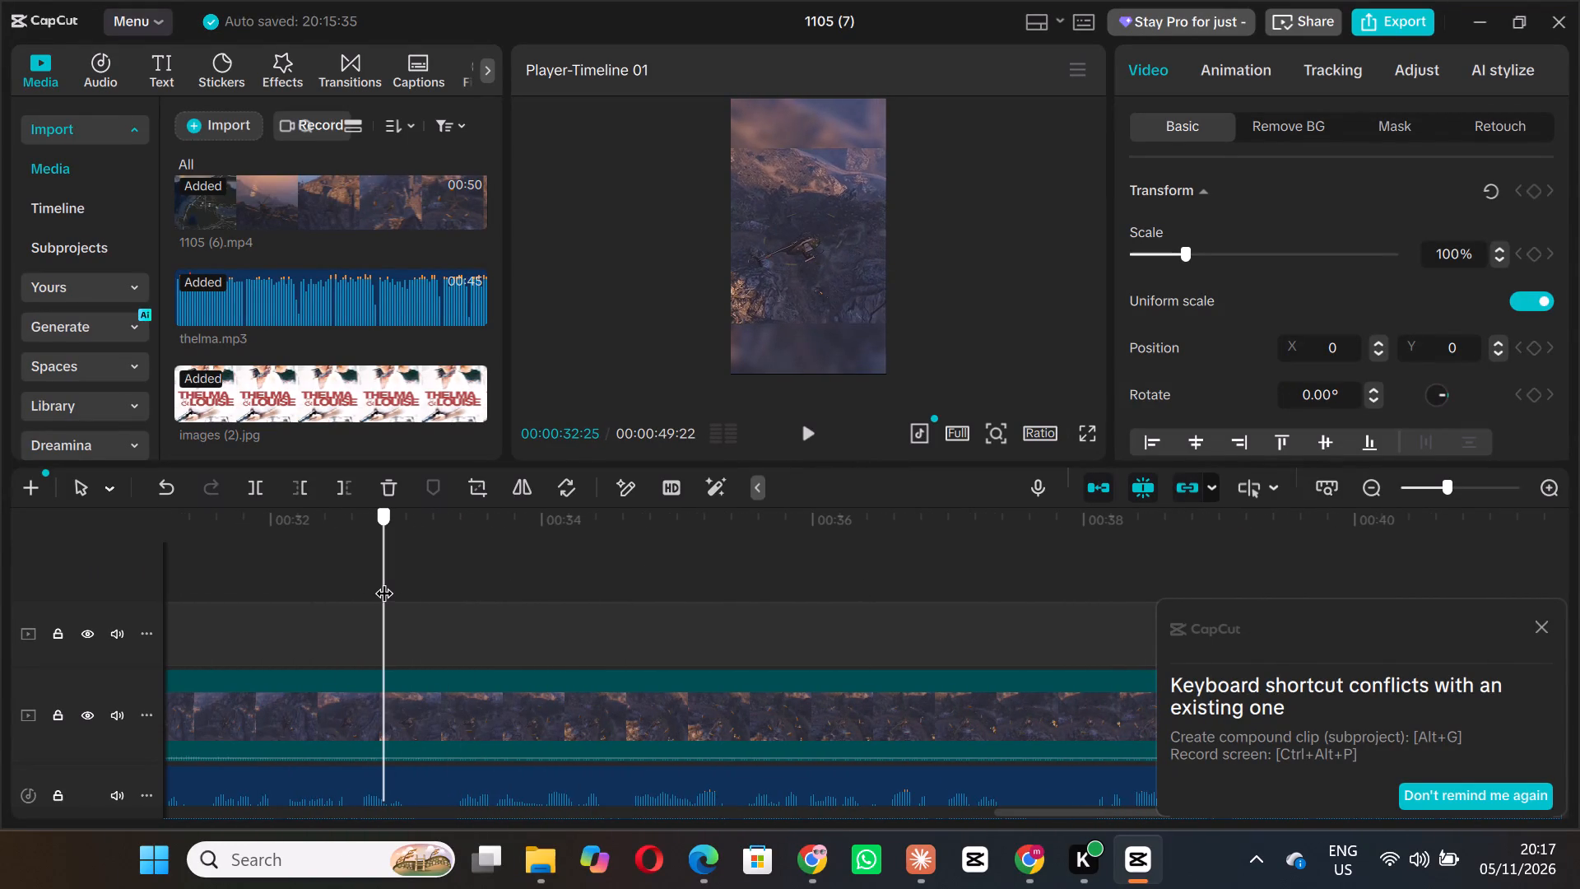
drag(383, 580, 447, 579)
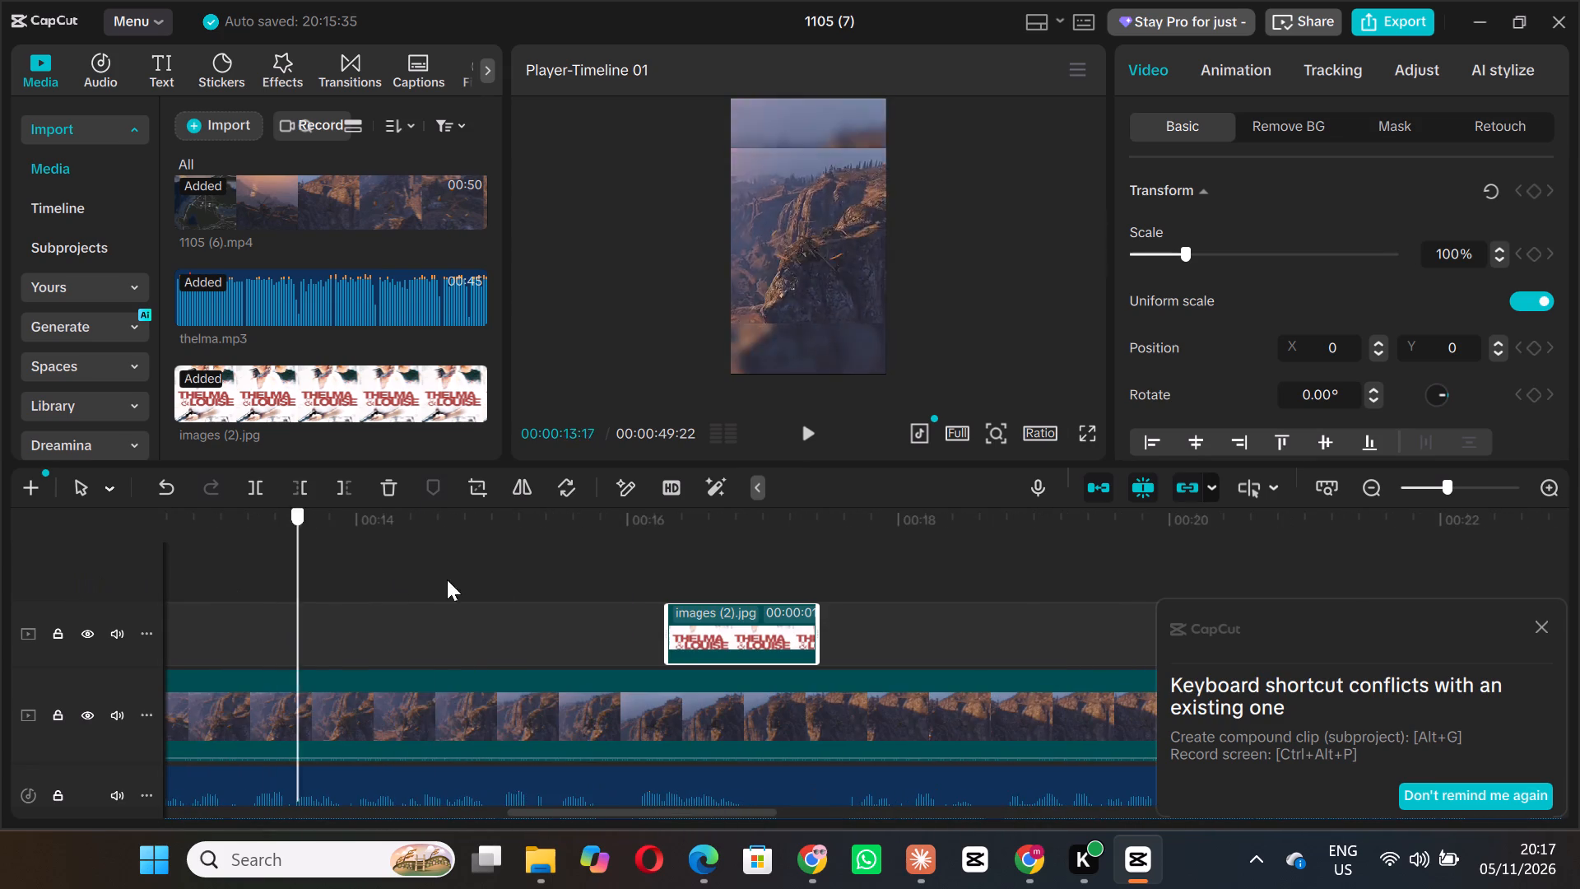
drag(447, 579, 612, 592)
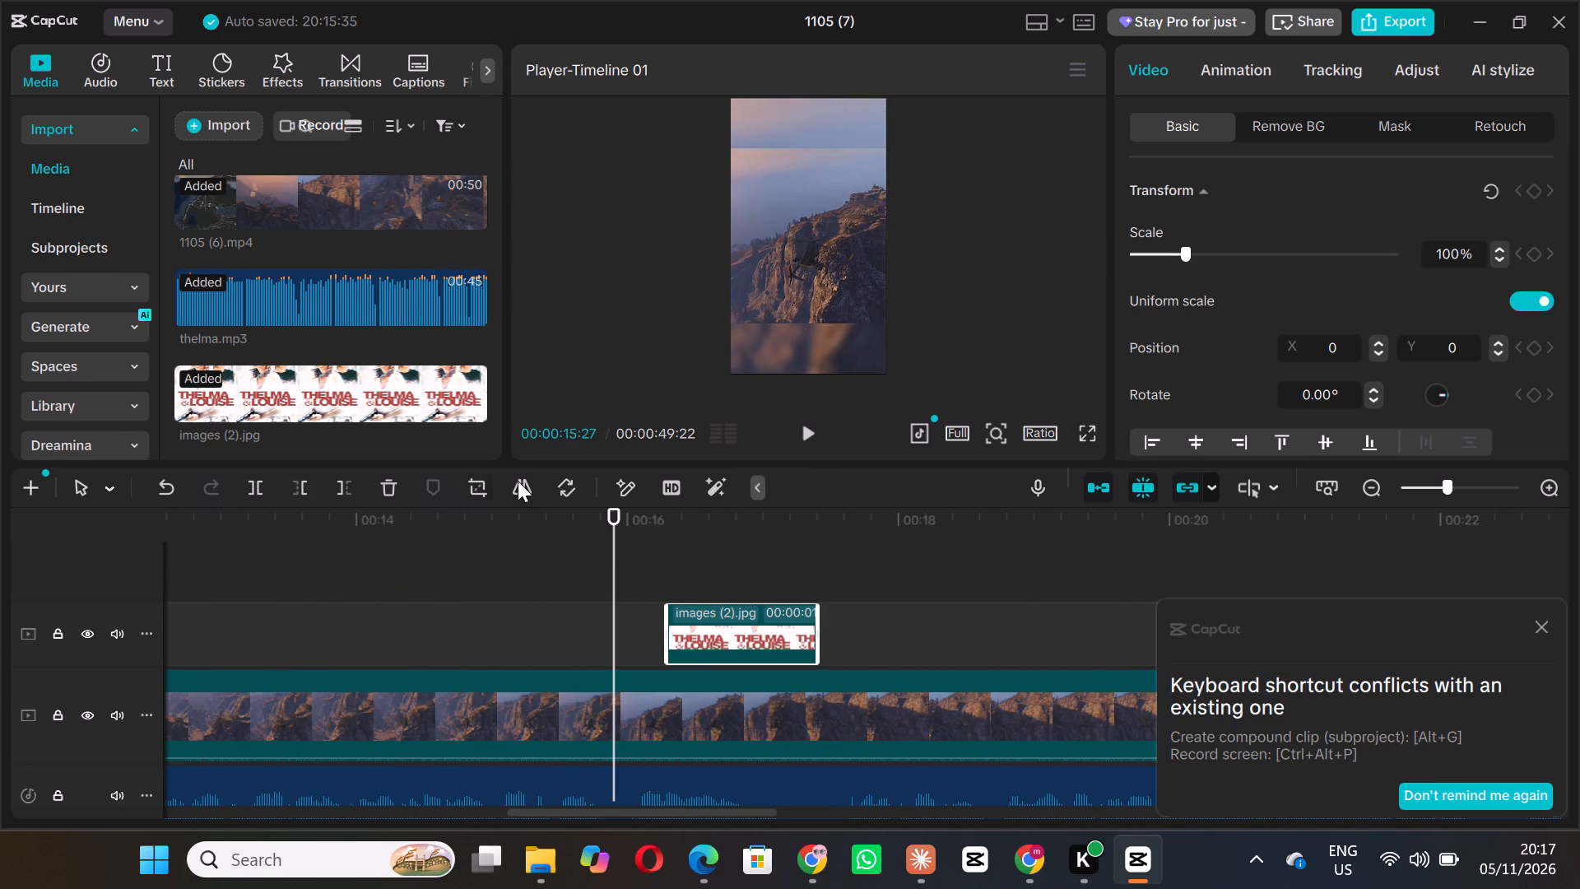
click(805, 429)
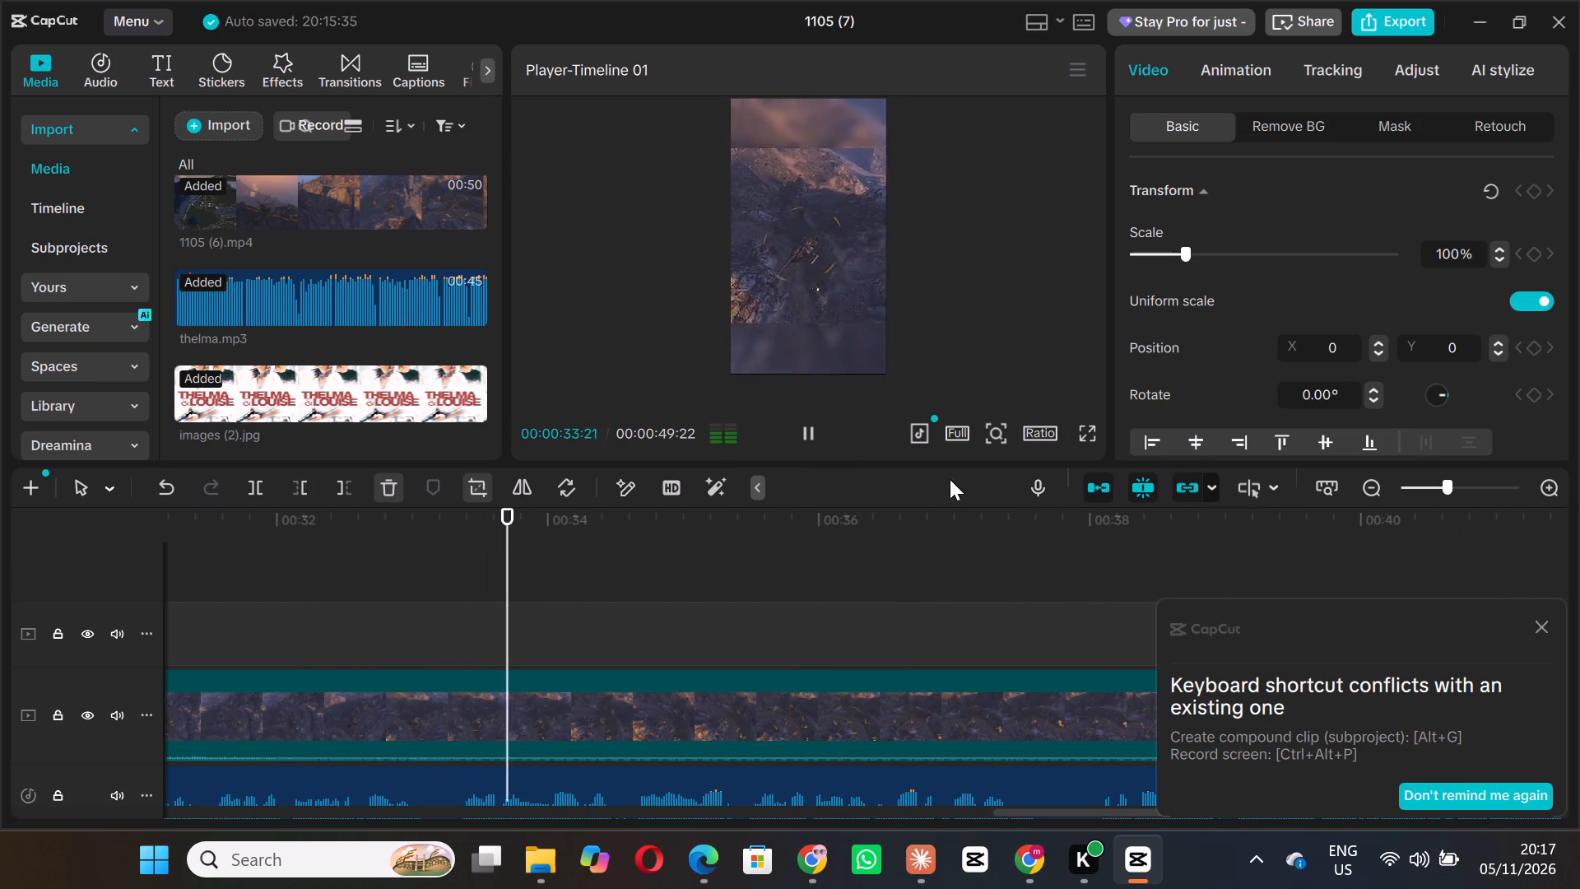
click(802, 426)
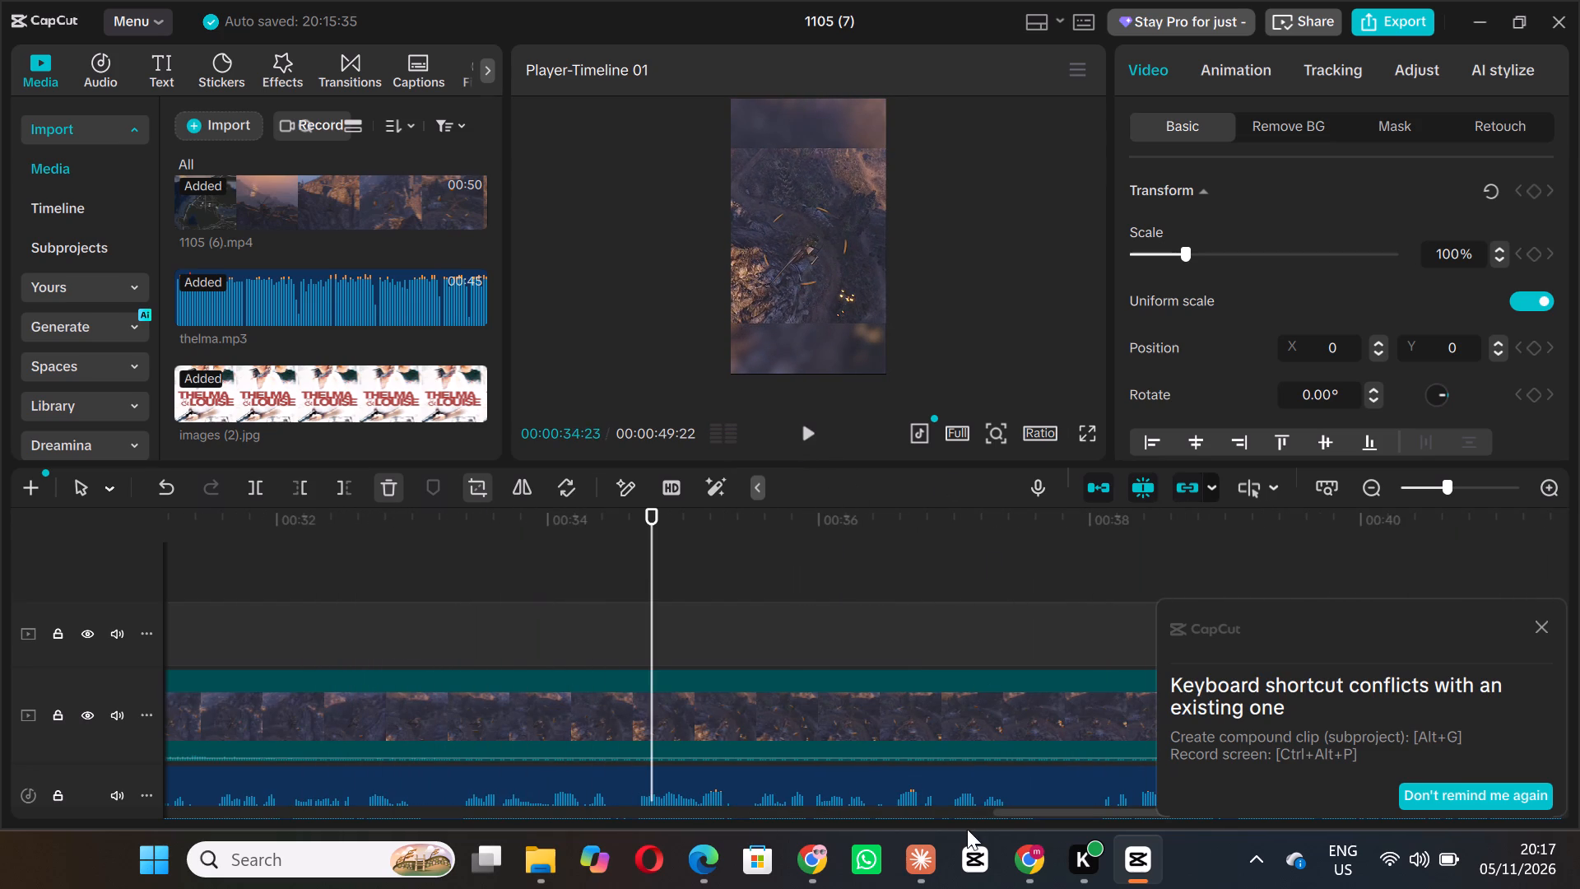
click(816, 851)
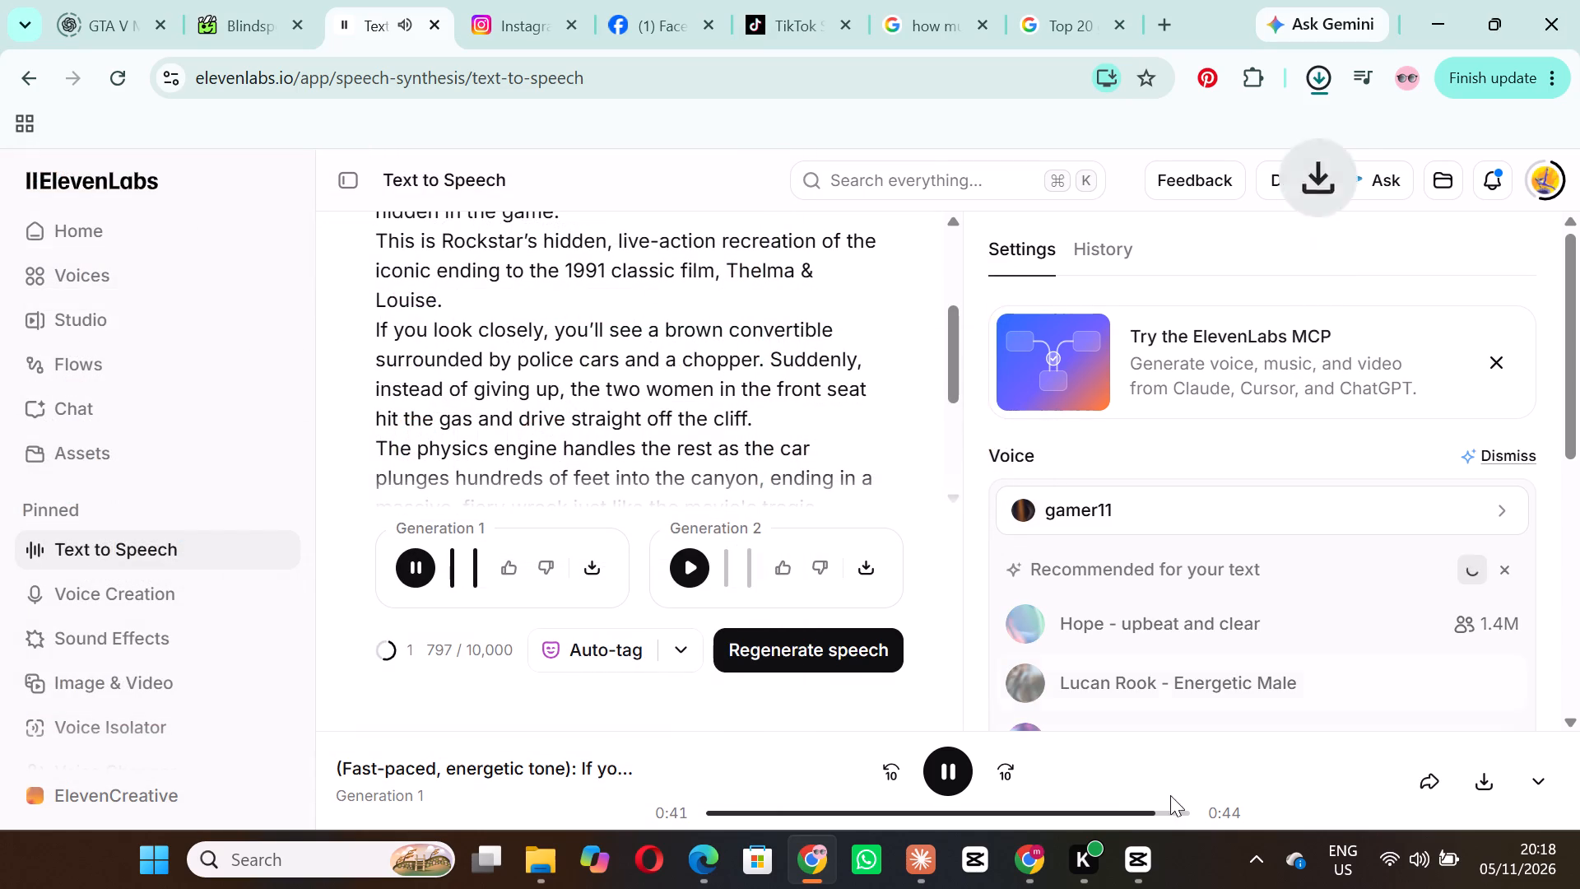
Switch back to CapCut and delete the old thelma.mp3 voiceover clip from the timeline's audio track.
click(1135, 864)
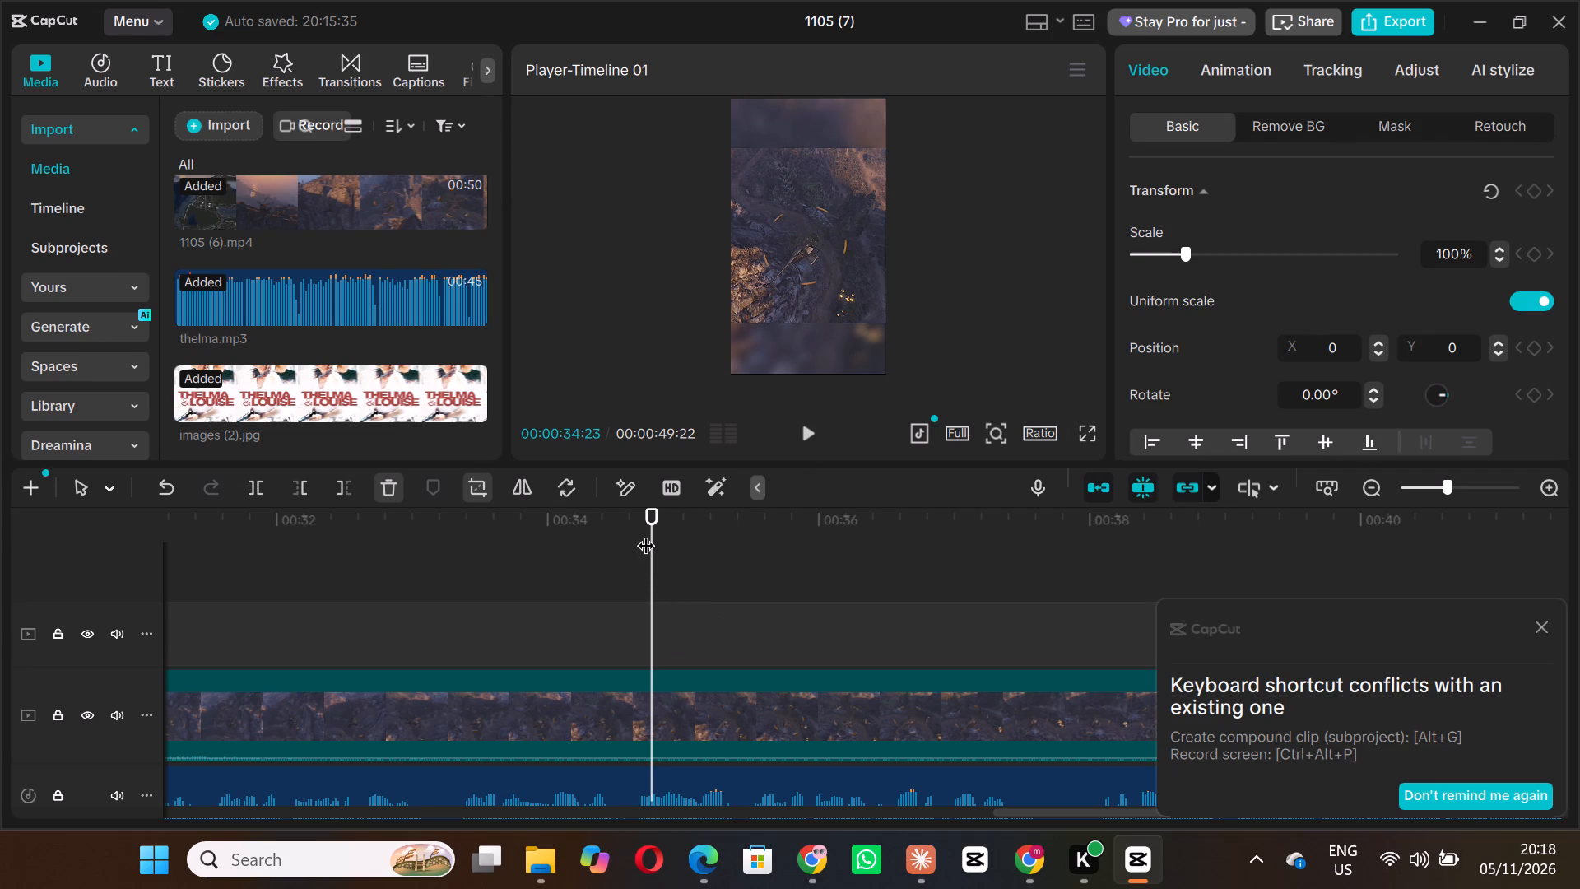
scroll(645, 533, down, 5)
scroll(685, 601, down, 3)
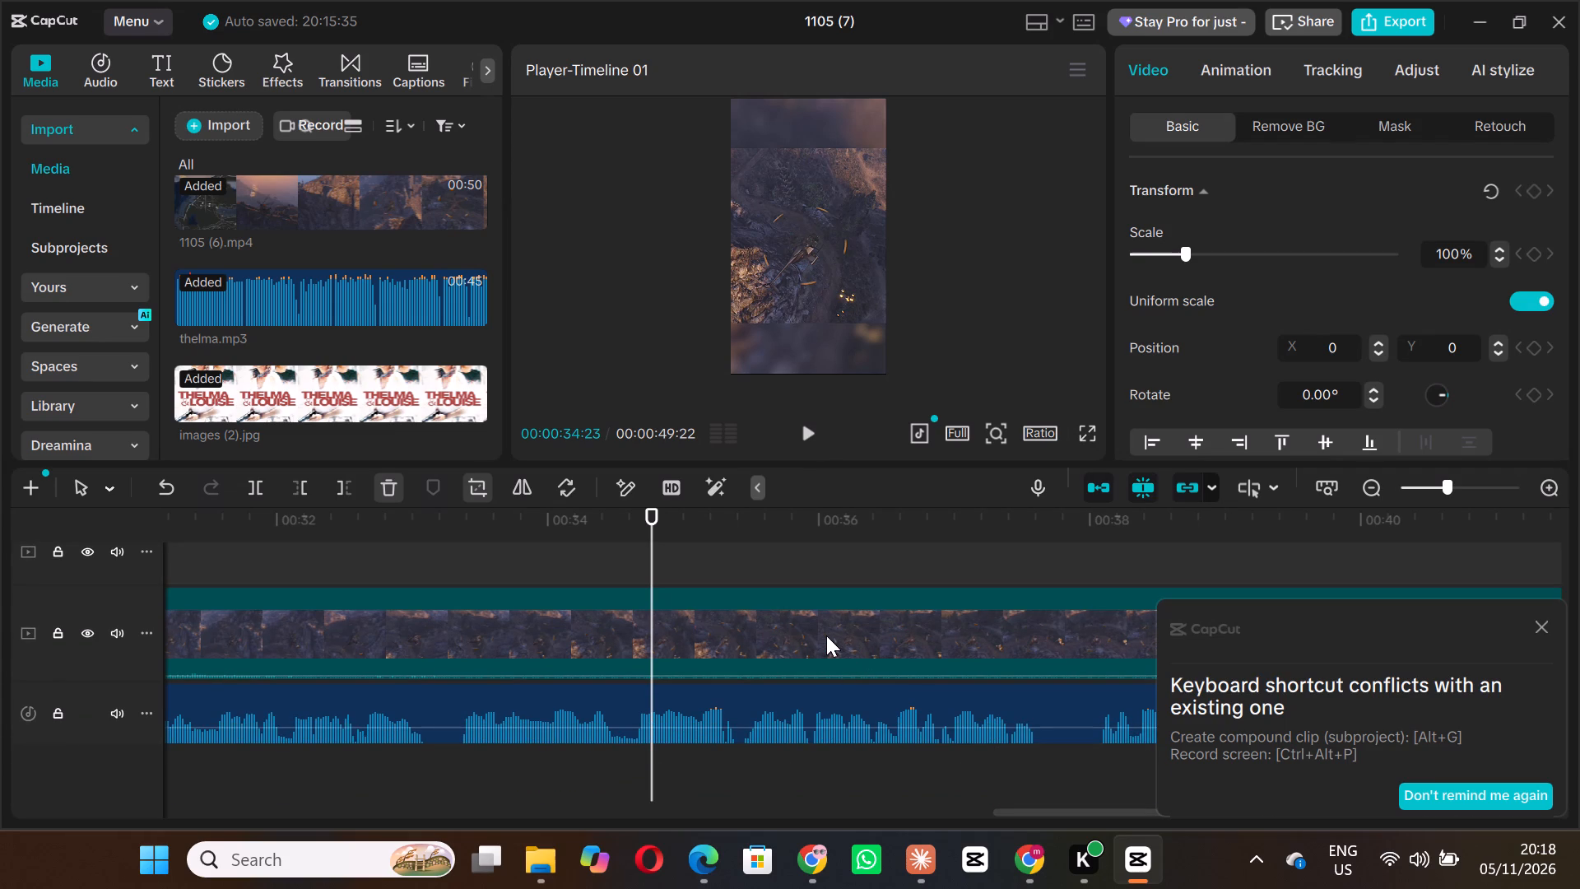
ctrl+scroll(826, 635, down, 20)
ctrl+scroll(819, 638, down, 6)
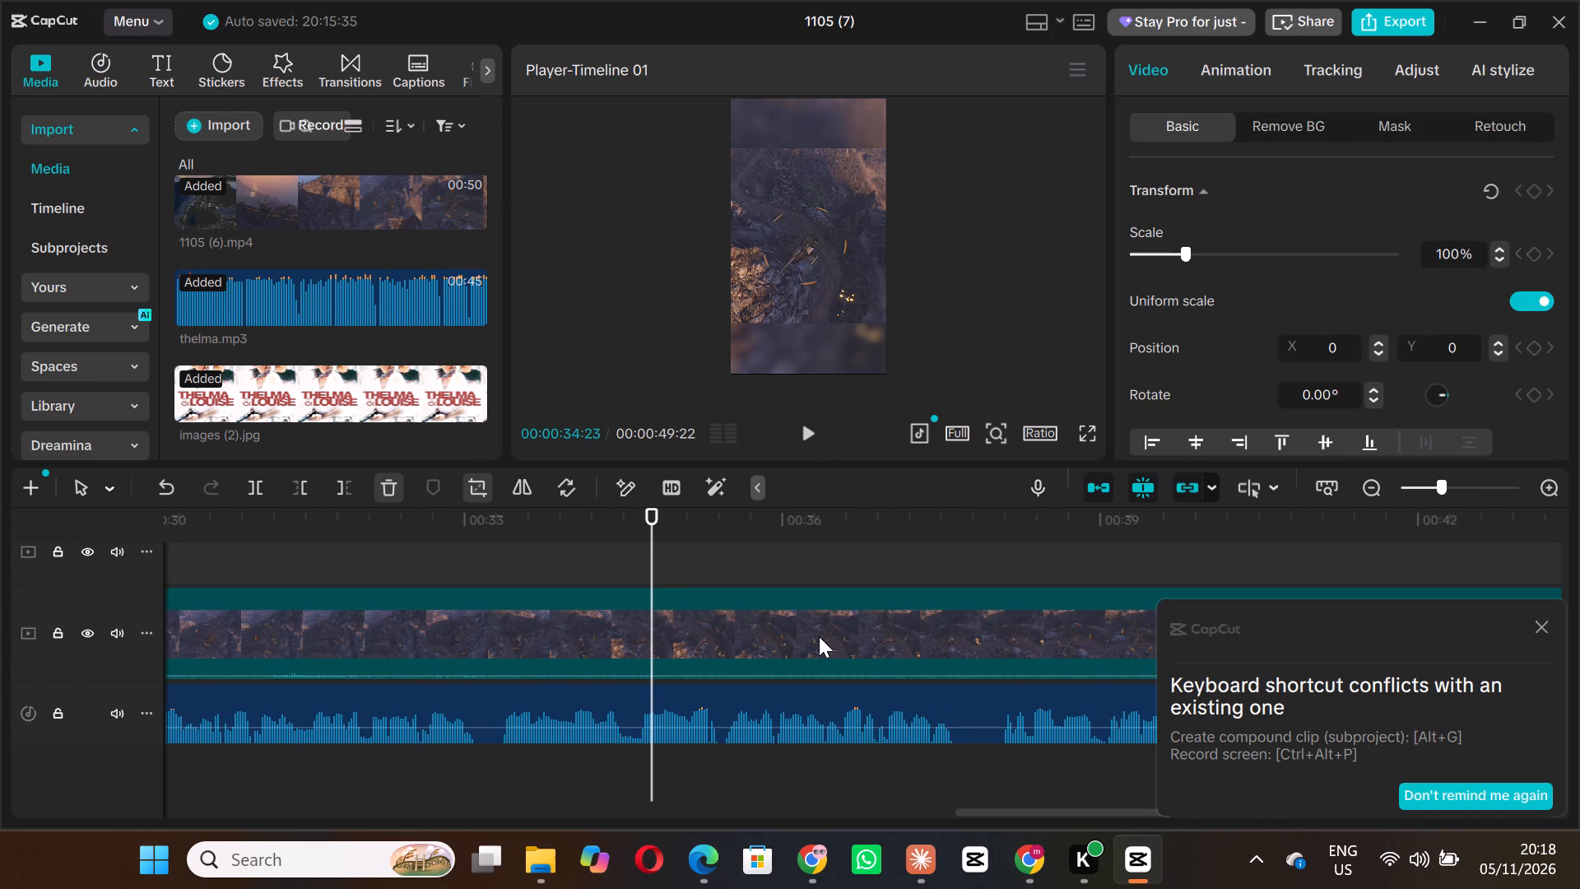
ctrl+scroll(750, 630, down, 20)
ctrl+scroll(750, 630, down, 2)
scroll(774, 656, down, 13)
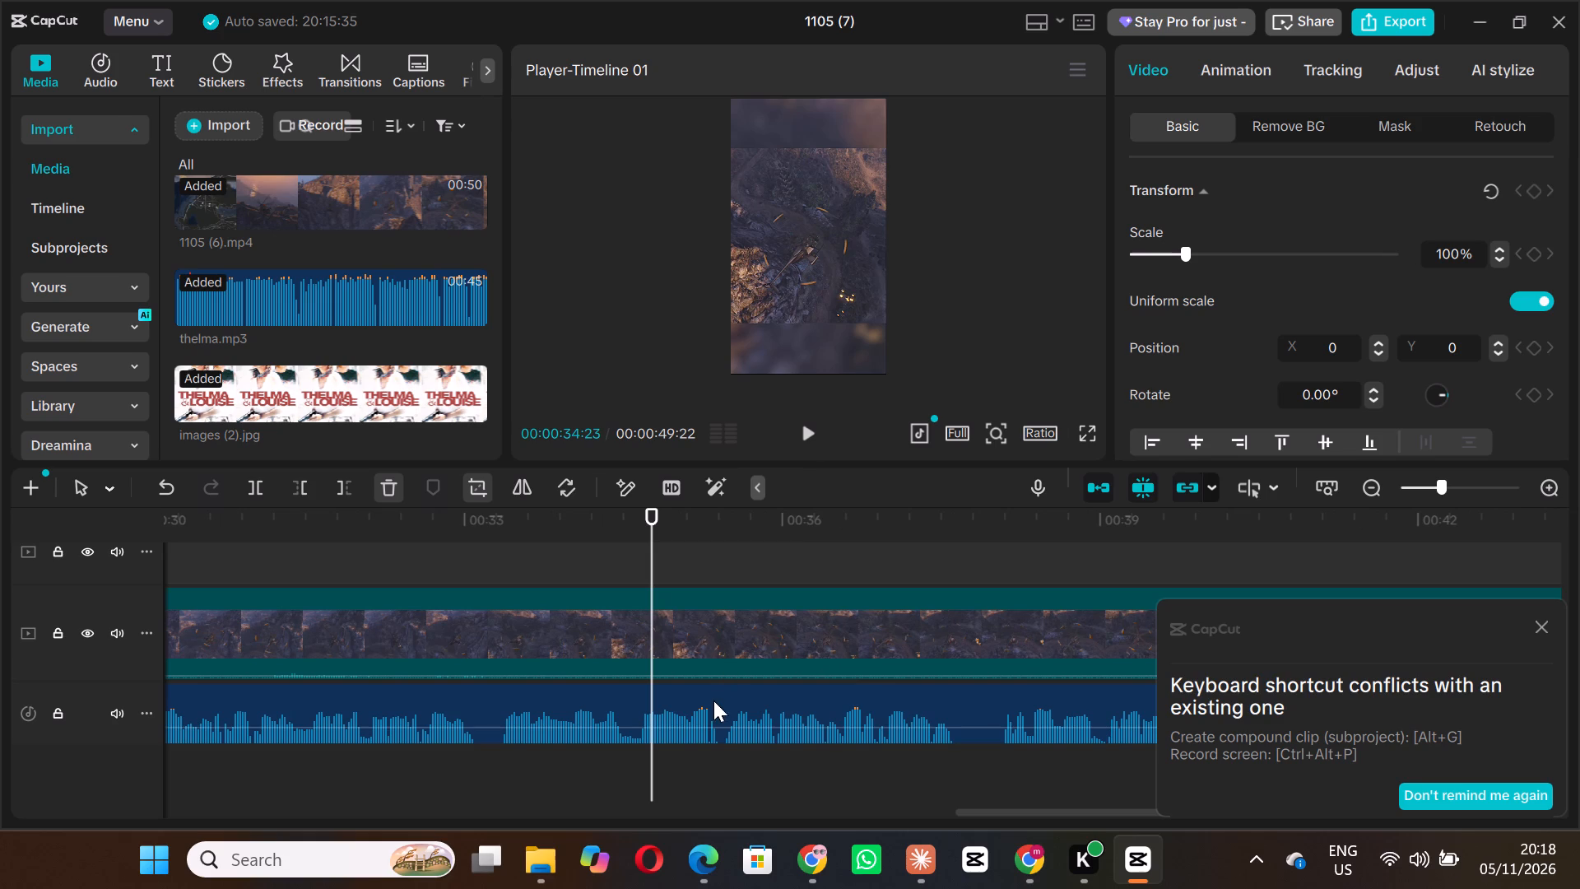
click(712, 700)
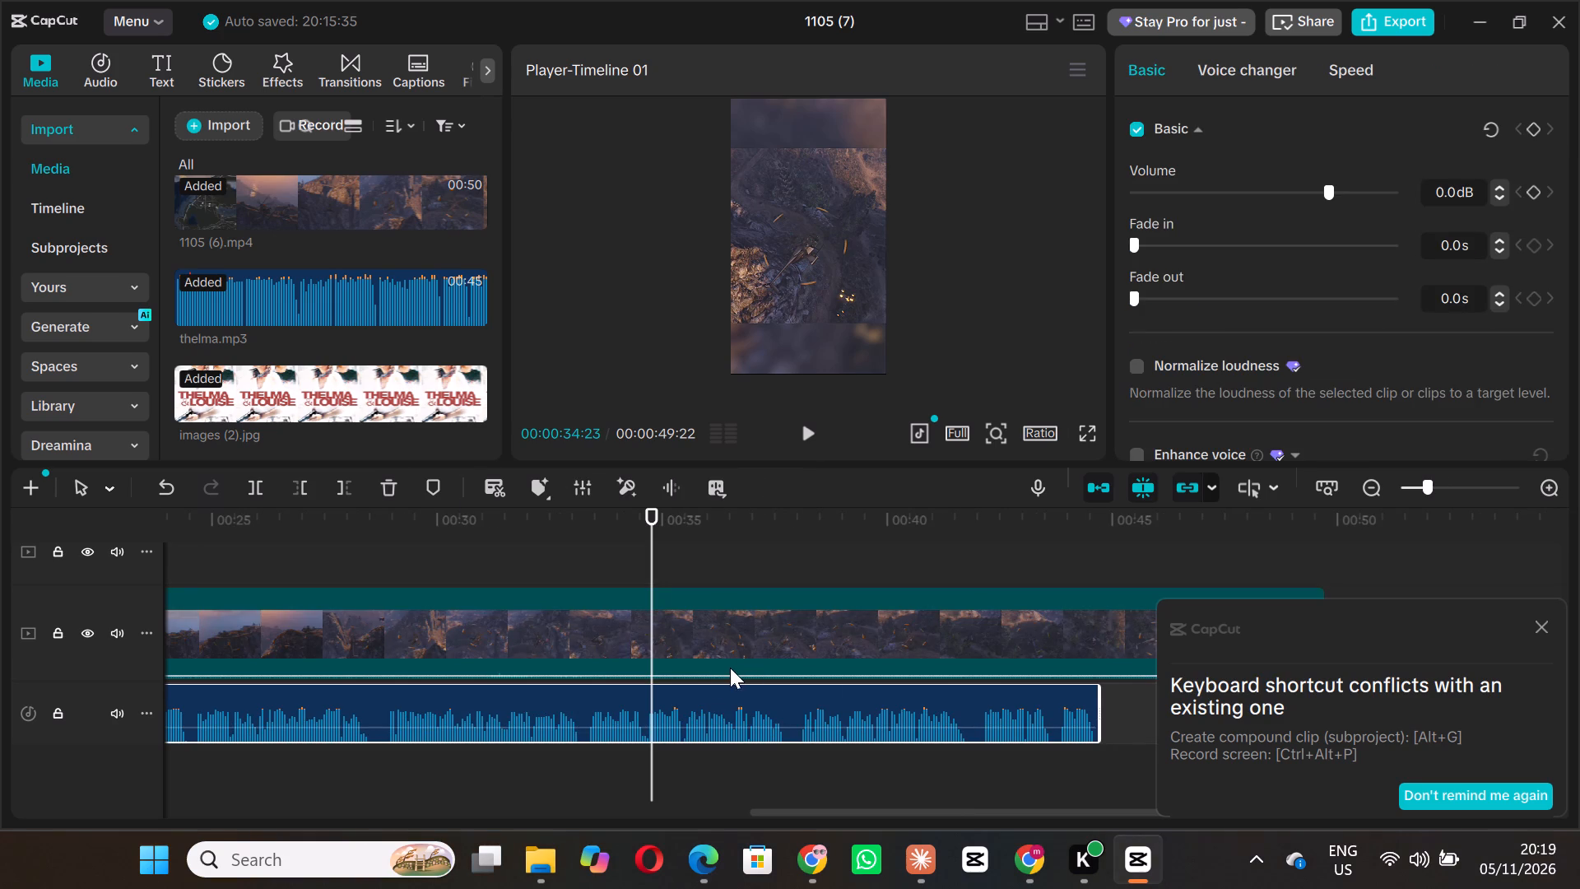
key(Delete)
Delete the old thelma.mp3 from the project media.
click(306, 301)
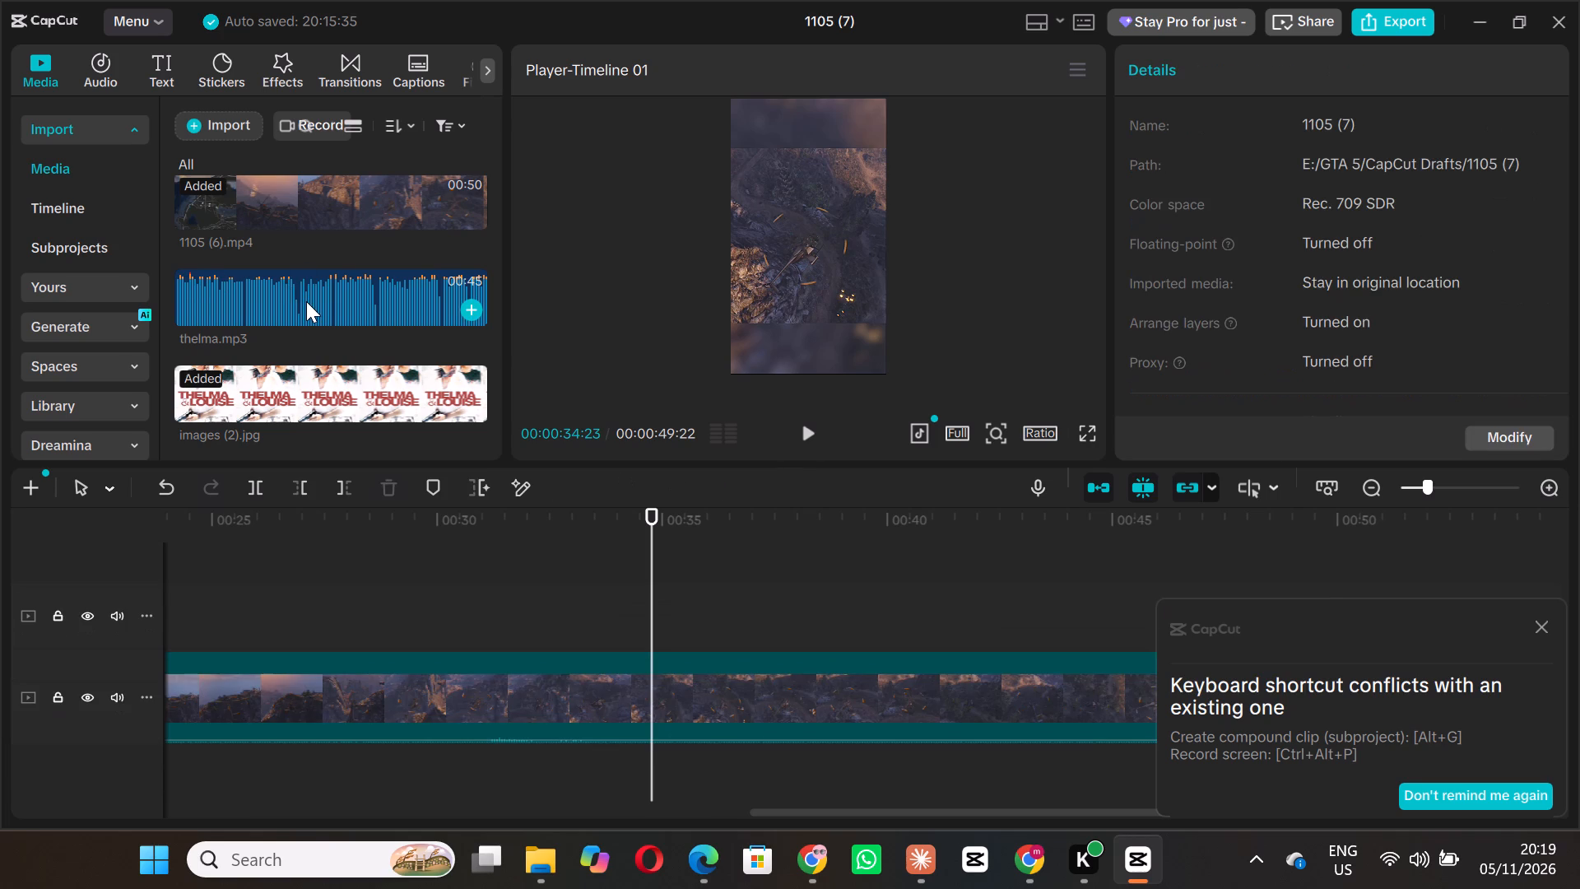
key(Delete)
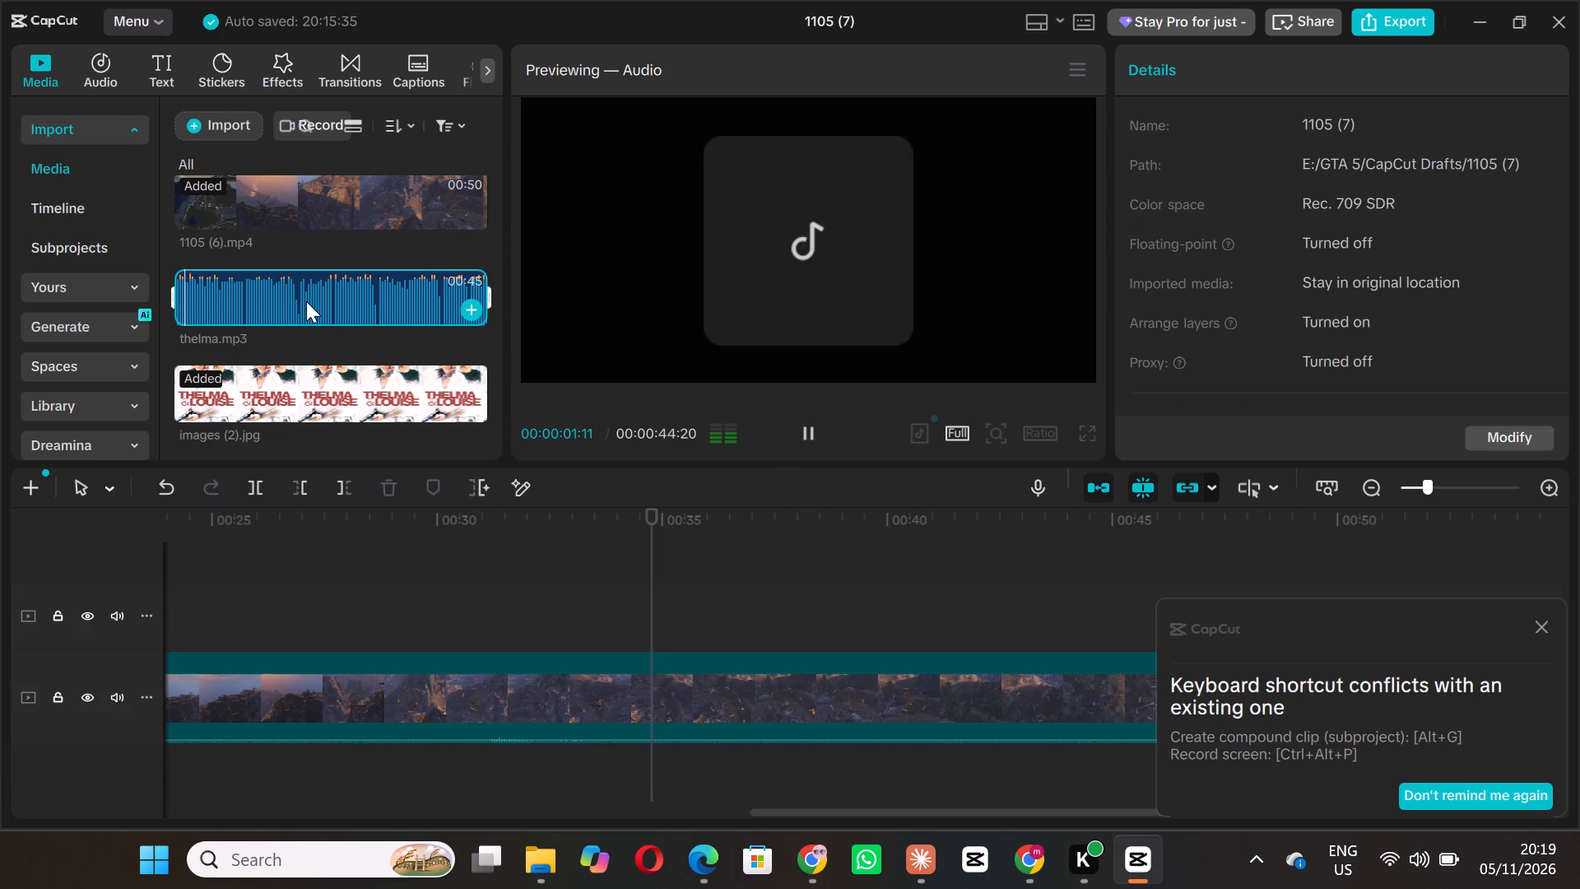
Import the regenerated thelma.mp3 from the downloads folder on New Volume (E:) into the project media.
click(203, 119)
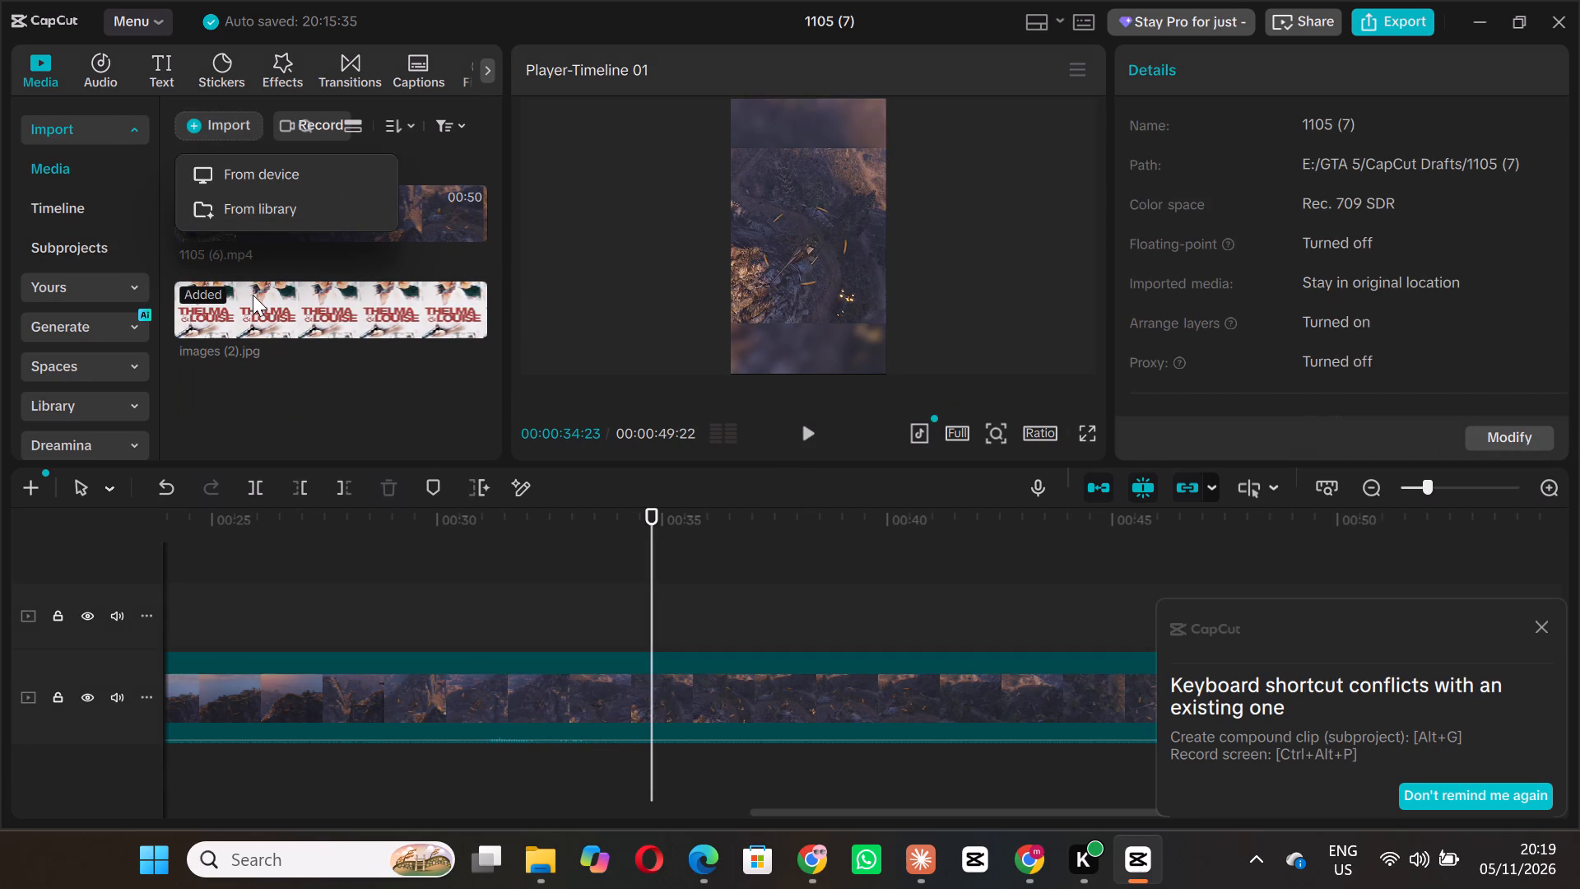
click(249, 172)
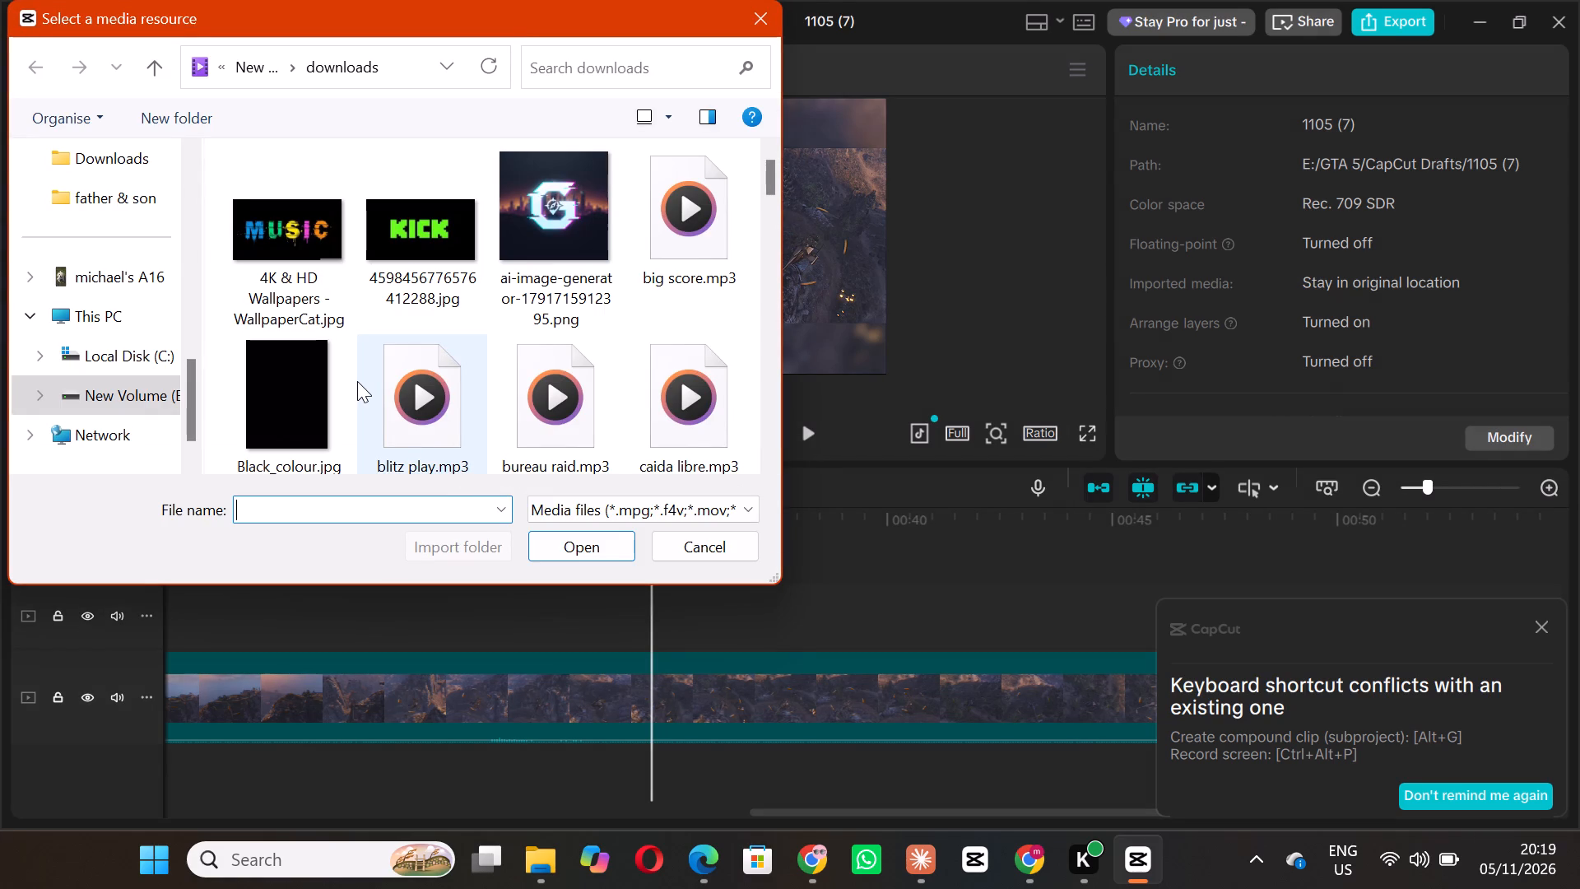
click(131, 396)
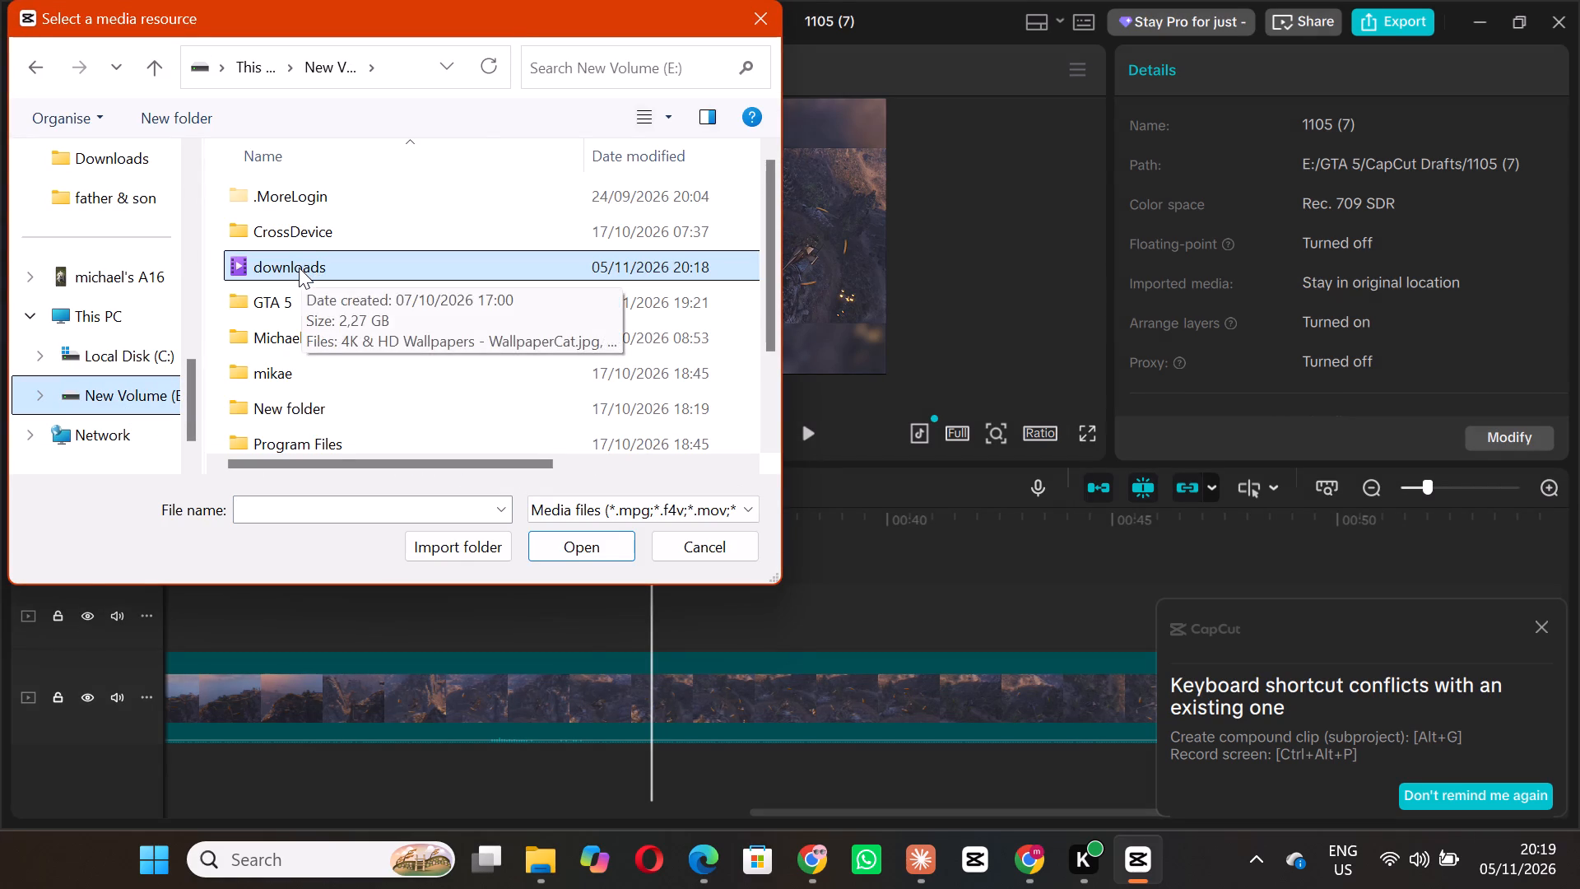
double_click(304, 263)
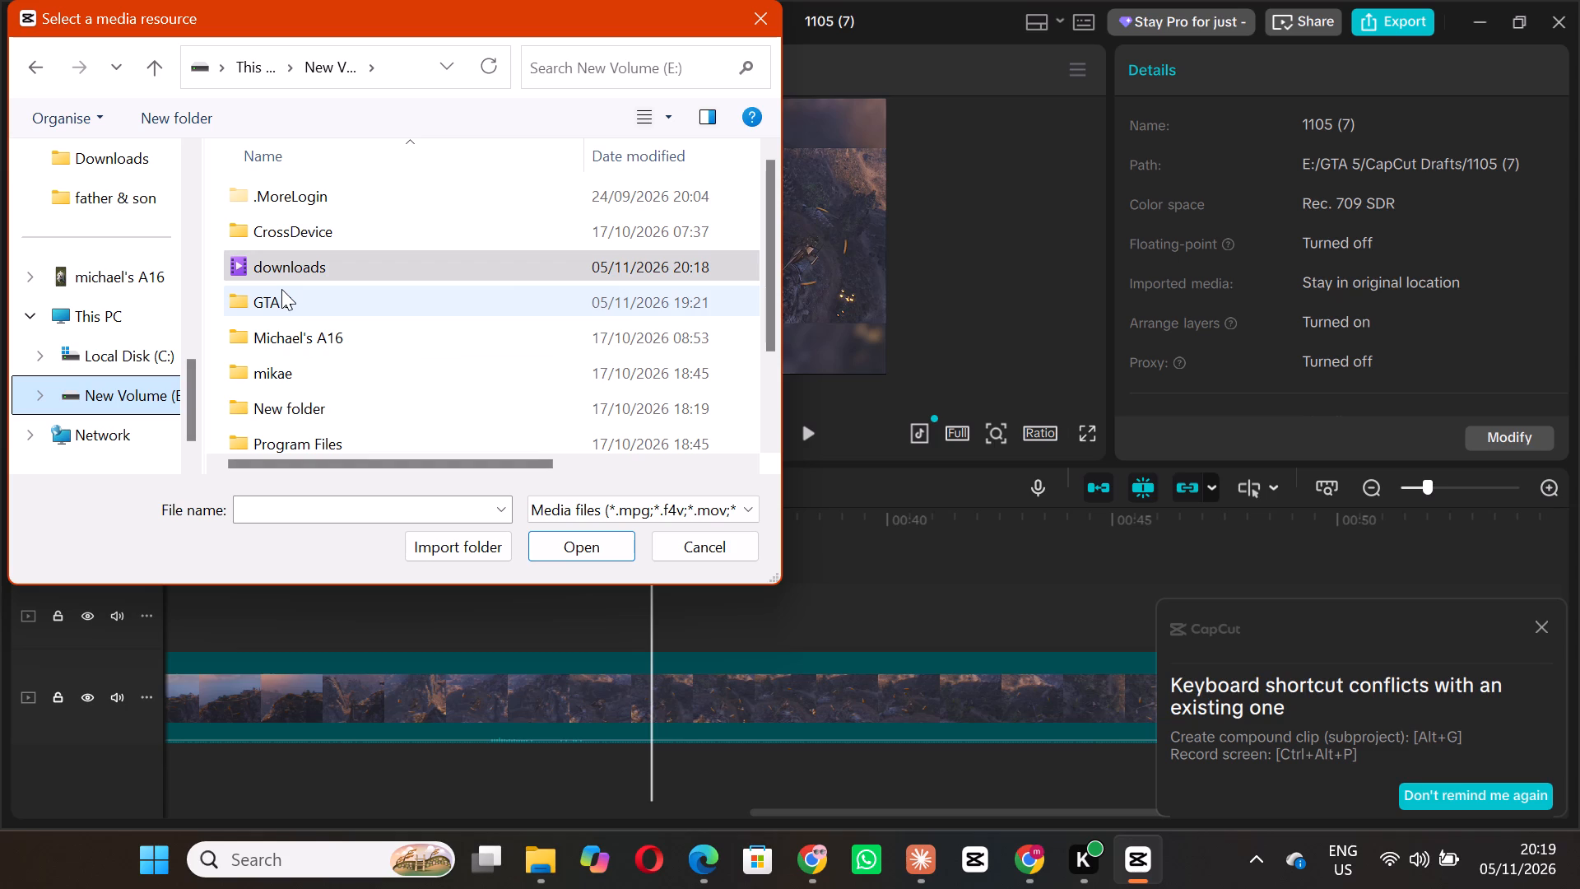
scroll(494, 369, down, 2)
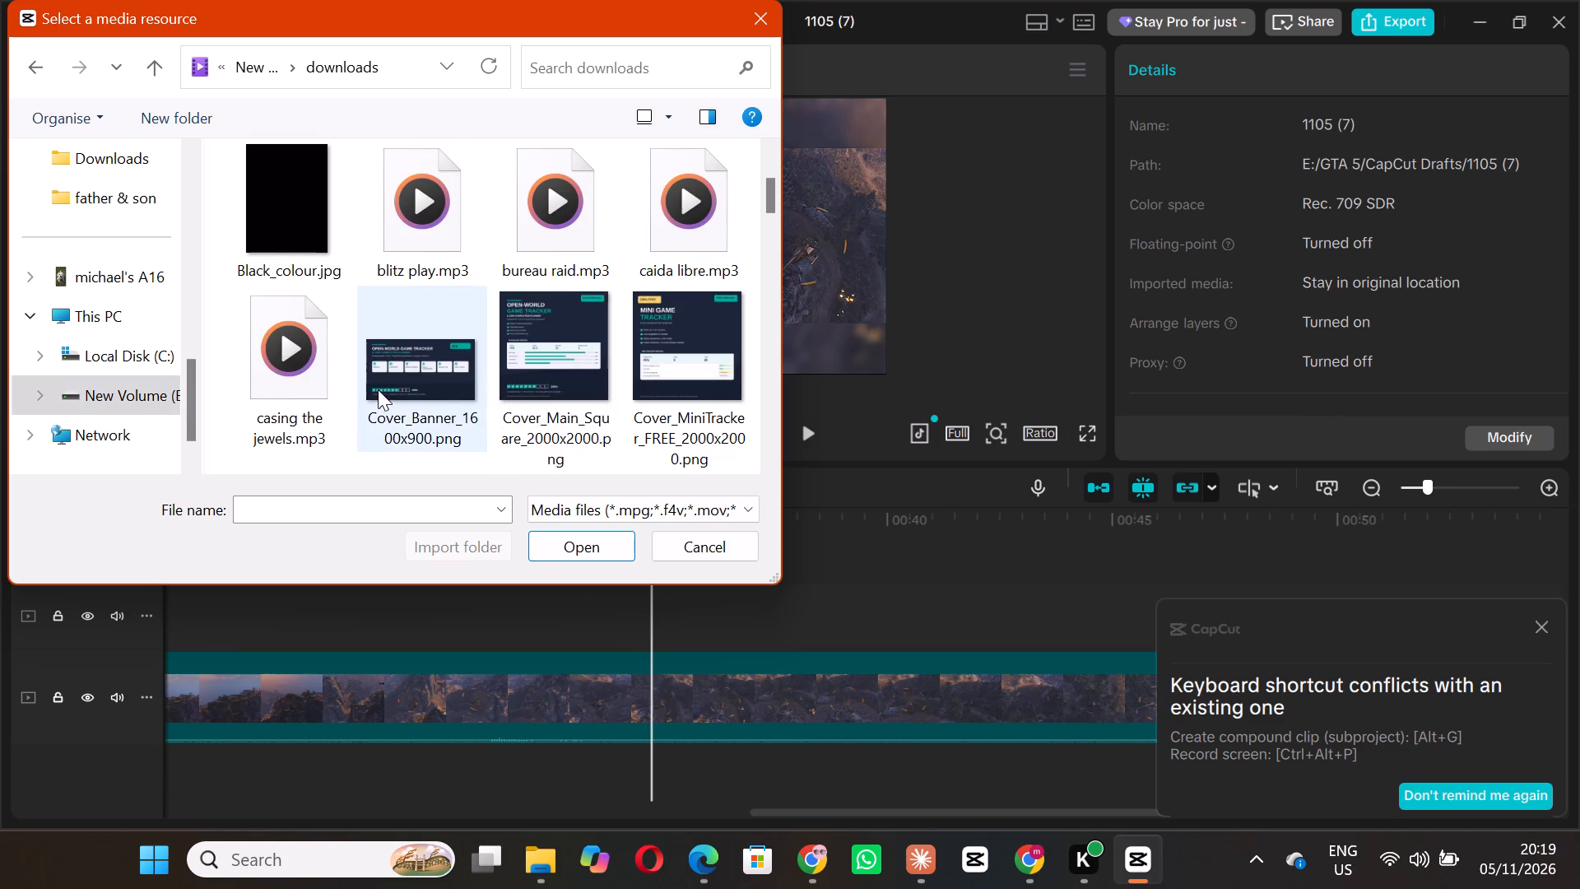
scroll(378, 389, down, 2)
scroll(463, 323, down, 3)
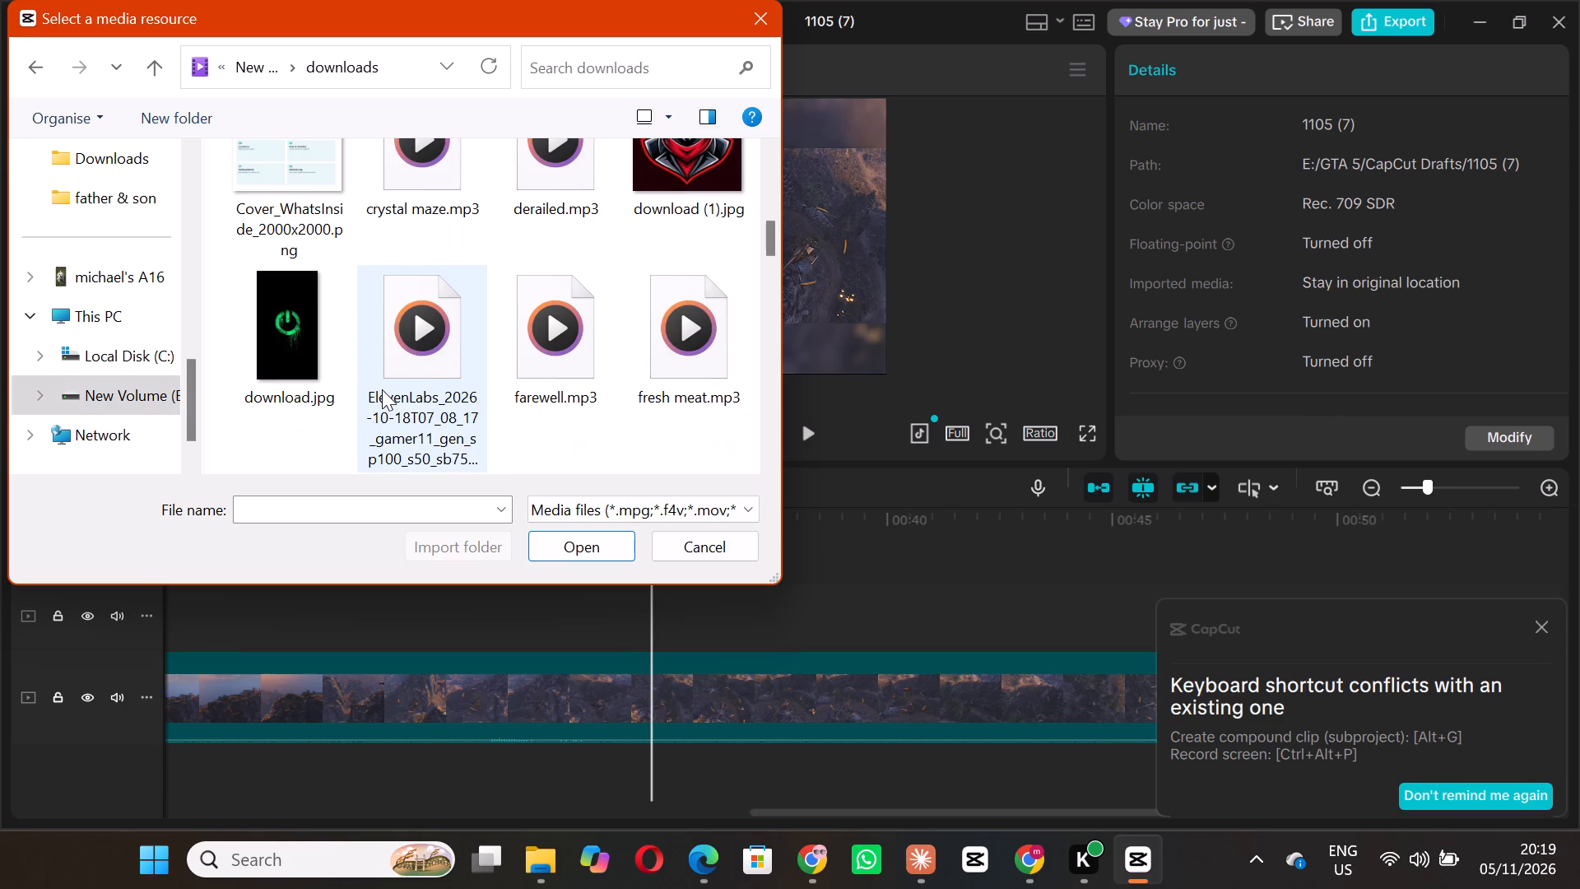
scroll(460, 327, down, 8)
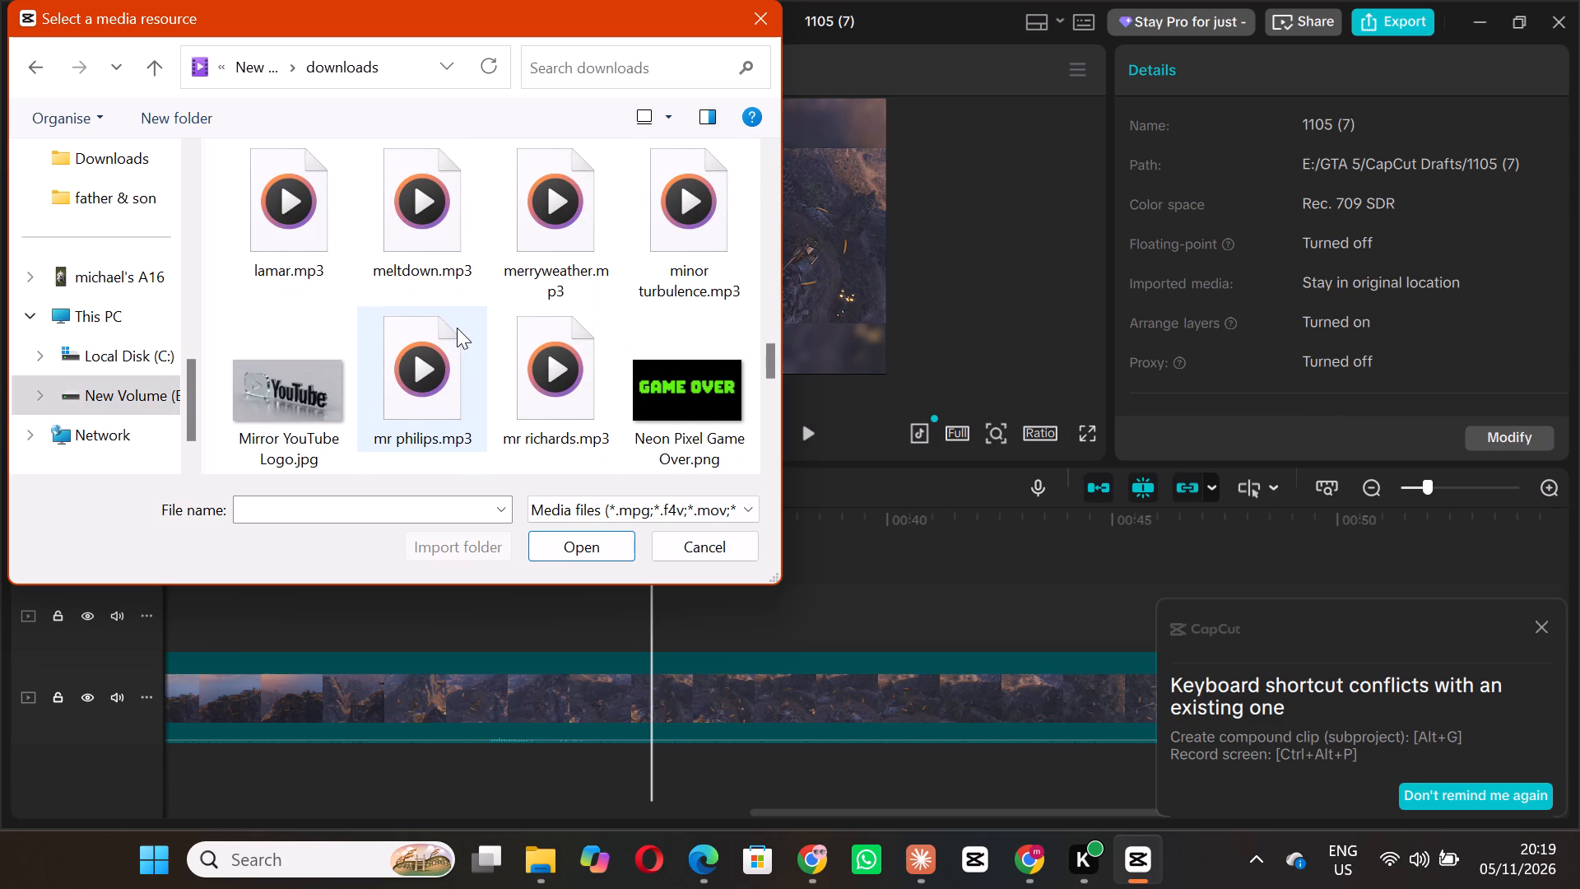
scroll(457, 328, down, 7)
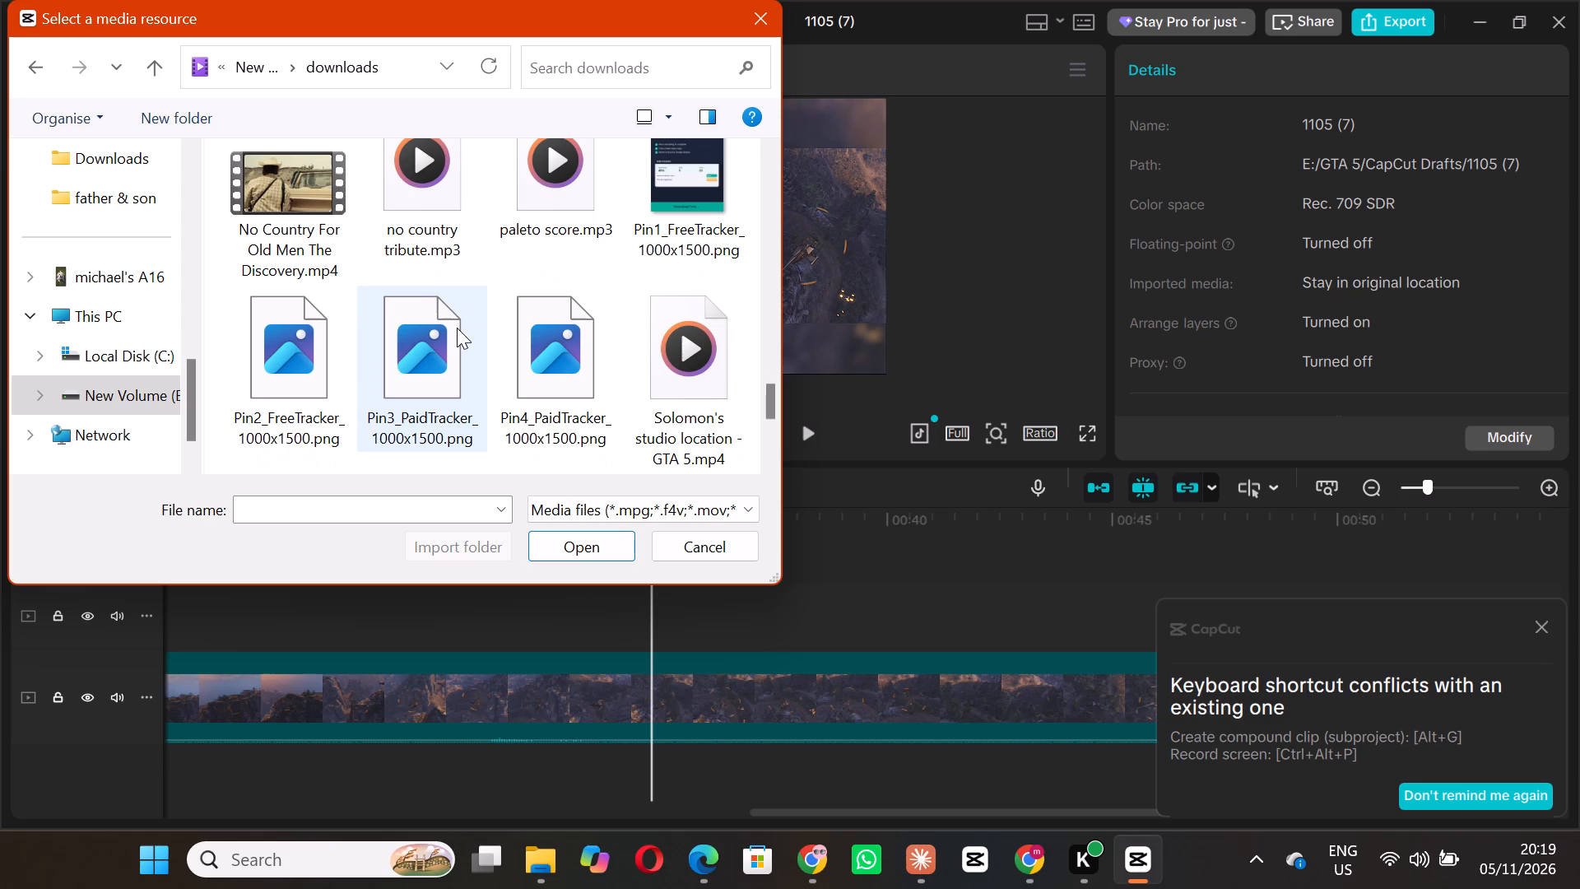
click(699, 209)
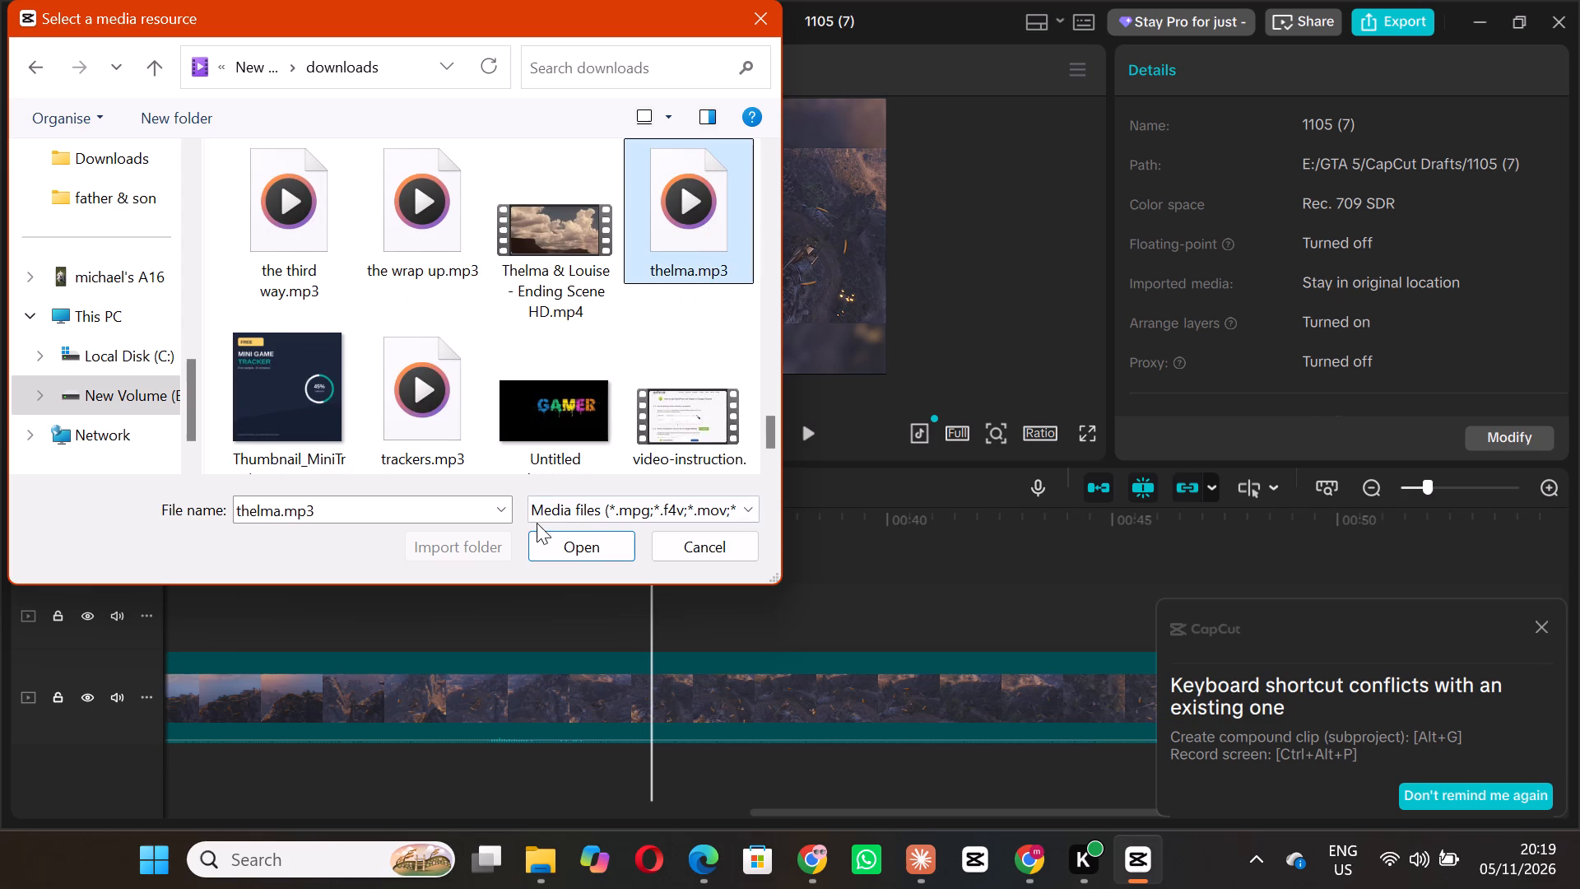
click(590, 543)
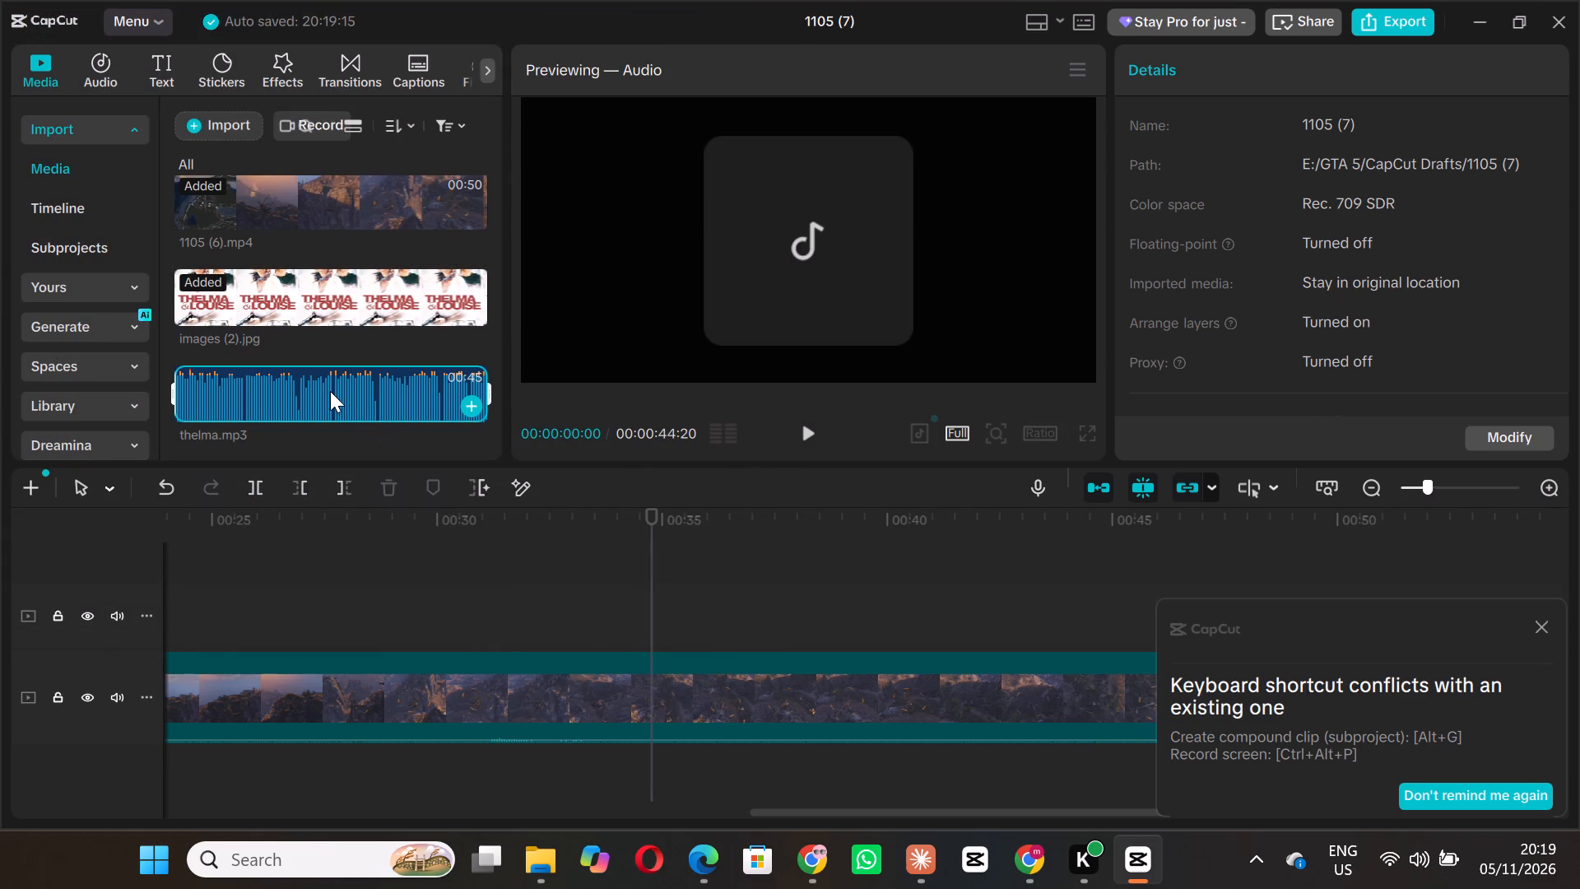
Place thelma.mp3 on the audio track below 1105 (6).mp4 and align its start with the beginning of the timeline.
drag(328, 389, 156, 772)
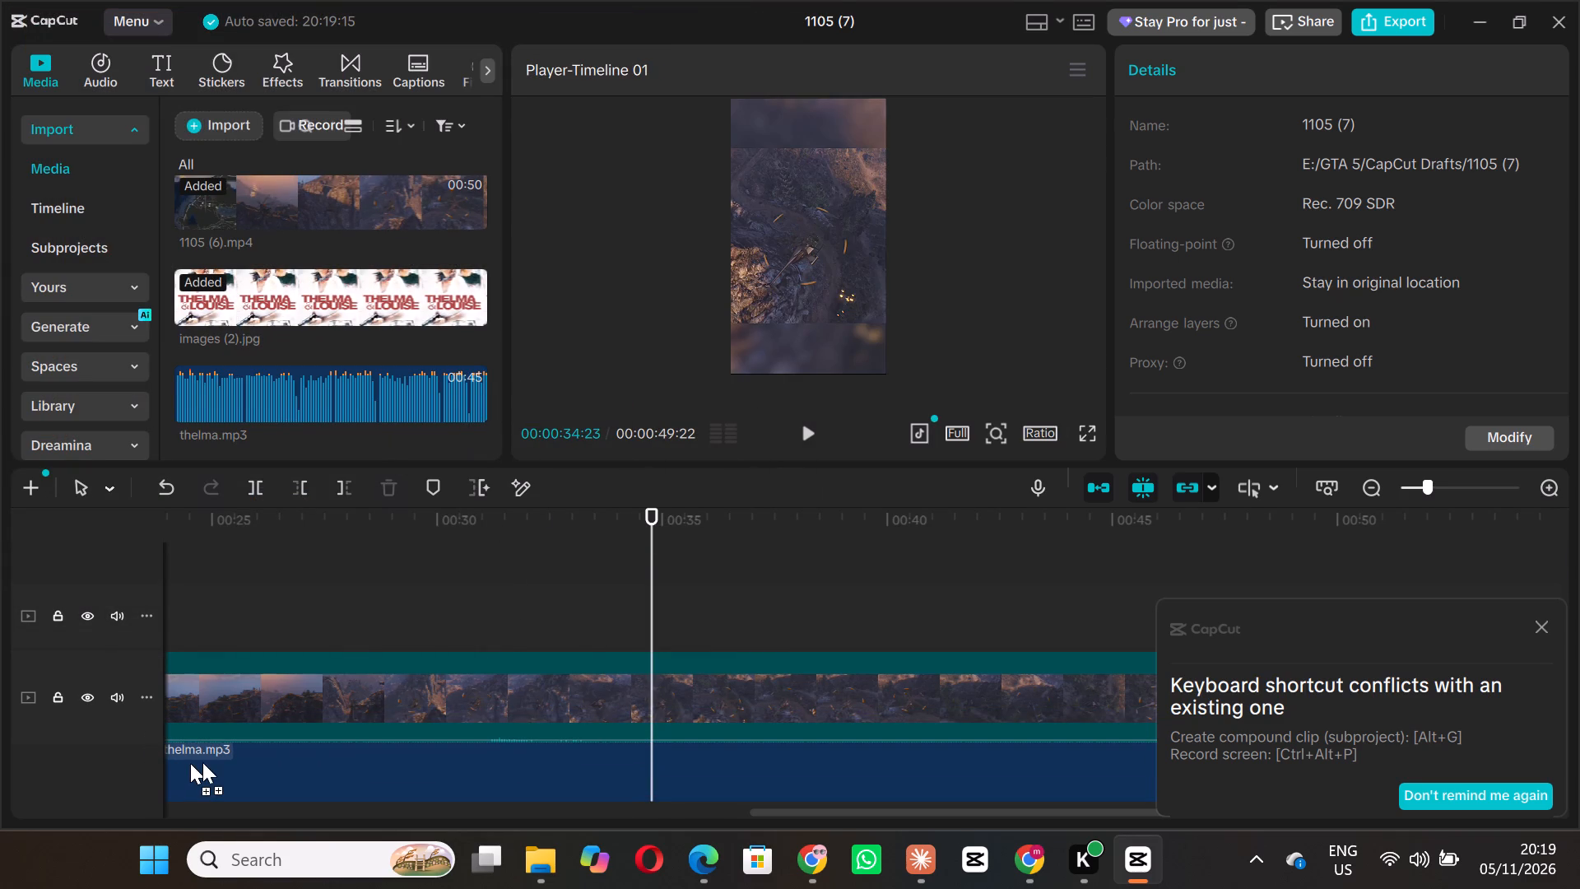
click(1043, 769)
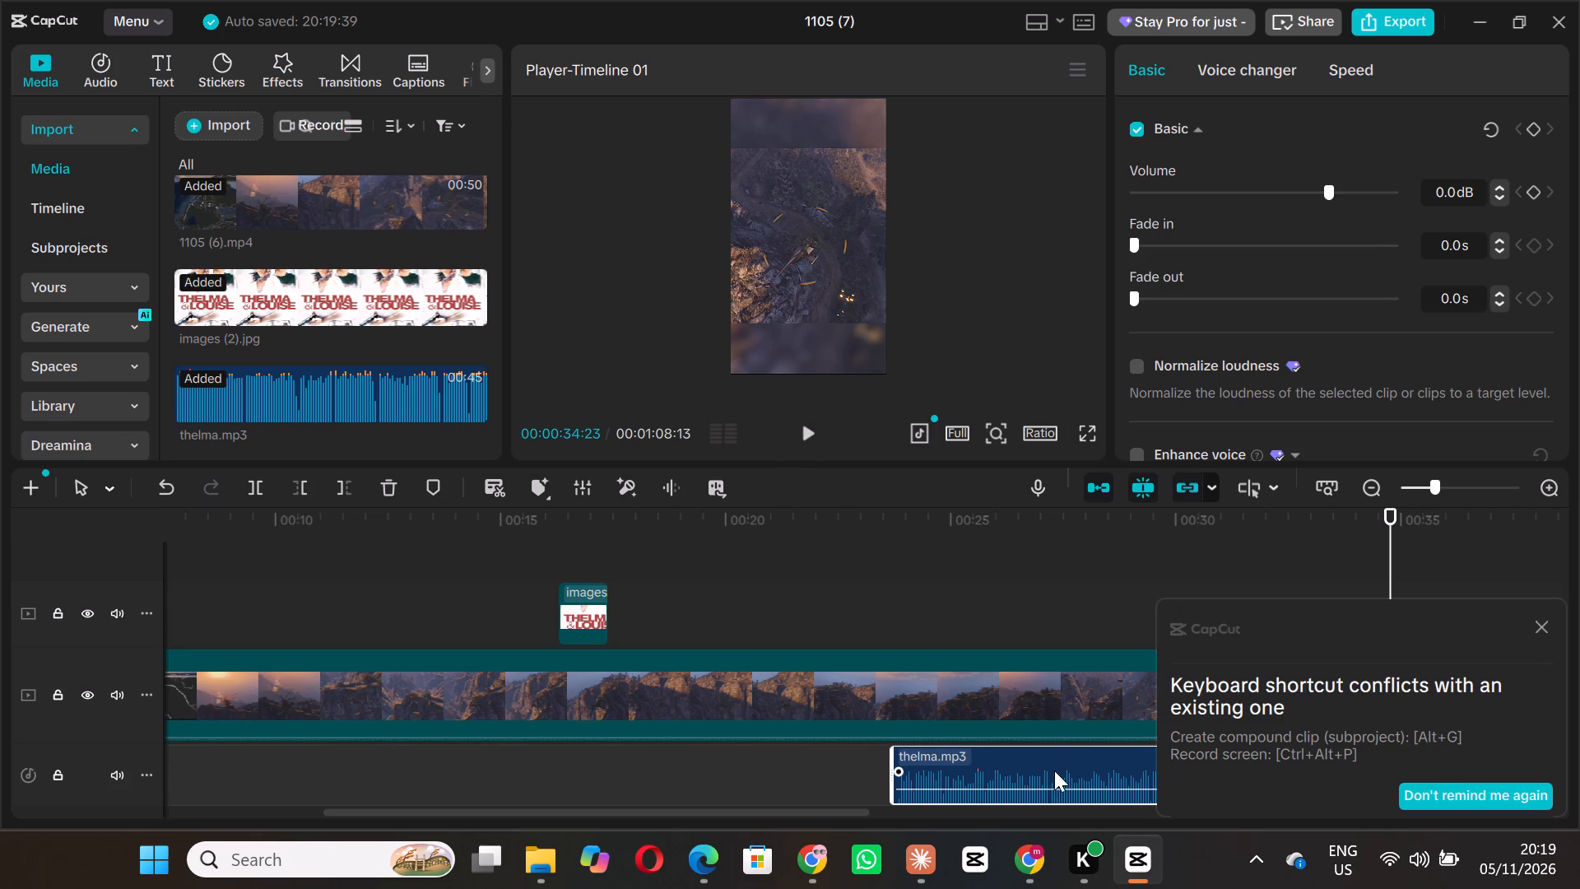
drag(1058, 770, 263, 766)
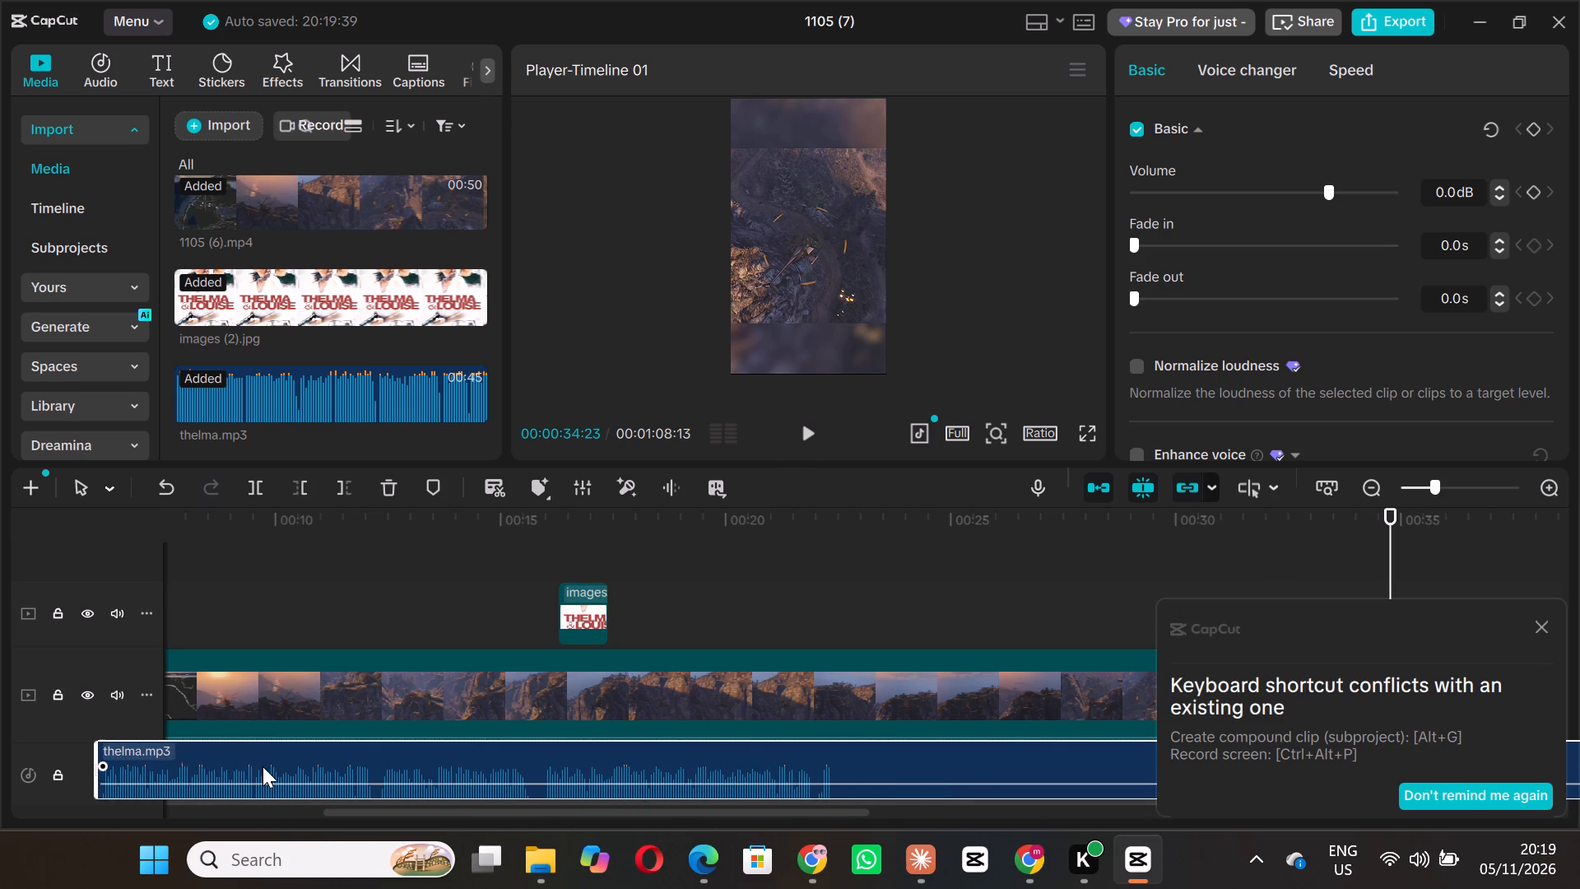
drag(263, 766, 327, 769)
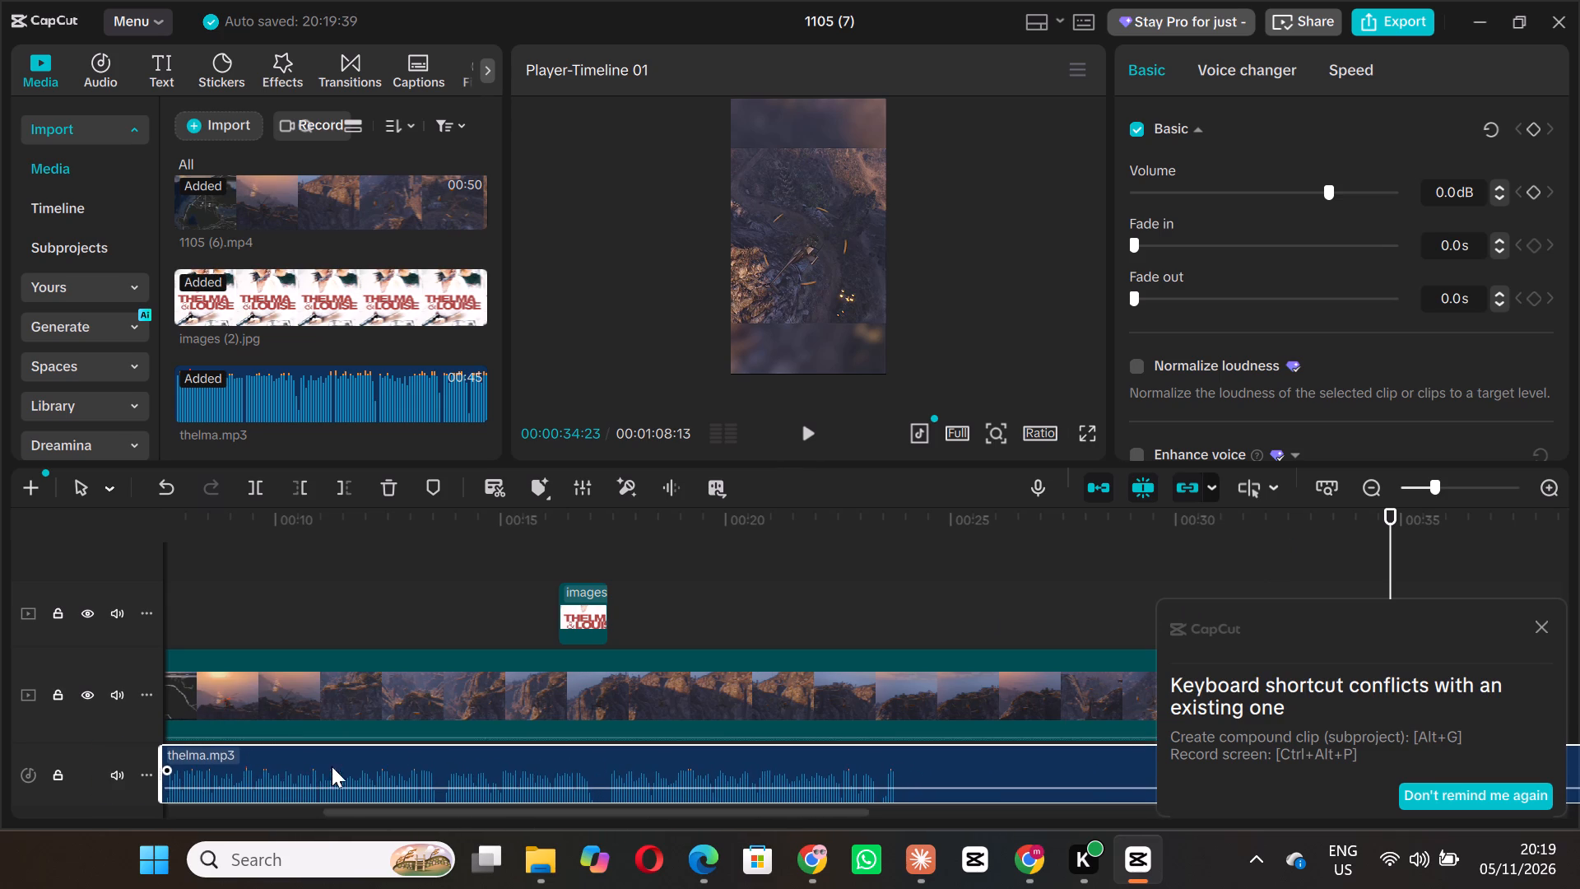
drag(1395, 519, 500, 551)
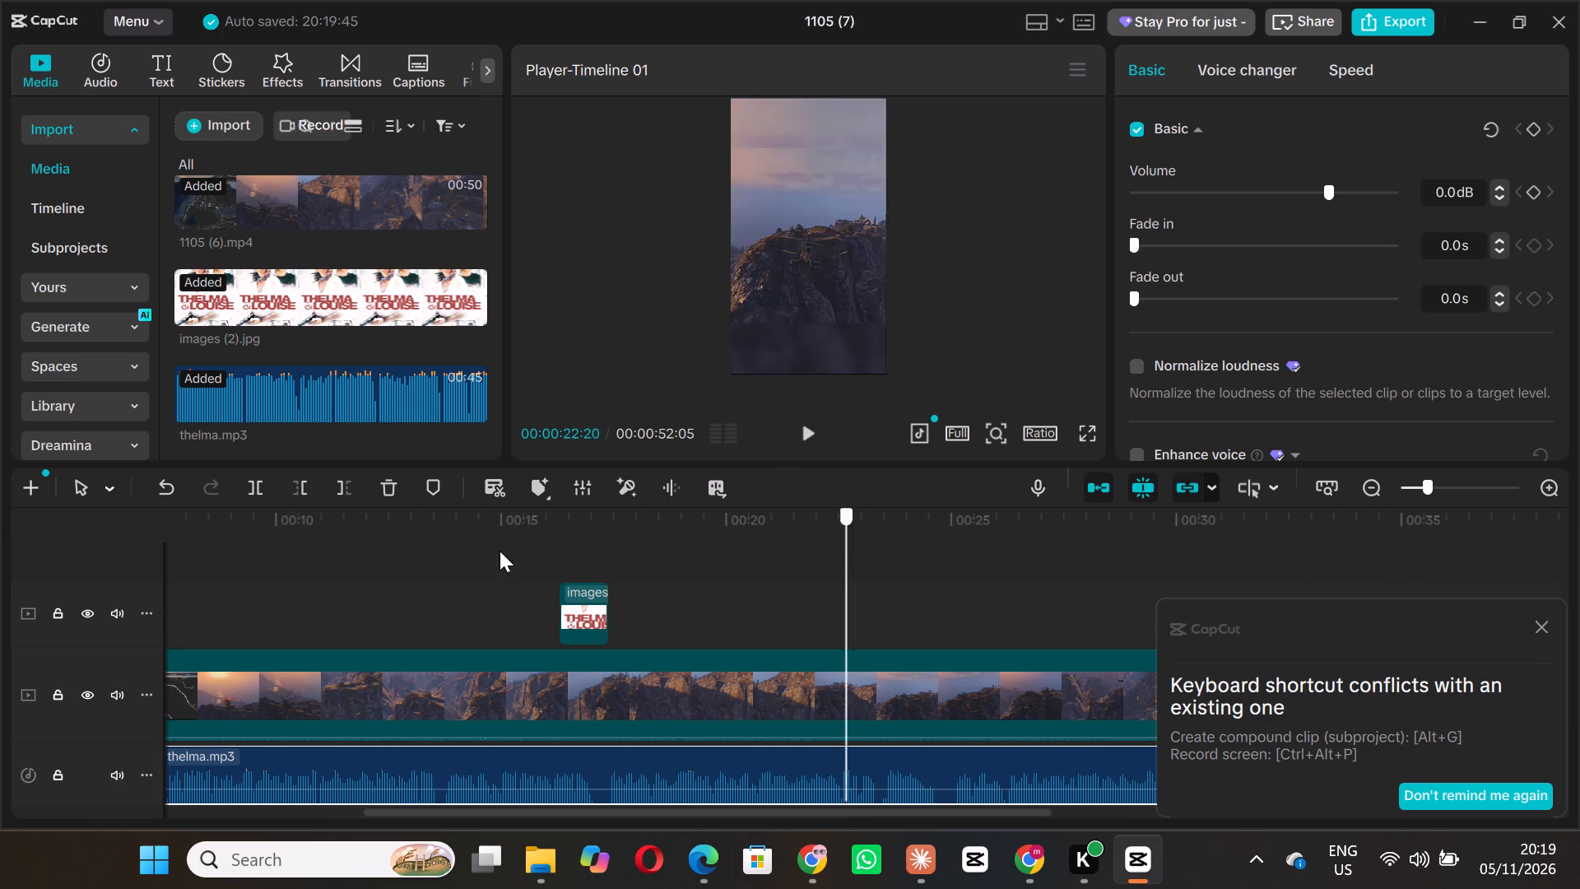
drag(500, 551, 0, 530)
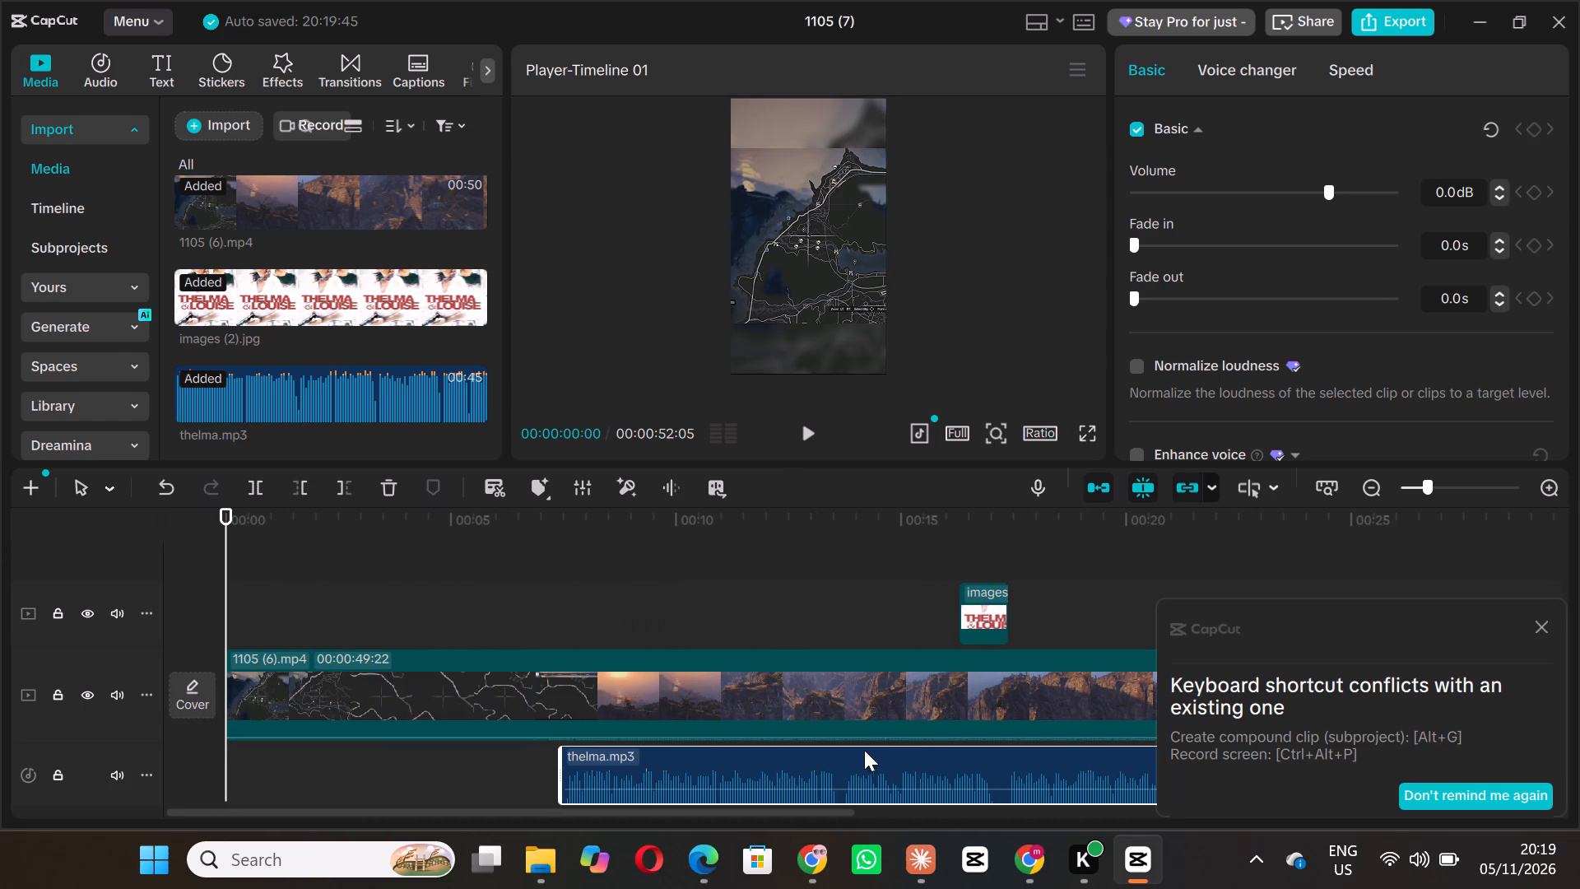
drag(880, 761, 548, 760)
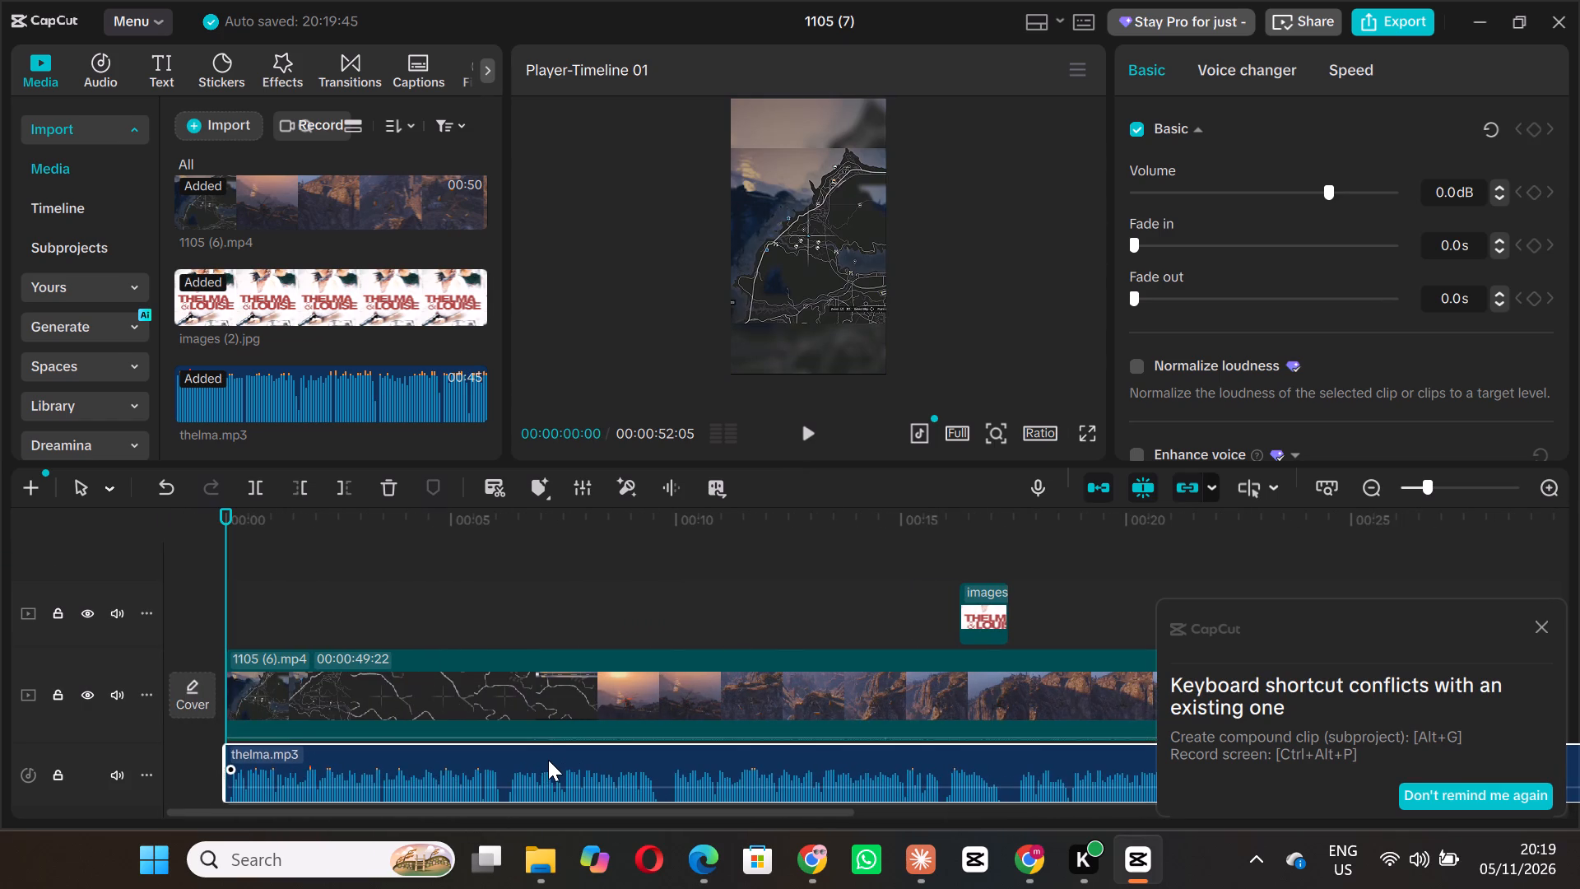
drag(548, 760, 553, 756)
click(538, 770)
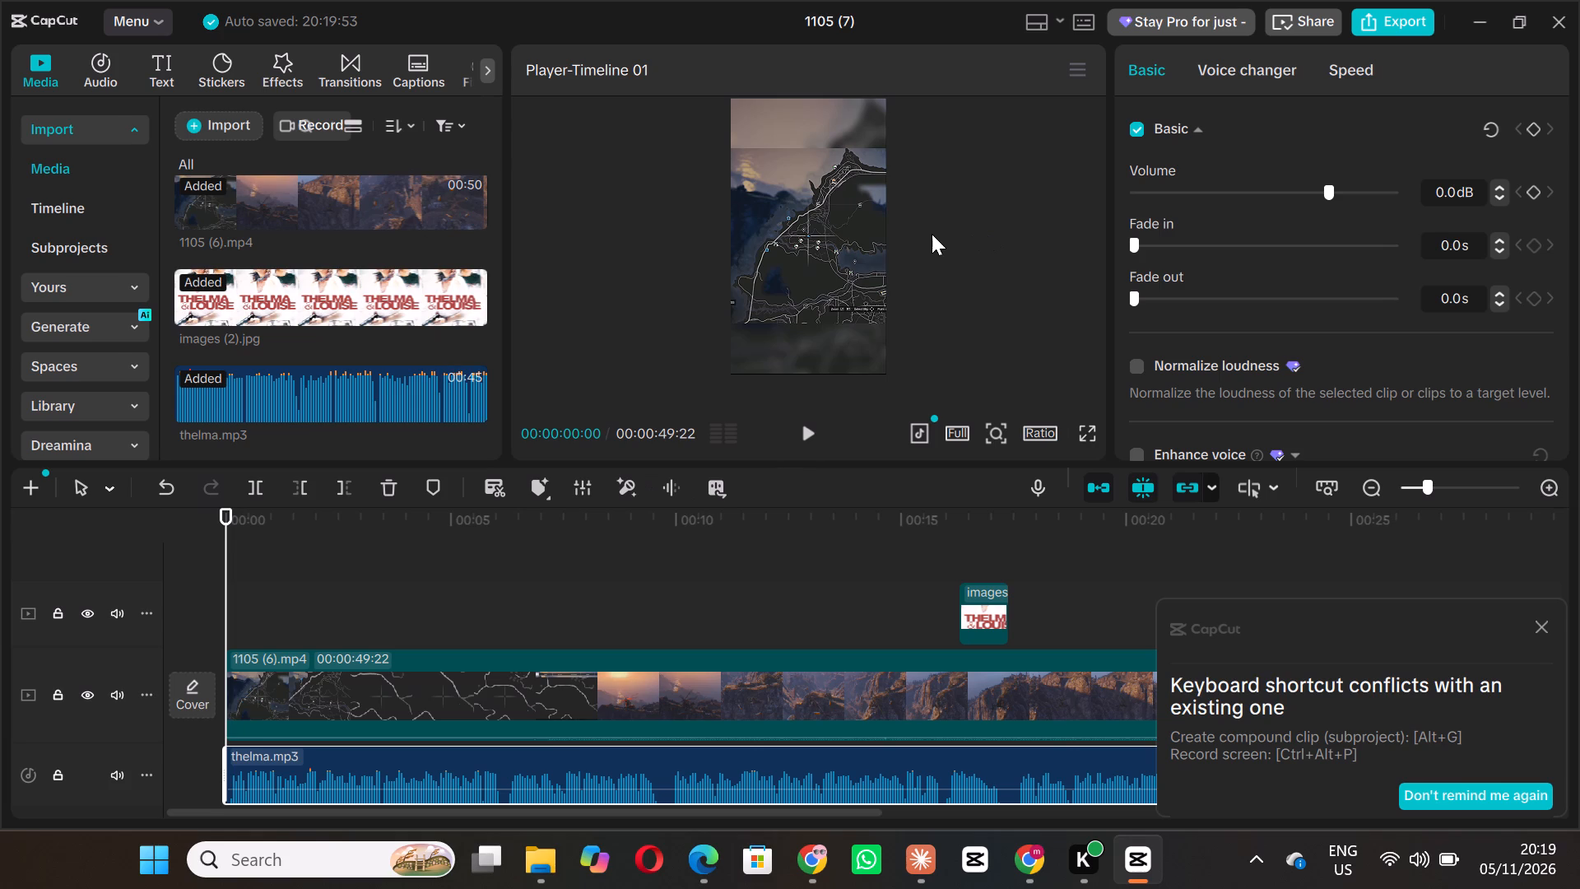
Play the timeline from the start to check the thelma.mp3 voiceover against the footage, dismissing the keyboard shortcut conflict notice.
key(space)
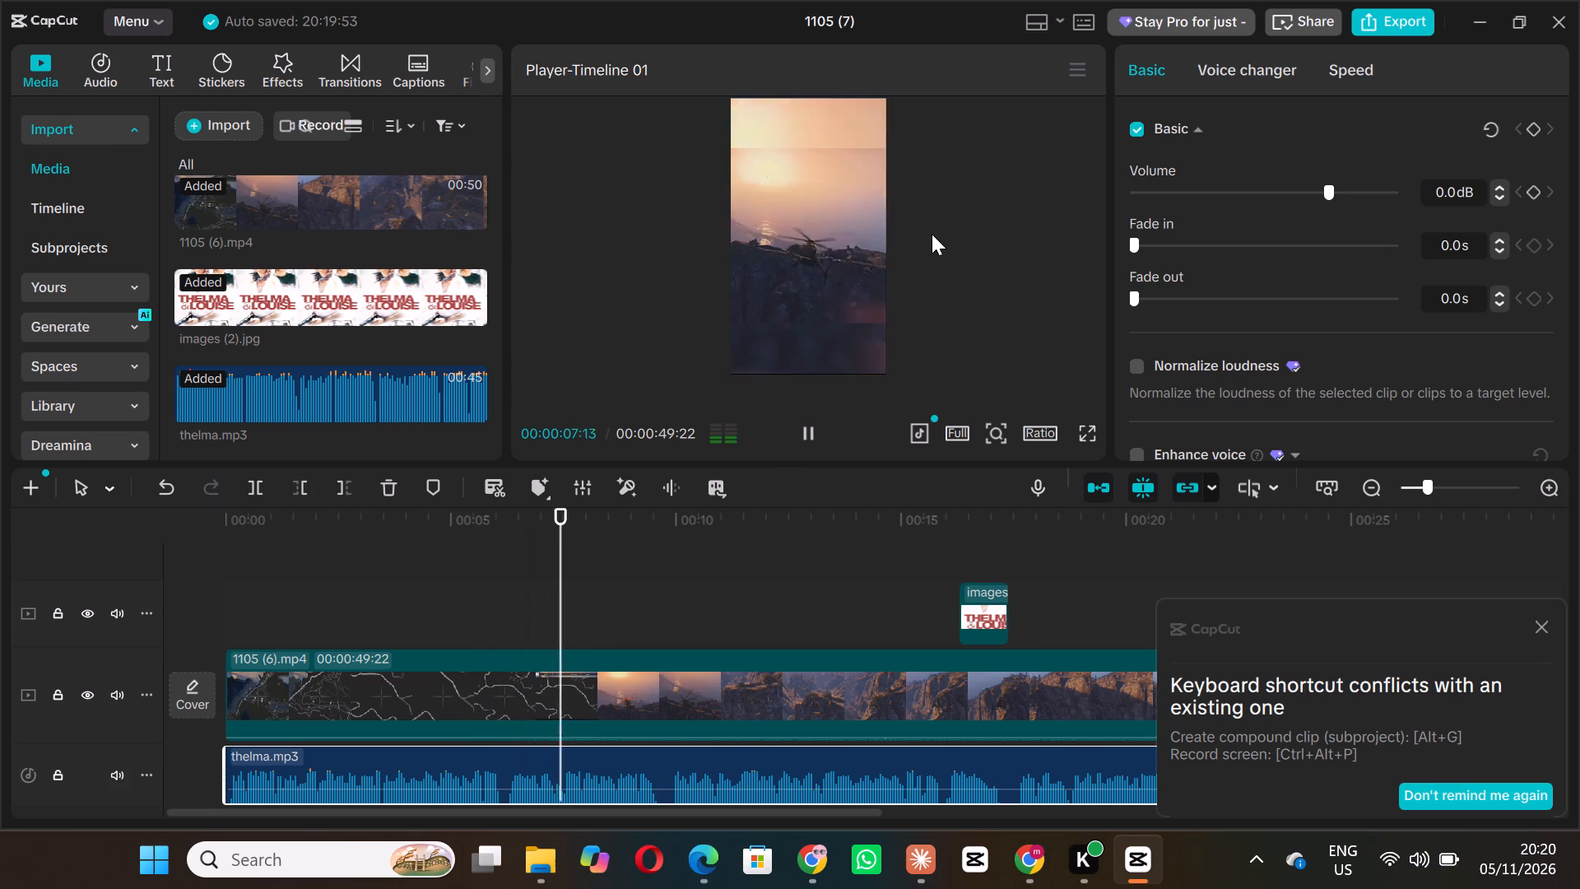
key(space)
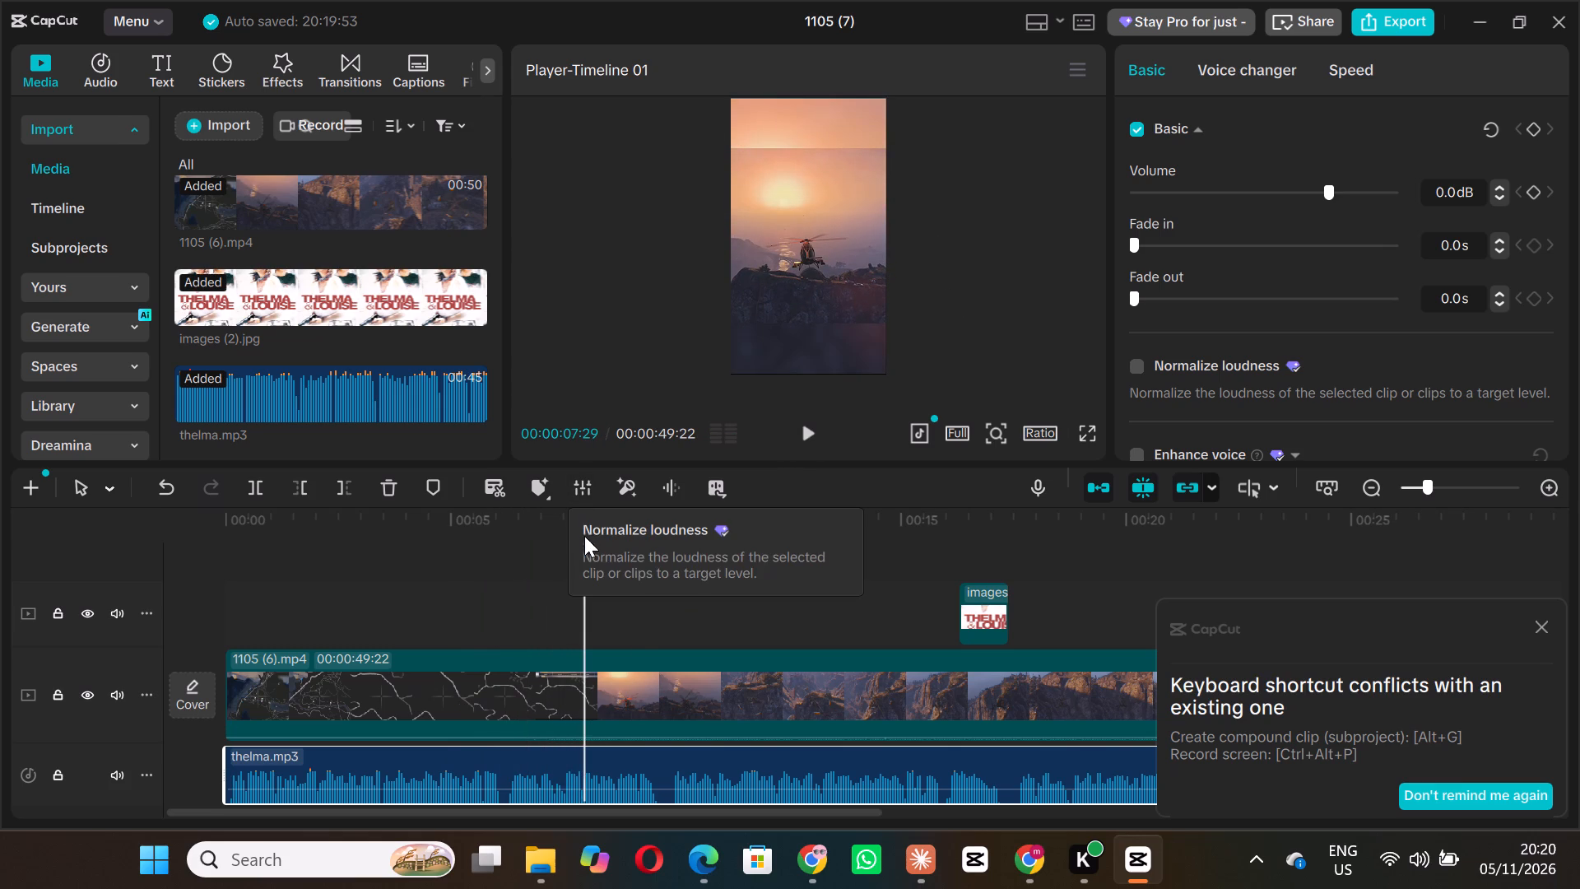
drag(585, 530, 468, 518)
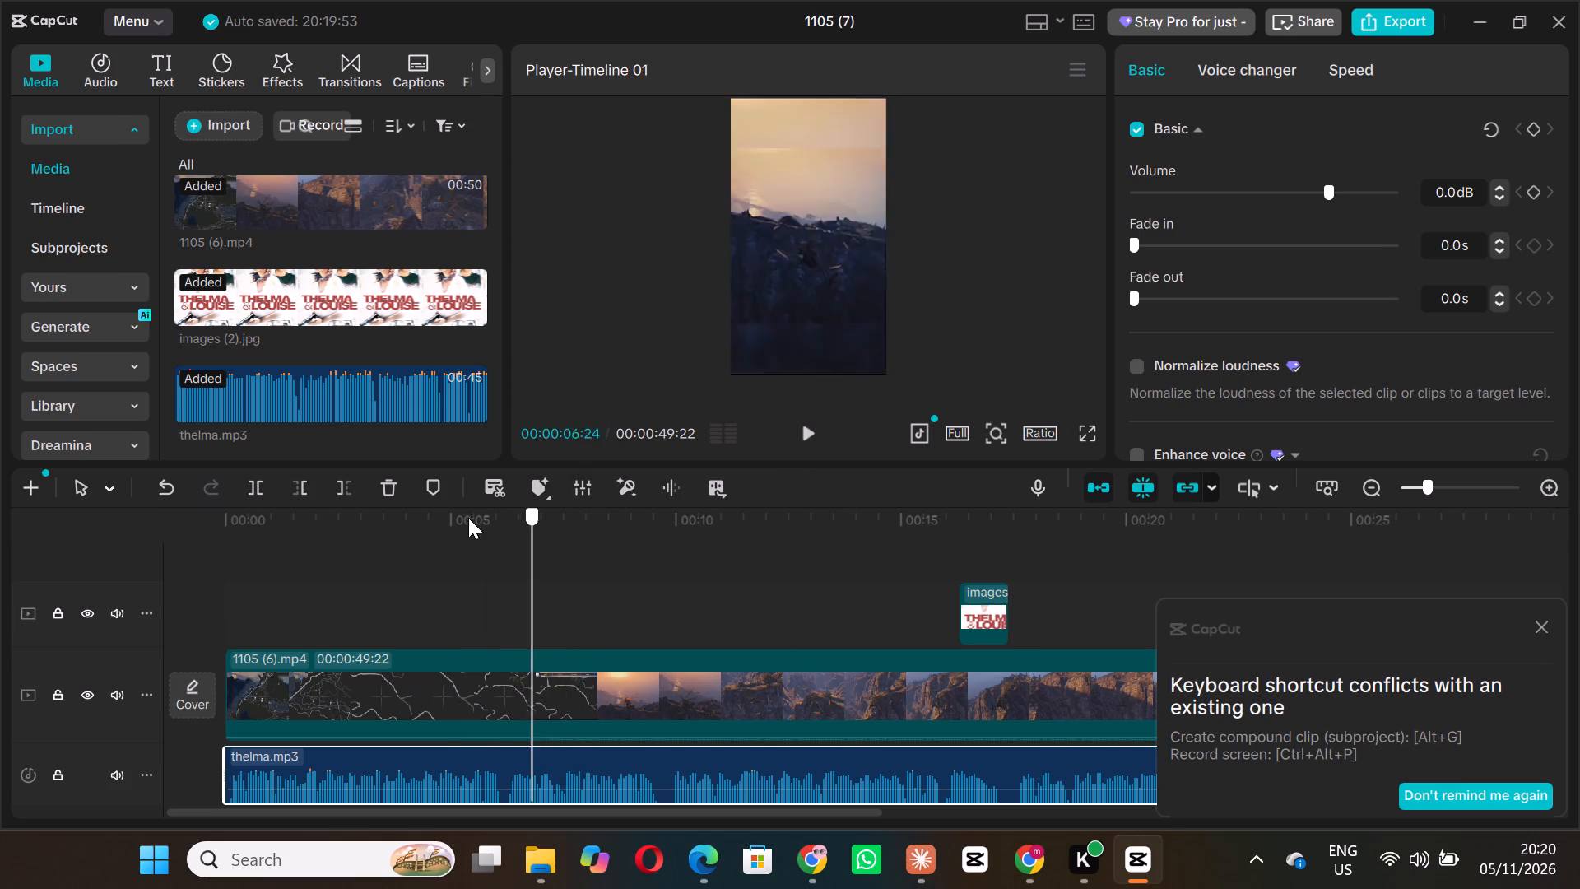
drag(468, 518, 225, 510)
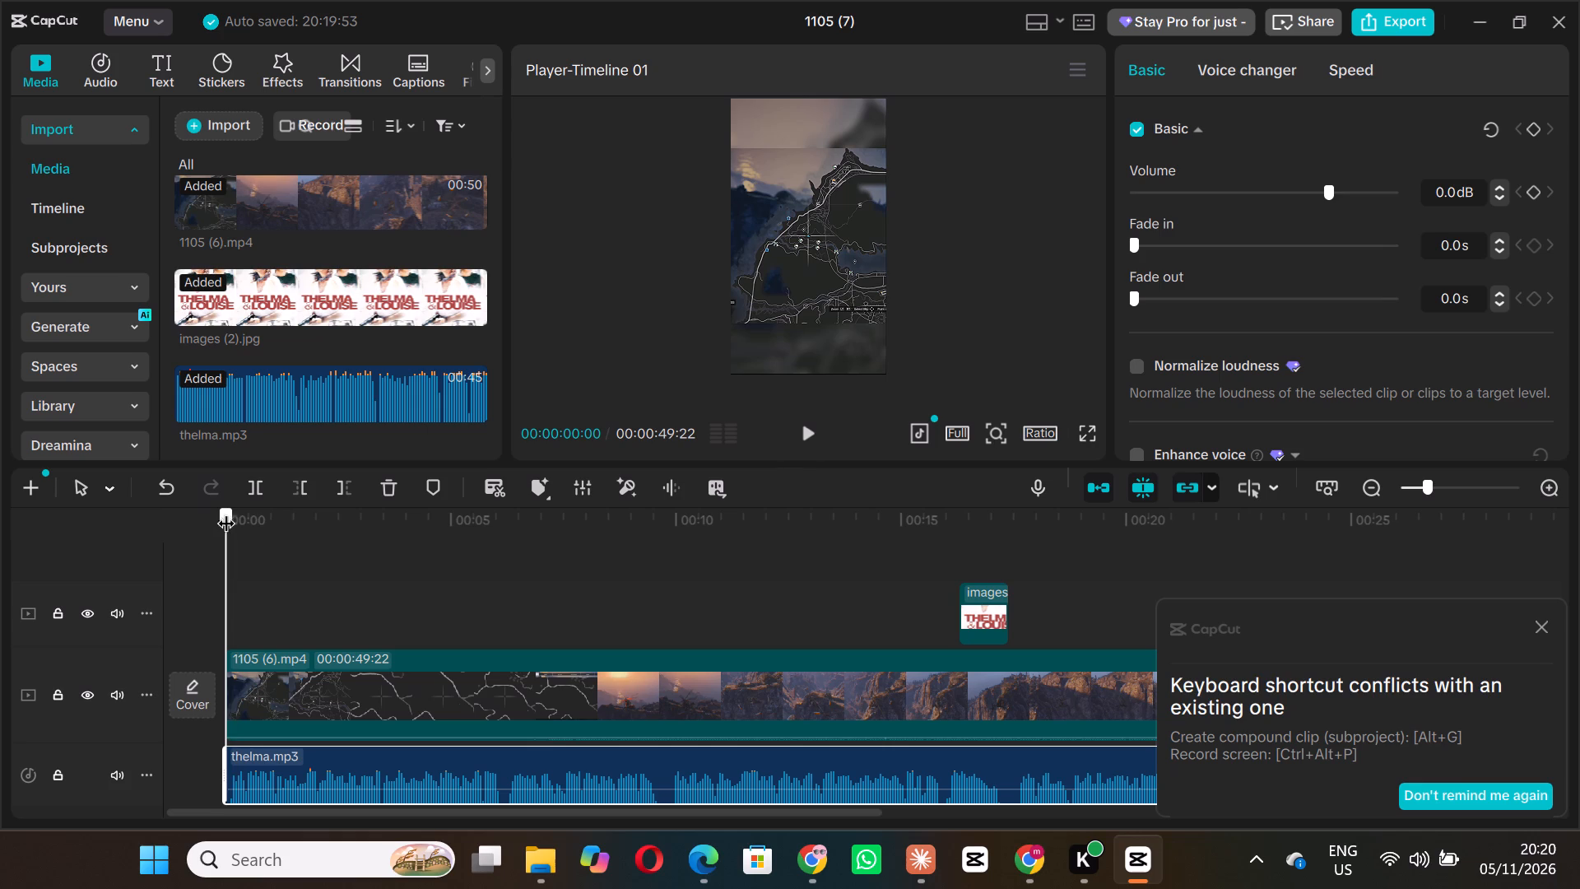
drag(225, 510, 667, 539)
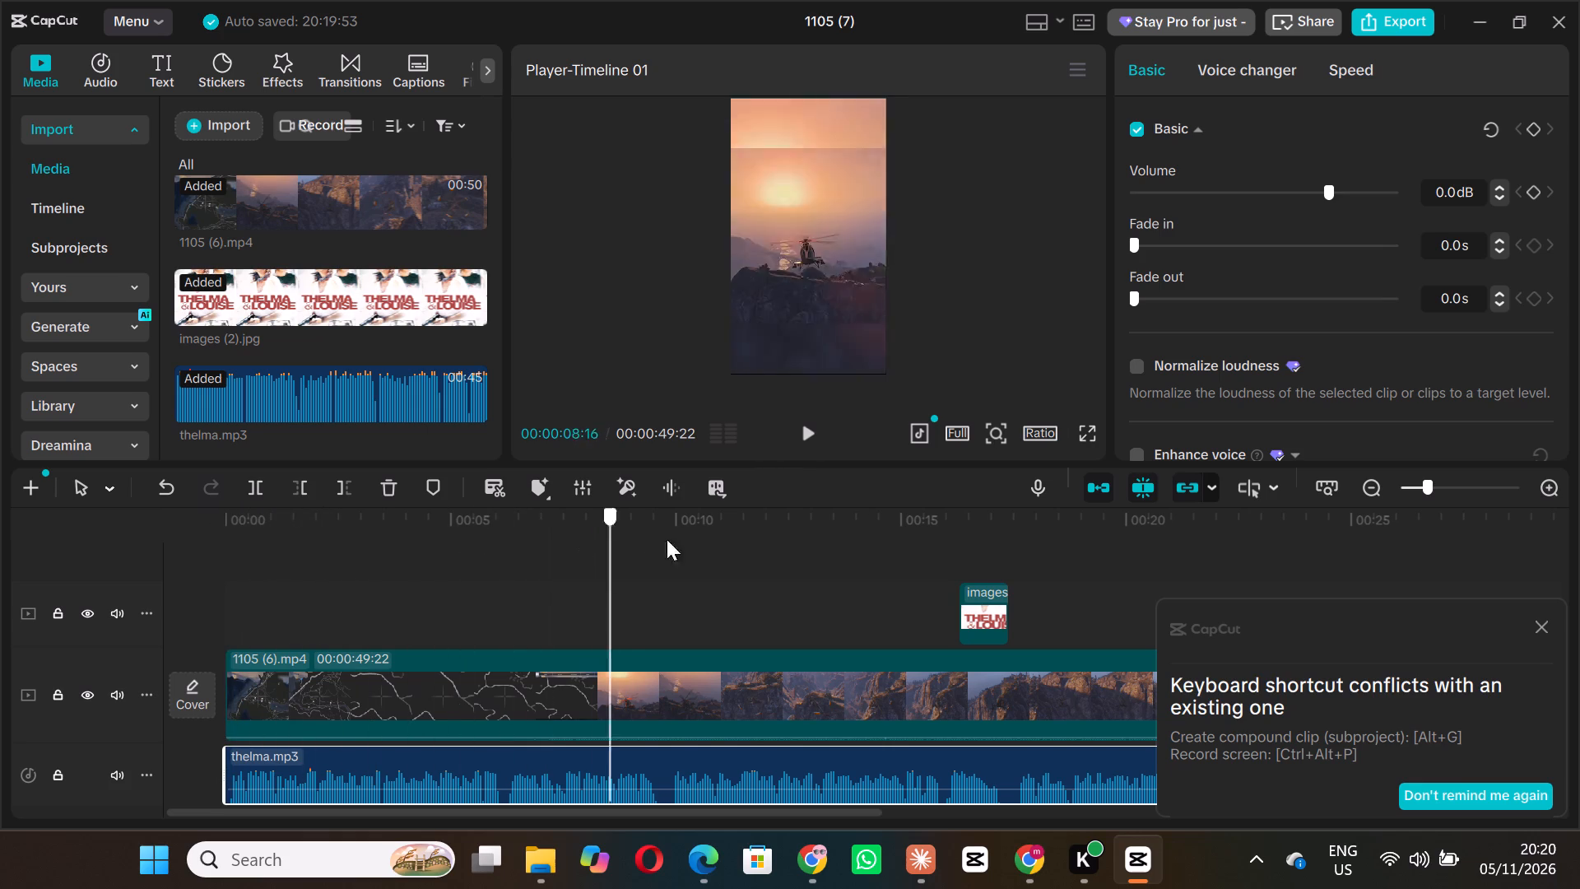
drag(667, 539, 160, 547)
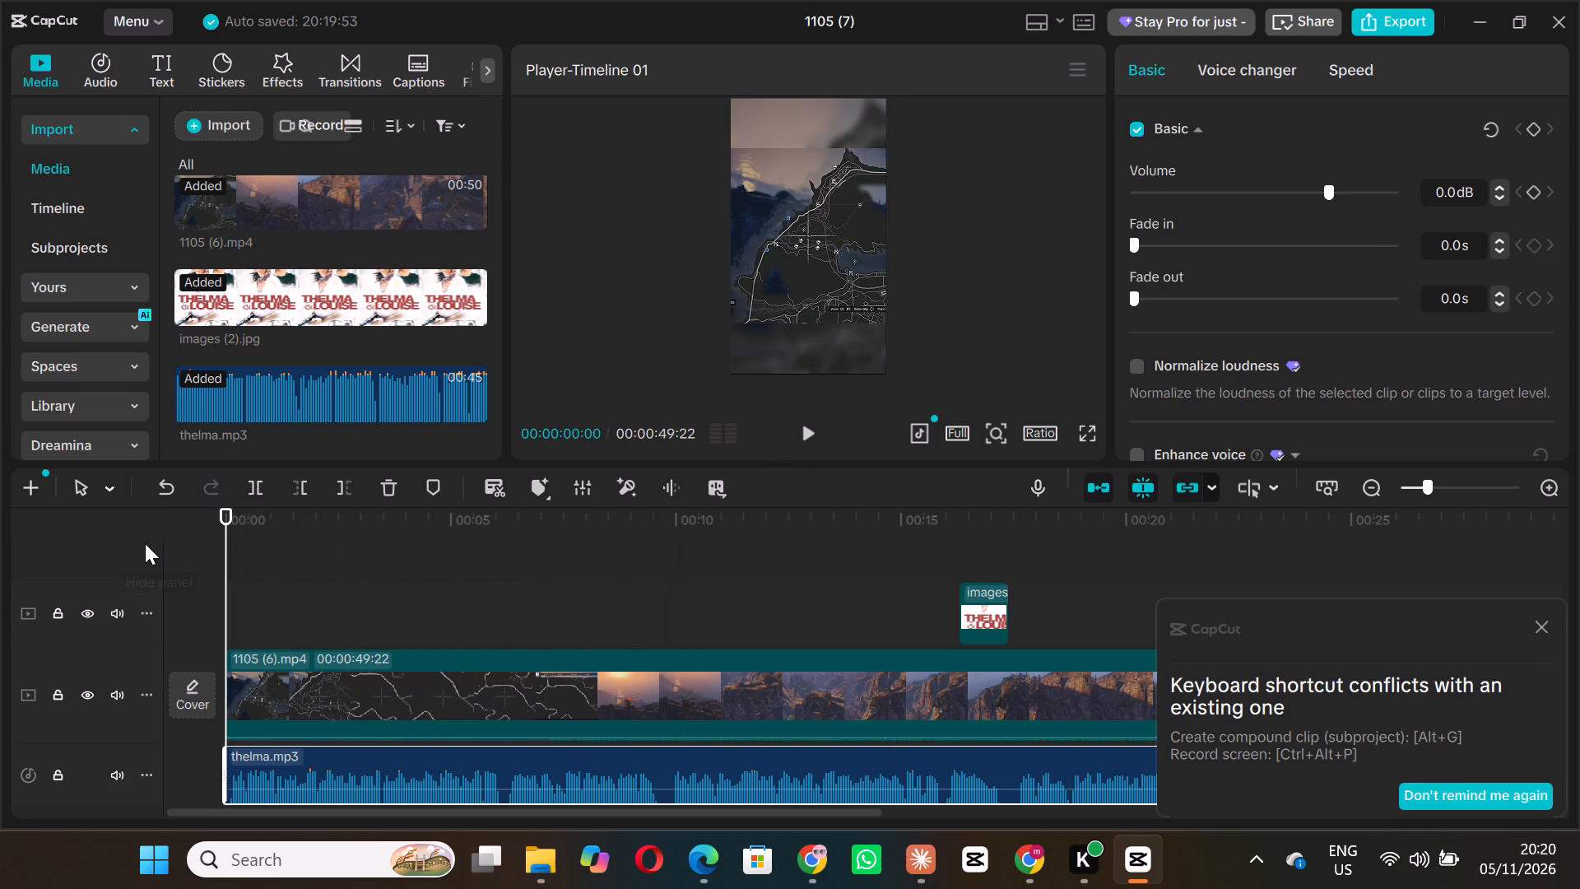
key(space)
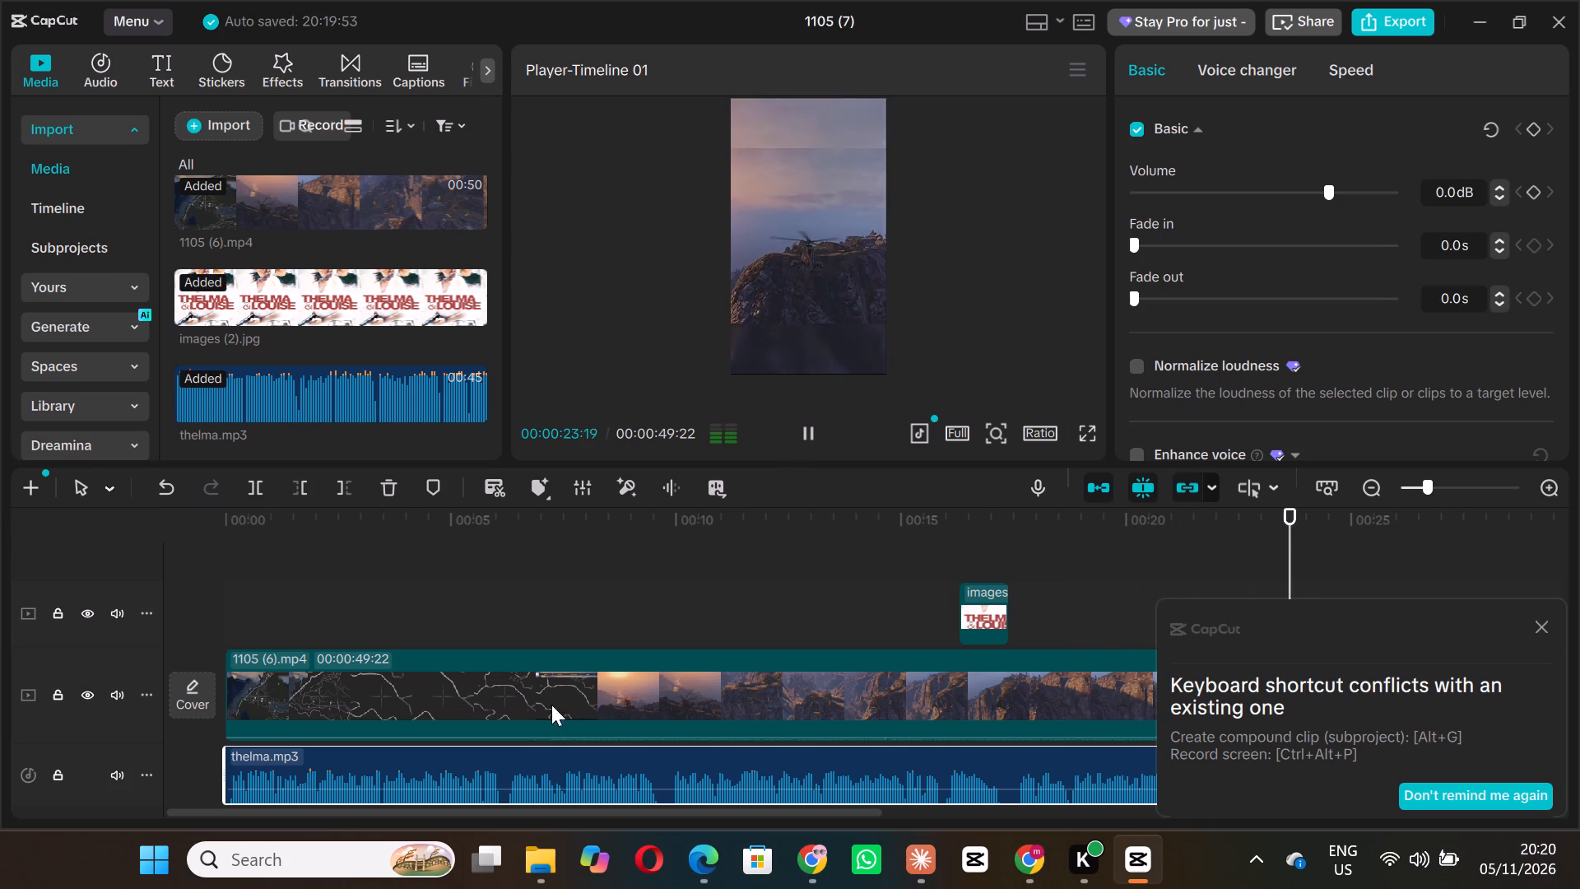
click(1542, 630)
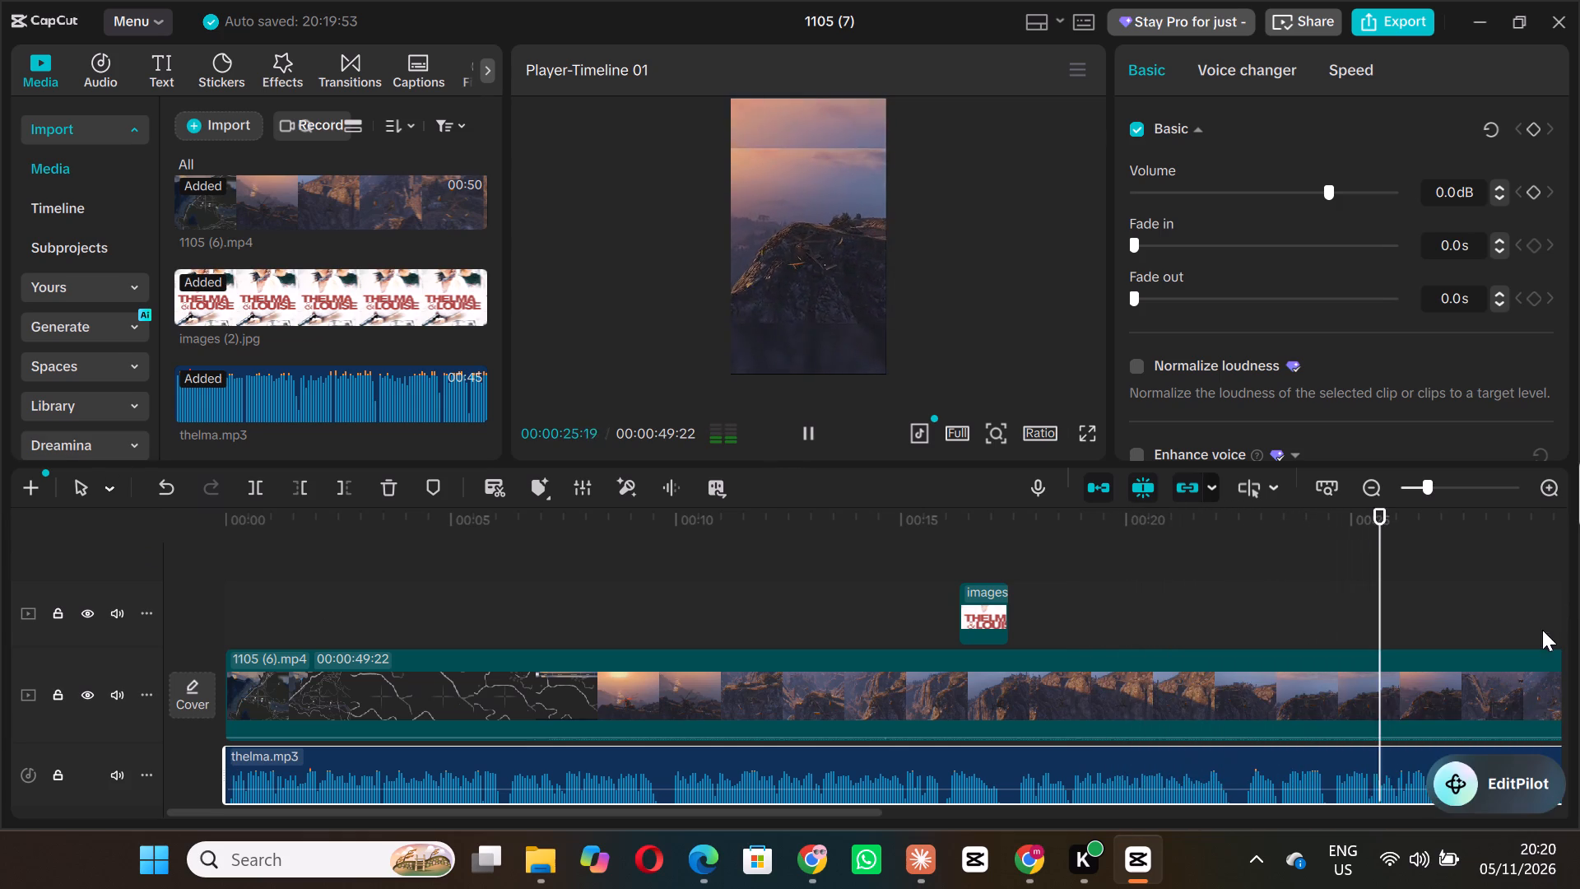
click(1416, 550)
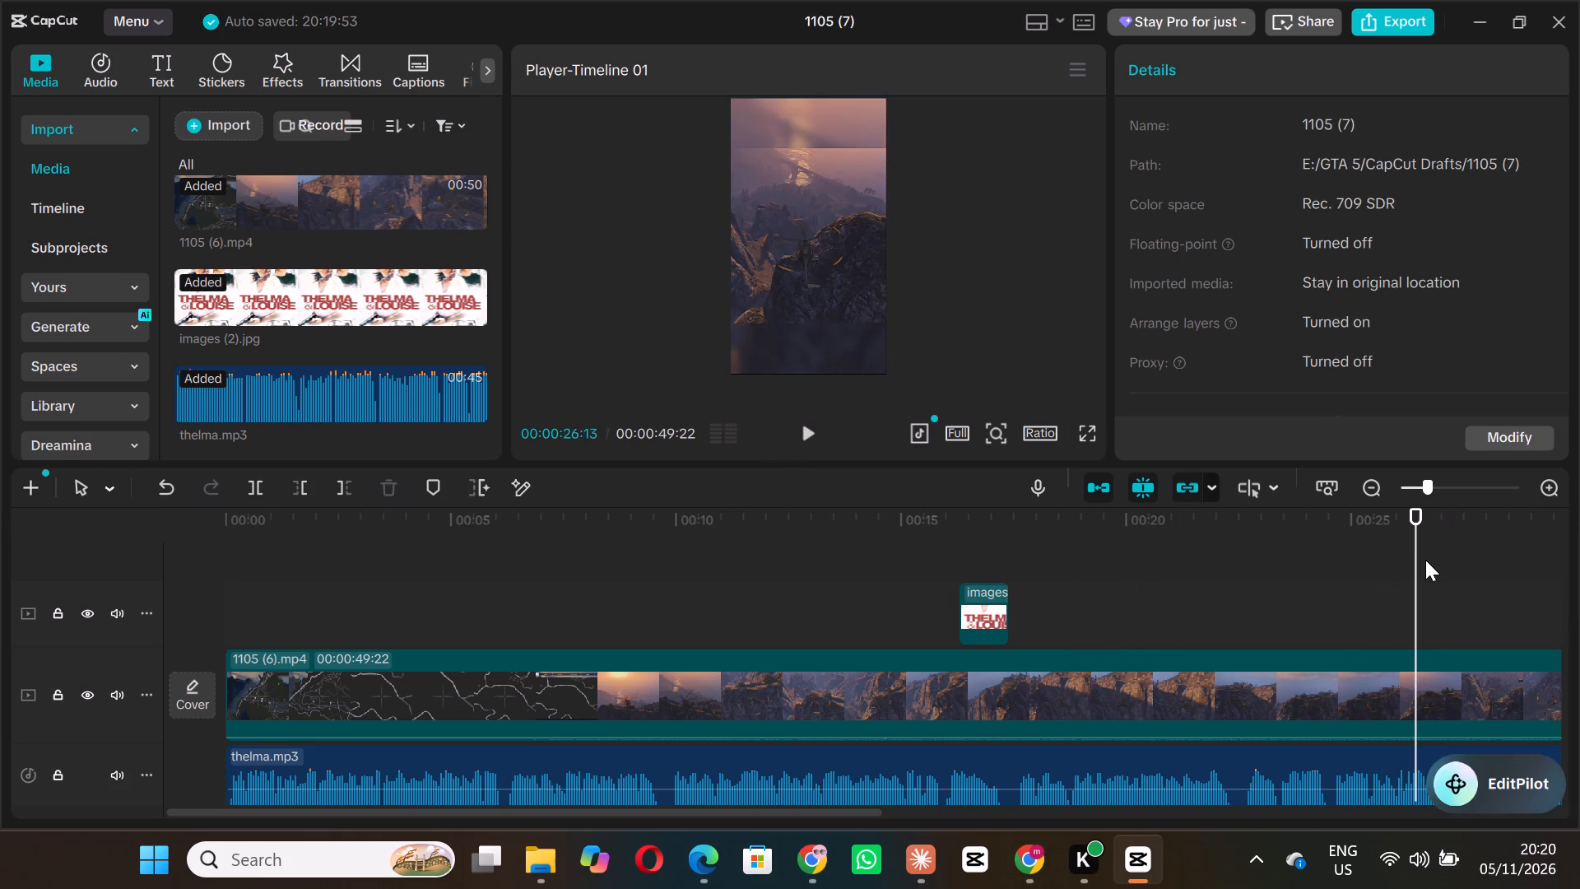
drag(1420, 561, 1091, 606)
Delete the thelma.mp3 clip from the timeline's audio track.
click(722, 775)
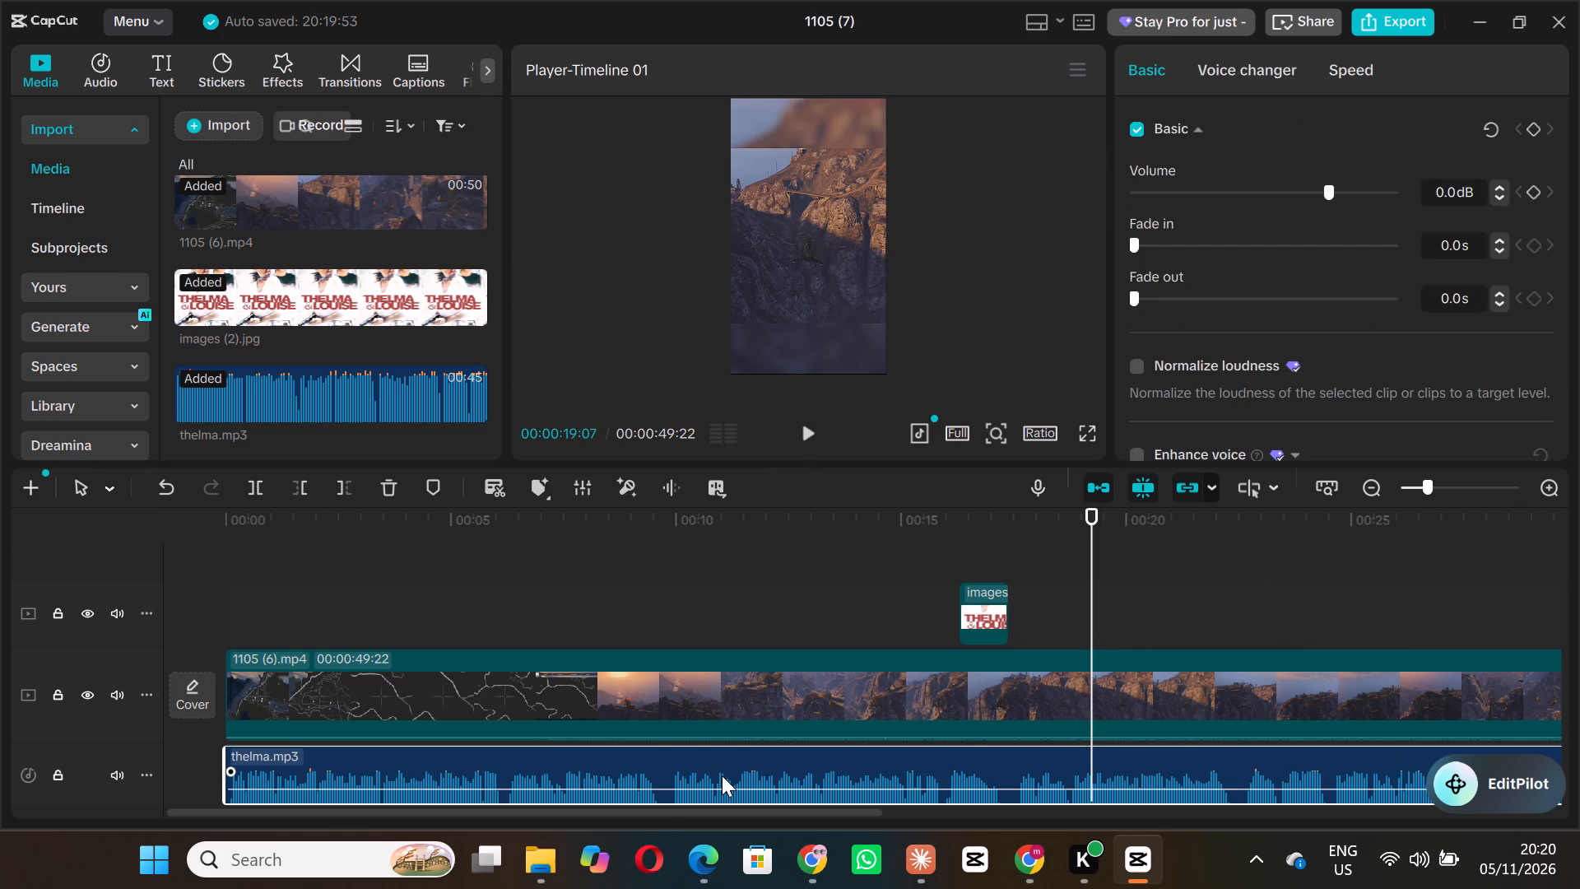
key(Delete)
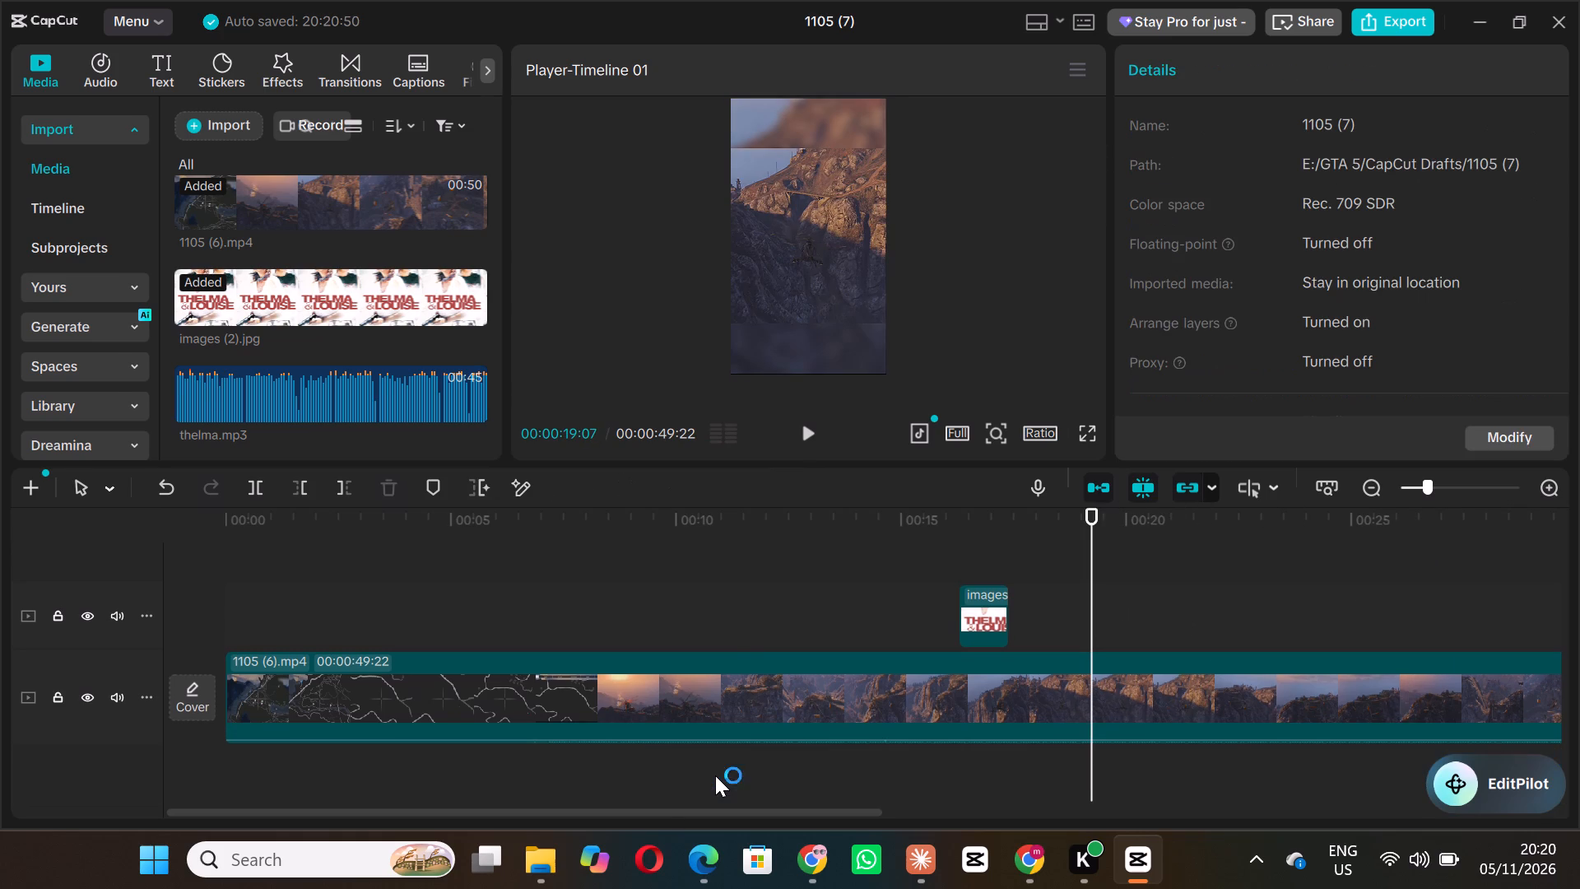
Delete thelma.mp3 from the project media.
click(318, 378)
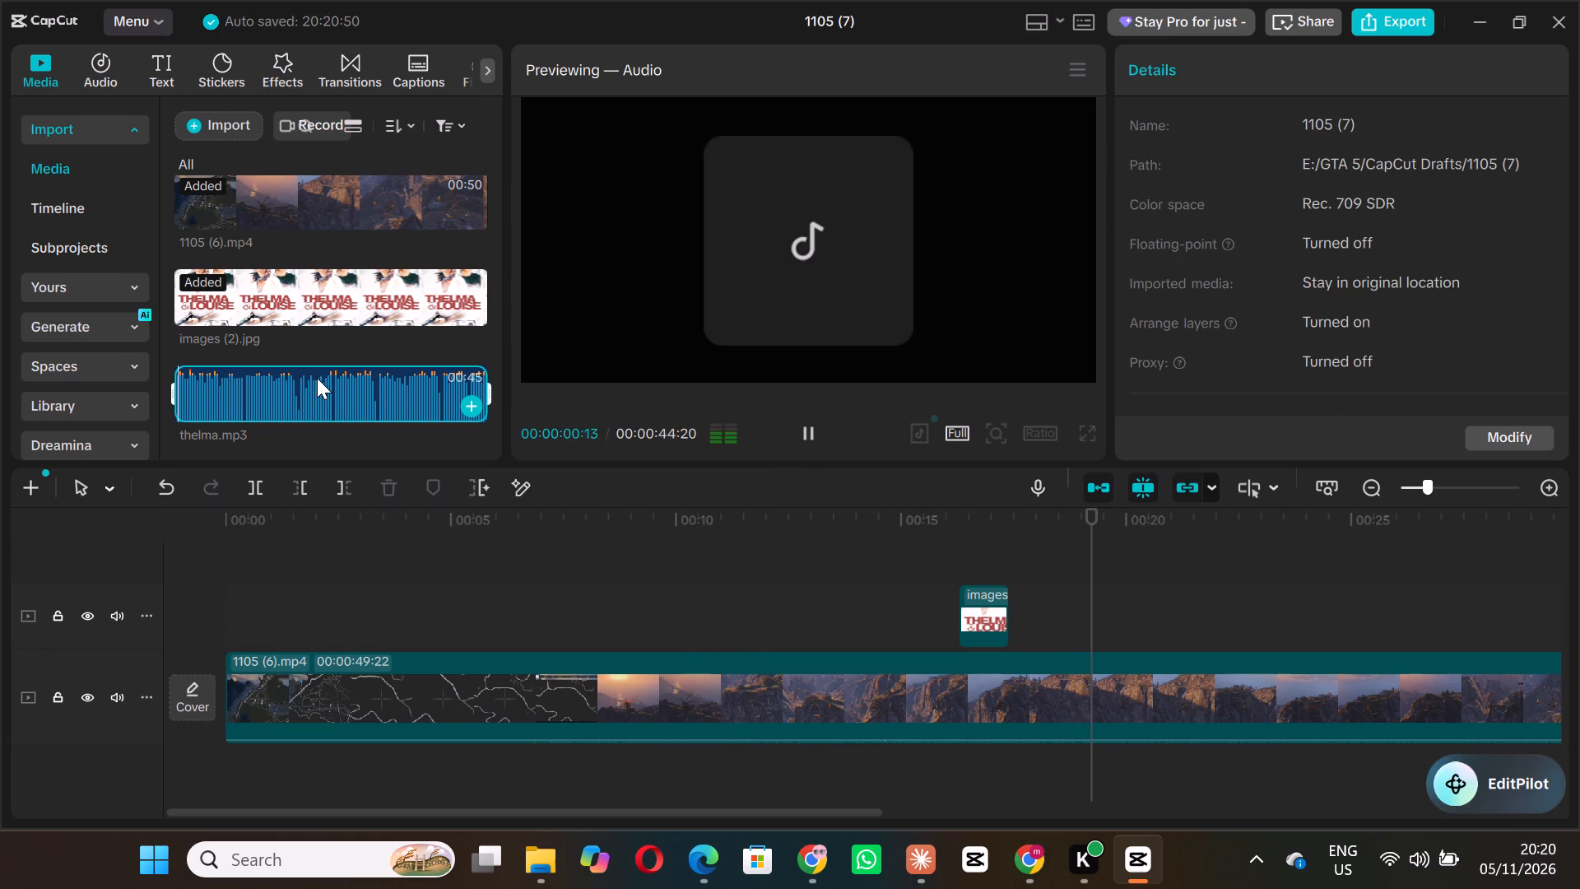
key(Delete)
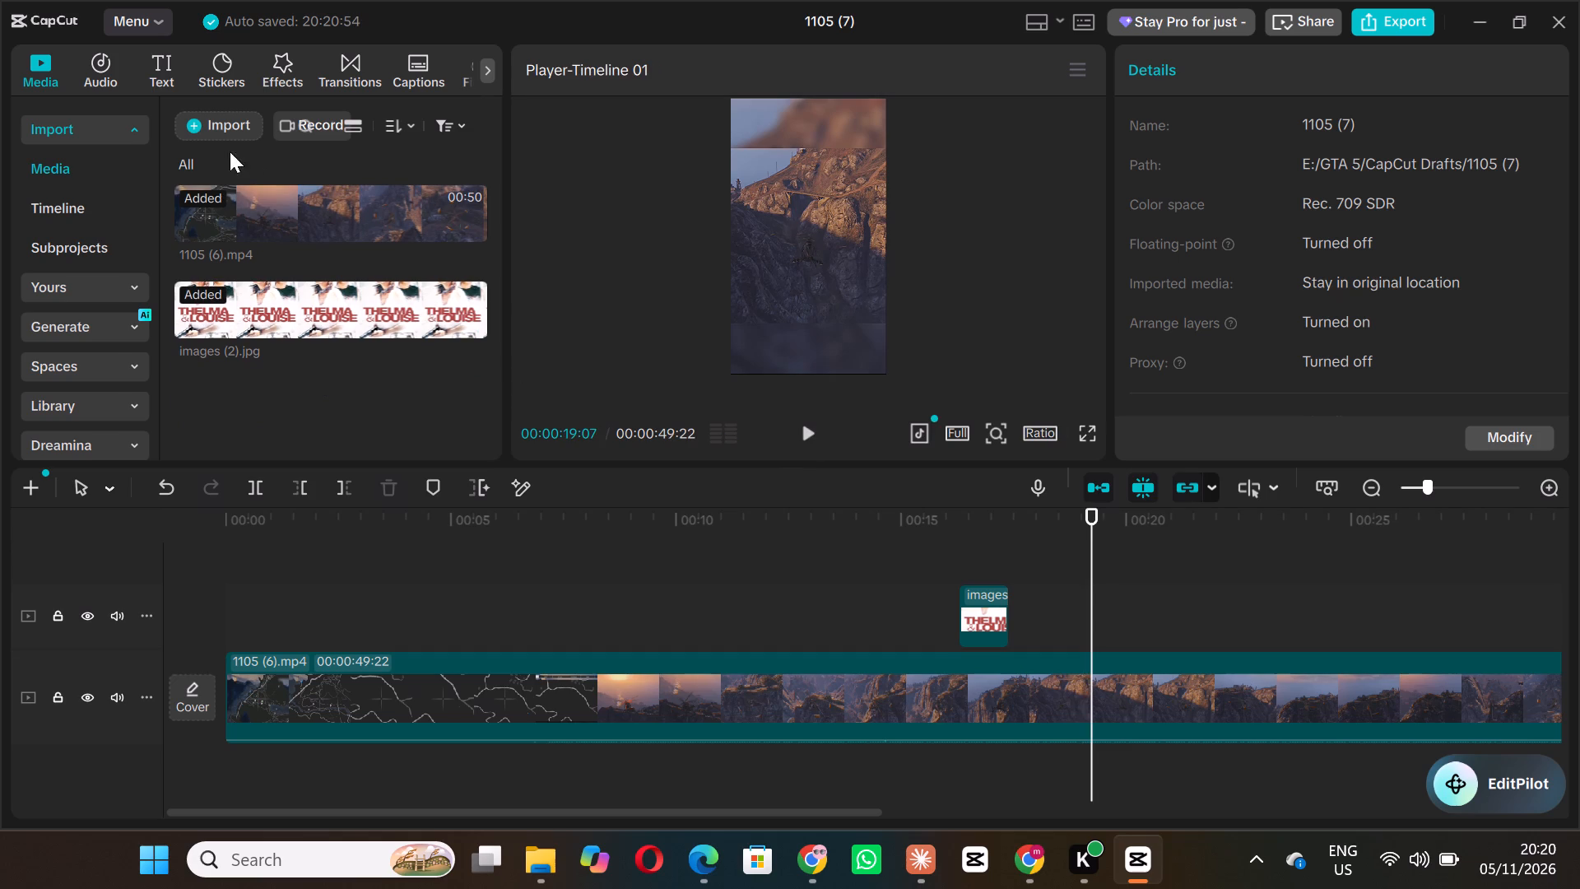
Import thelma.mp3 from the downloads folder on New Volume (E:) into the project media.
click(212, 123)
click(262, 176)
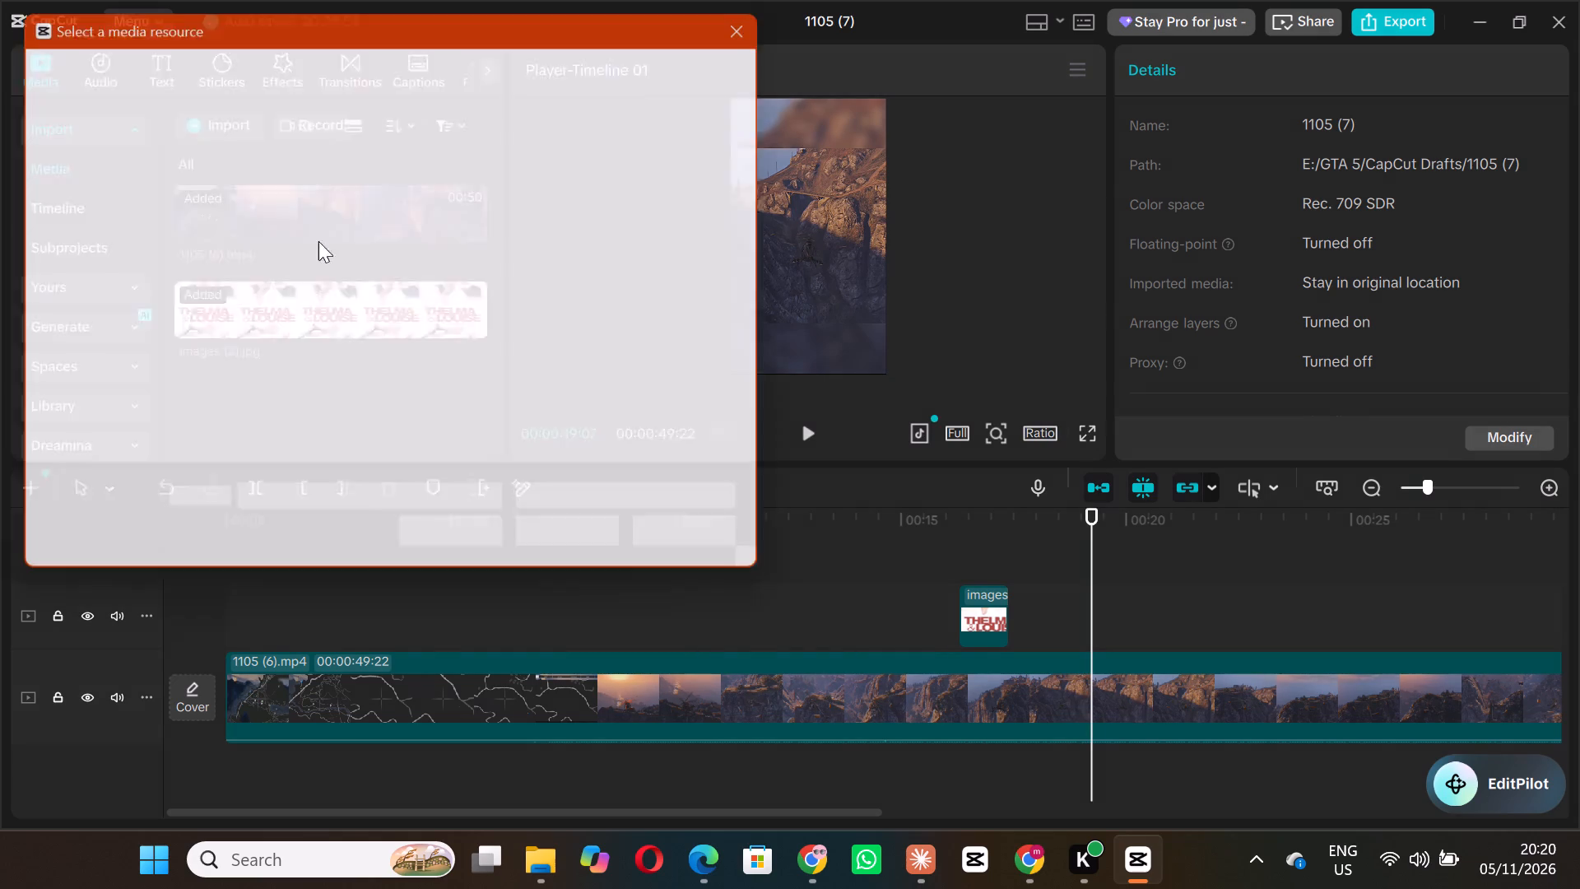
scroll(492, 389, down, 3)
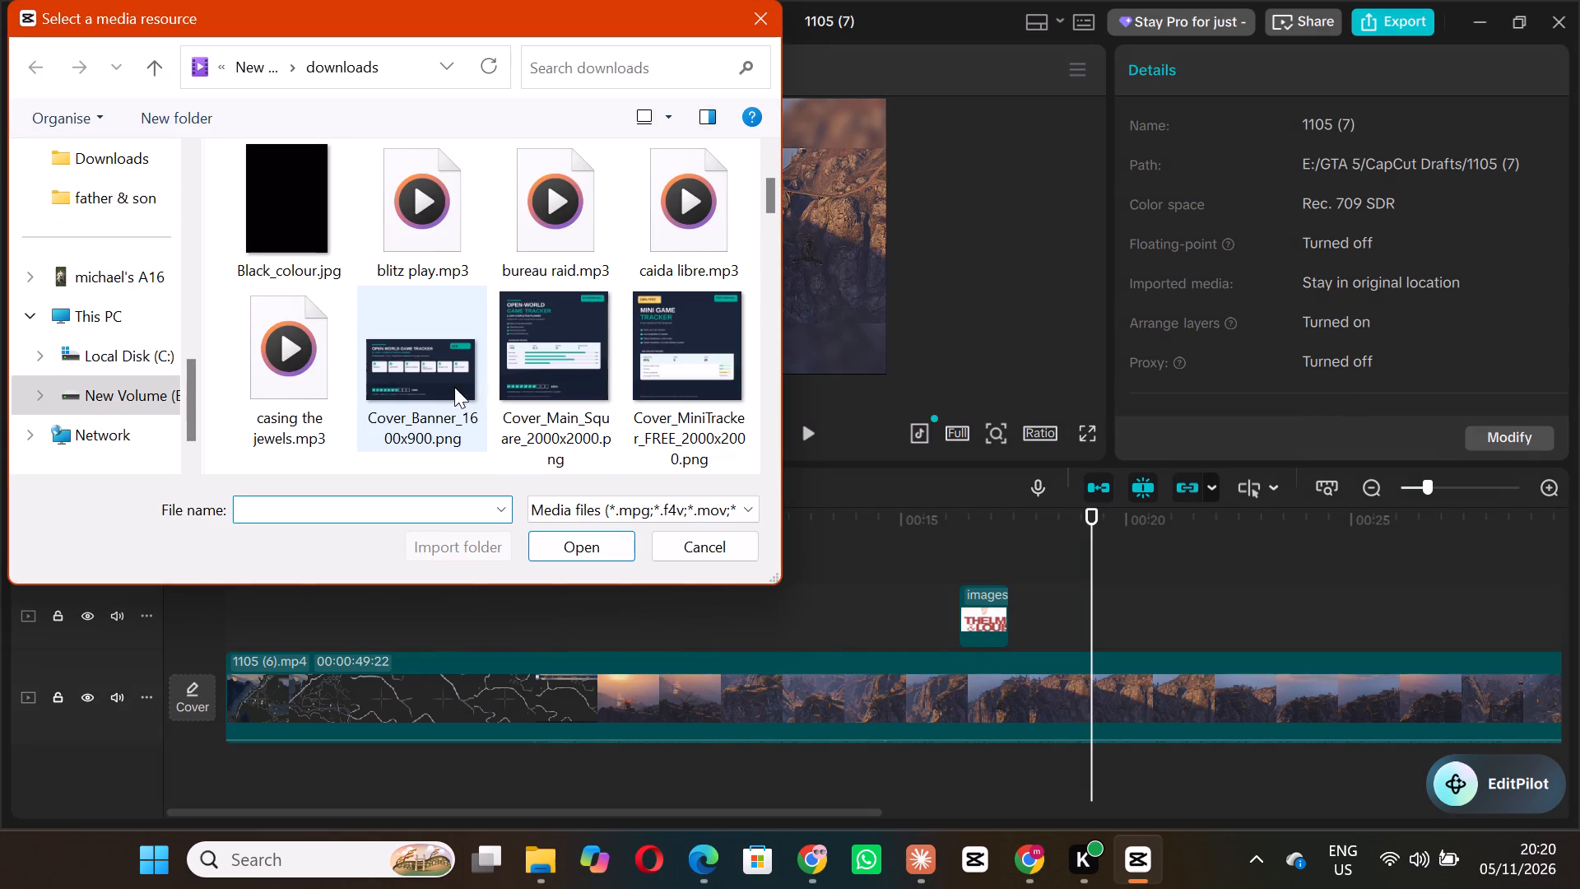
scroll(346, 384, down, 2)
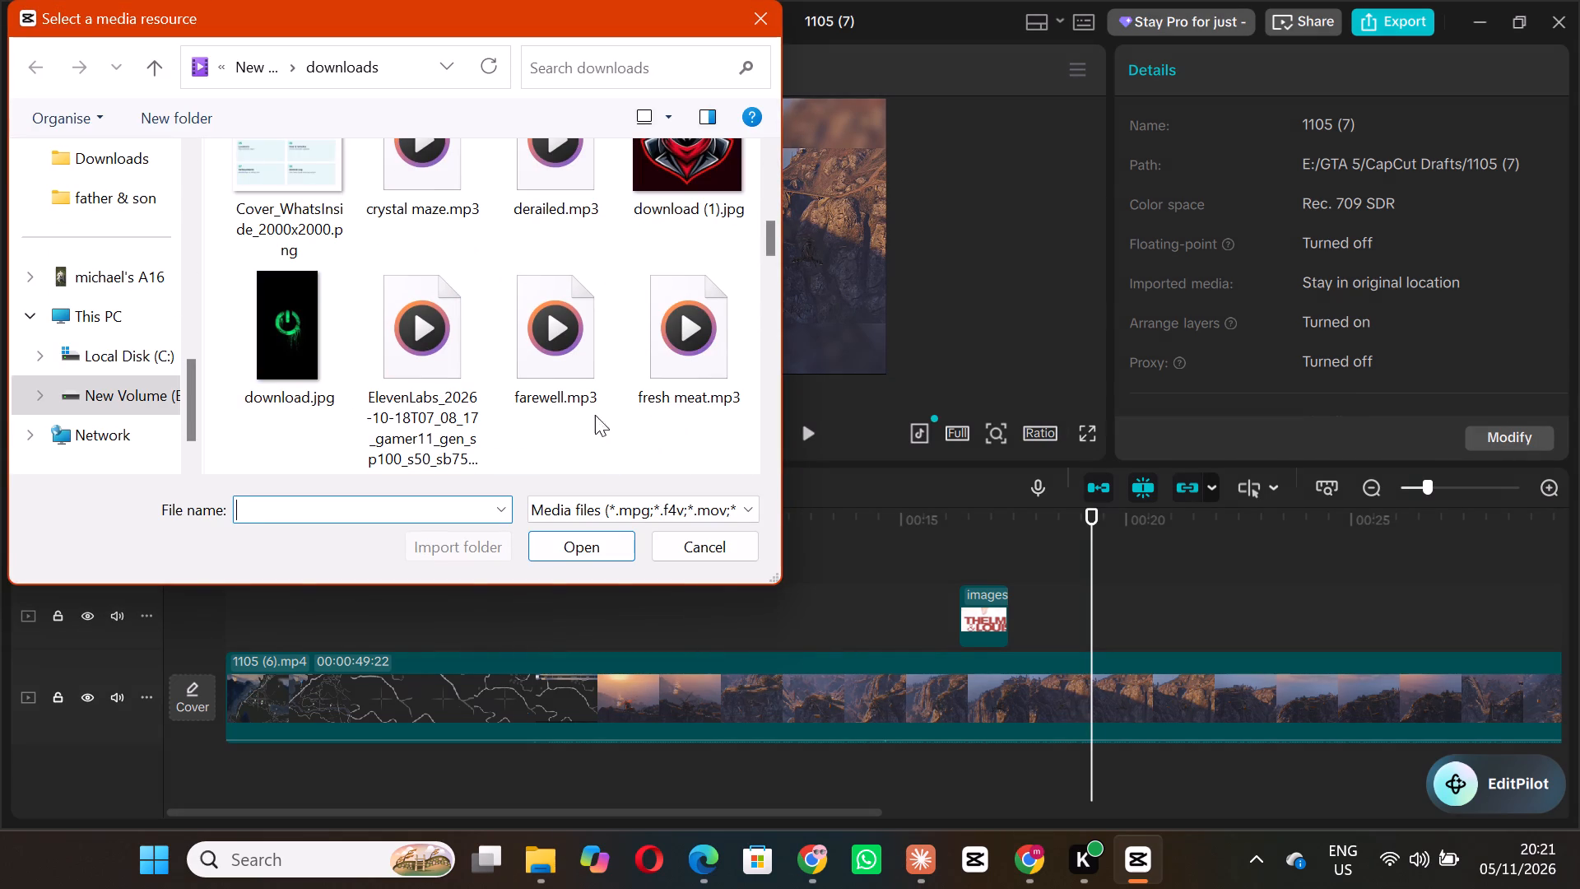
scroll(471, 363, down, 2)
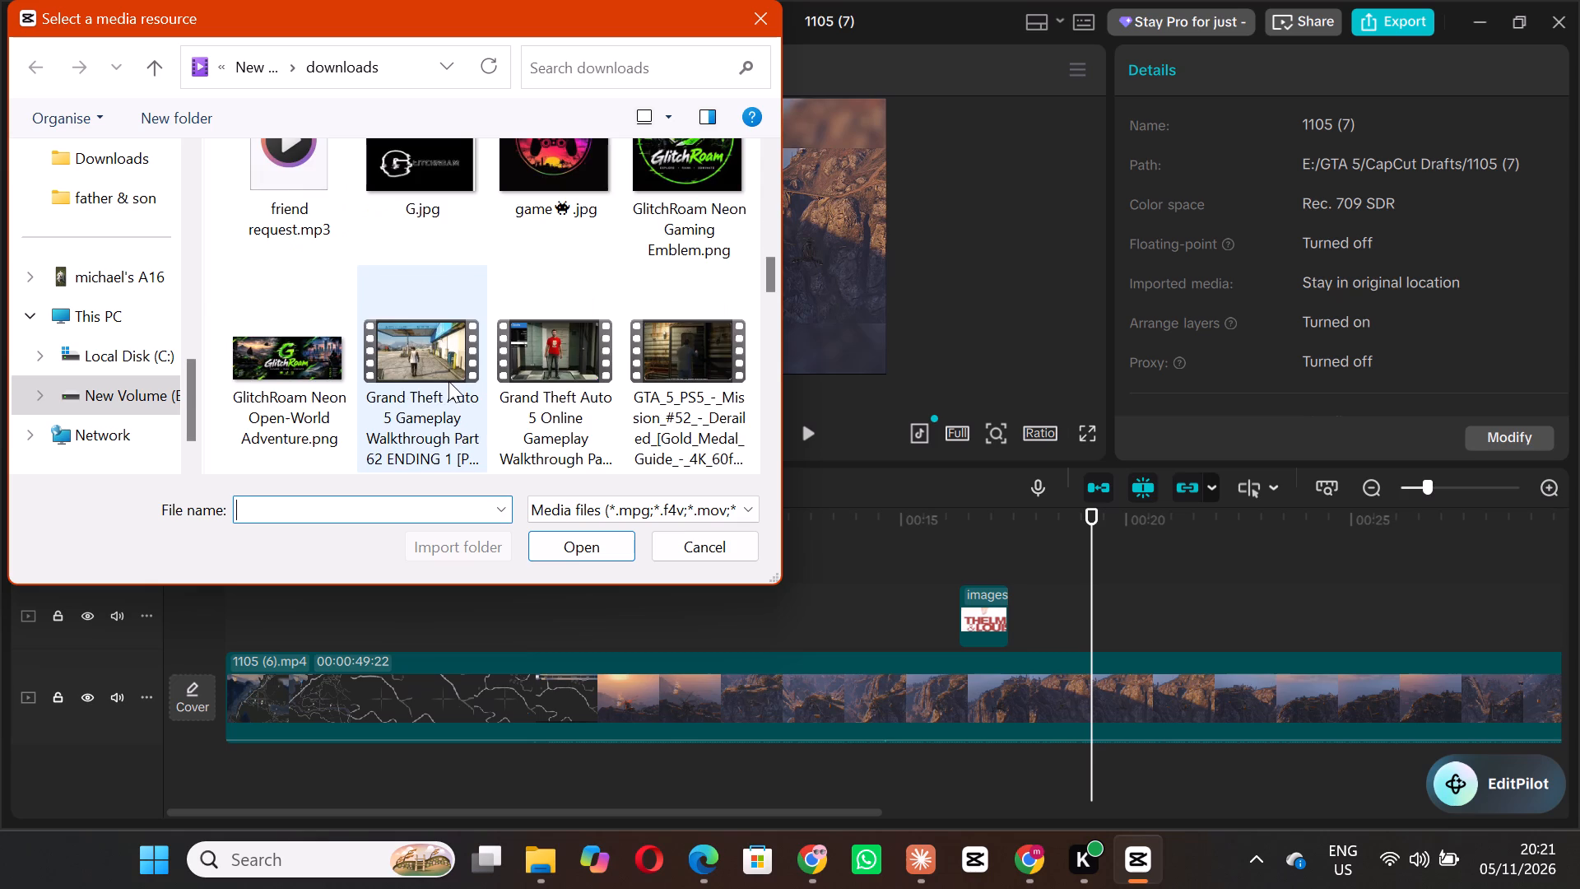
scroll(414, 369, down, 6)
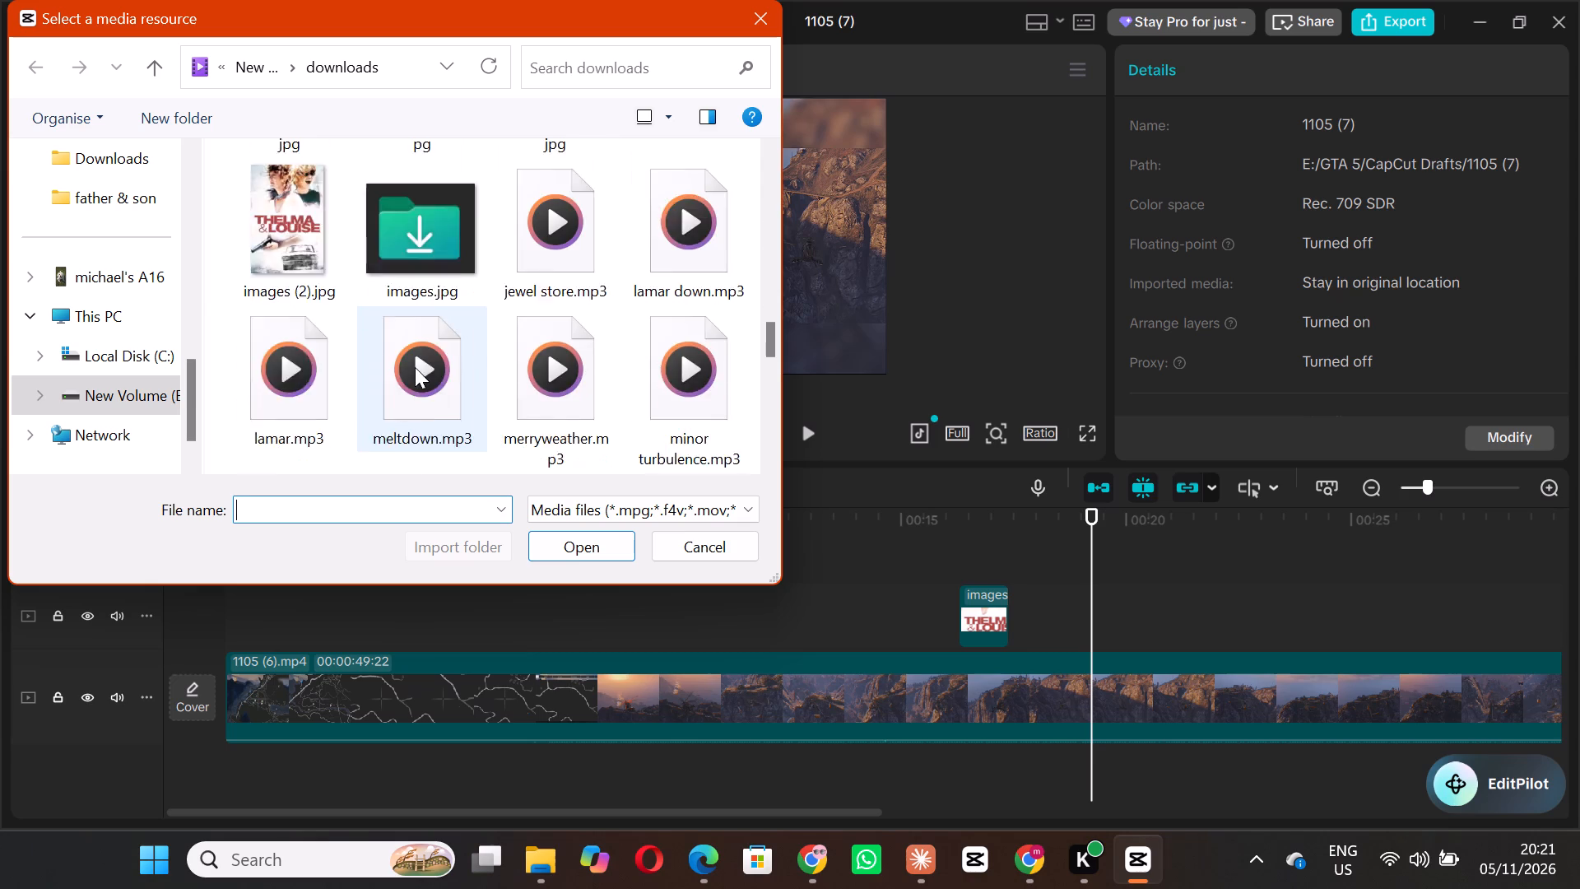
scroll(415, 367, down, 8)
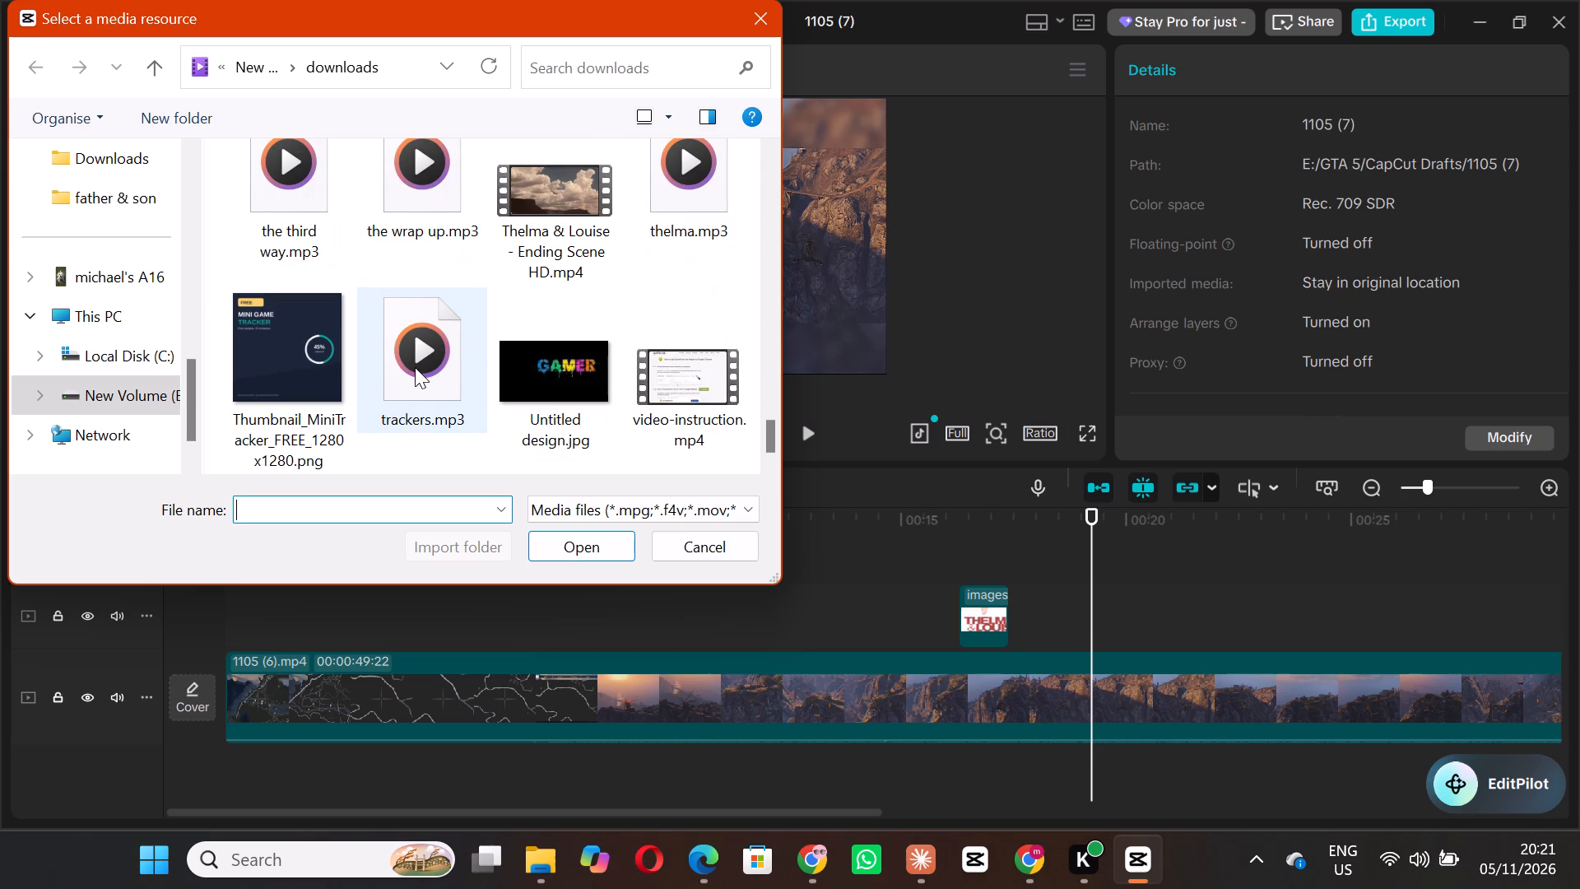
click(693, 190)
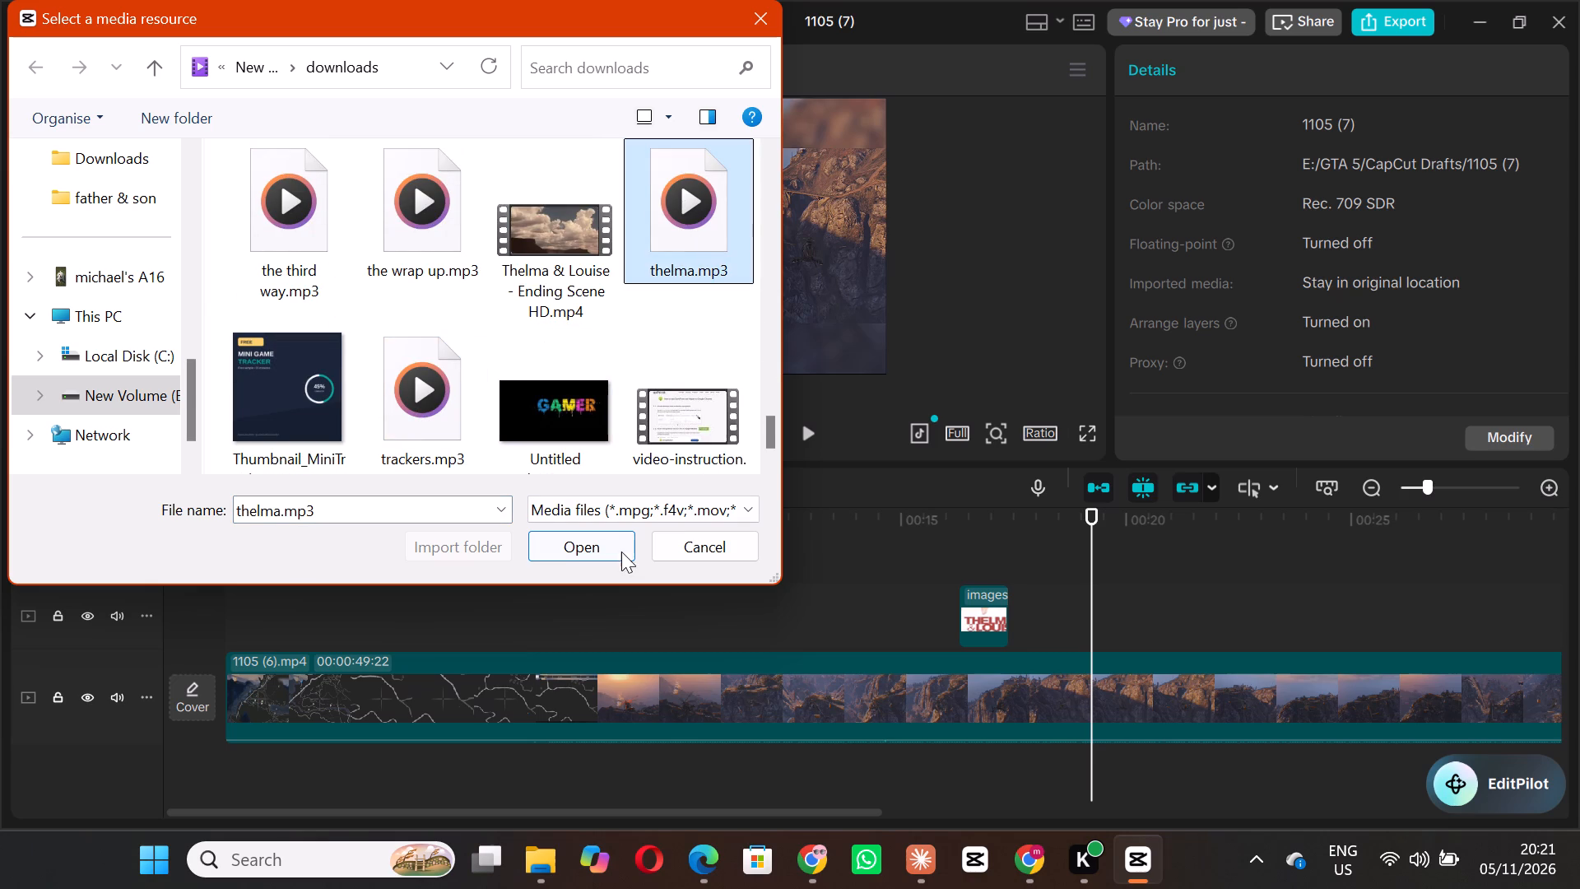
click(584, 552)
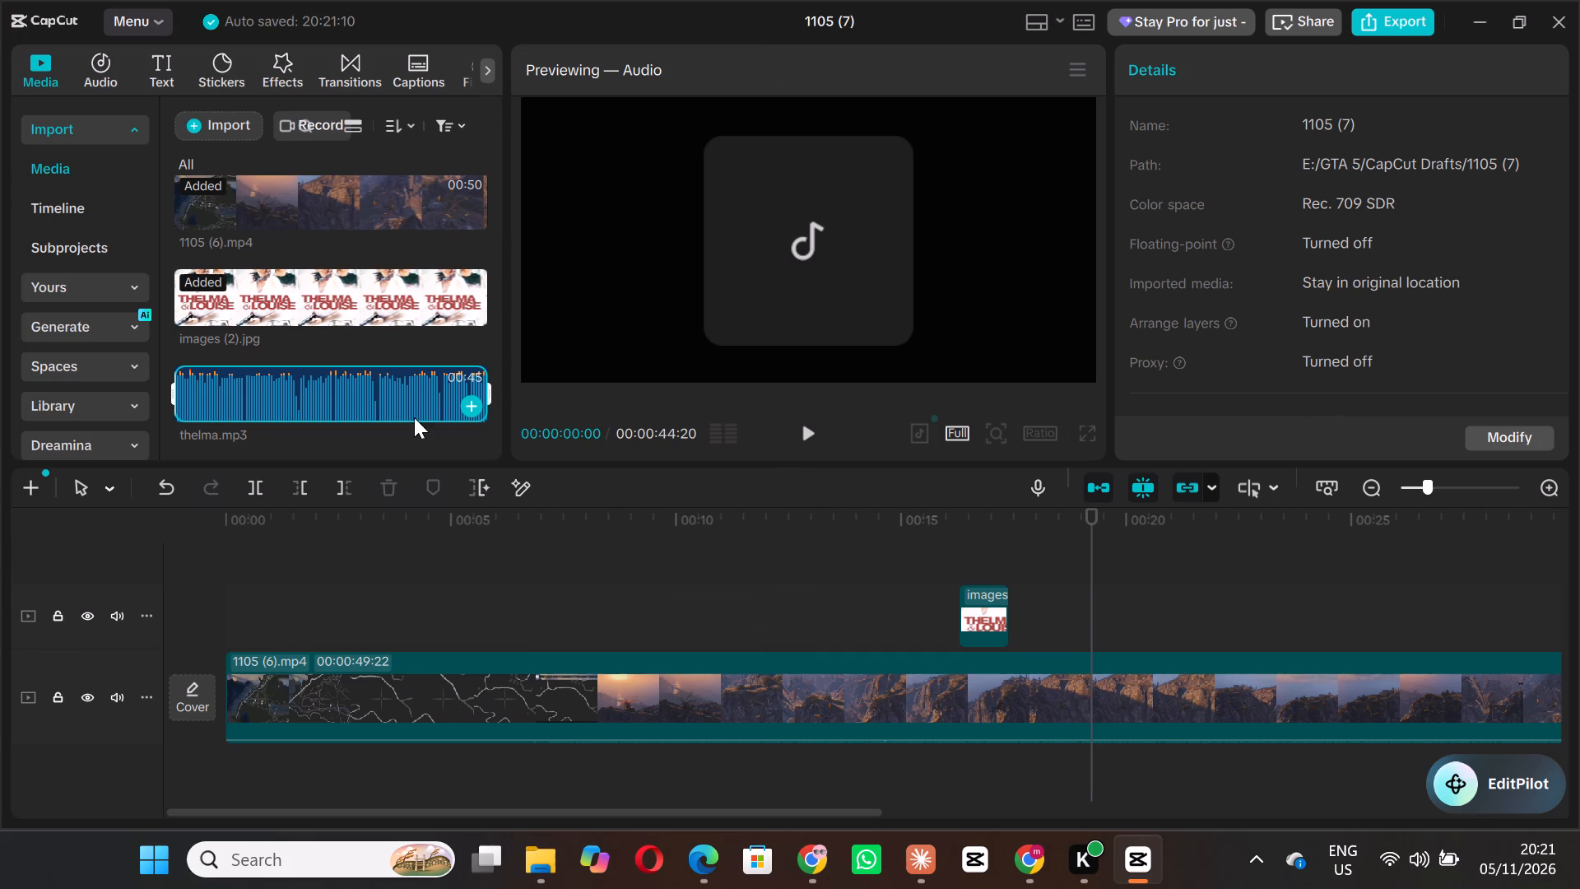
Preview the middle of the imported thelma.mp3, from about 19 seconds in, to check the voiceover.
click(316, 386)
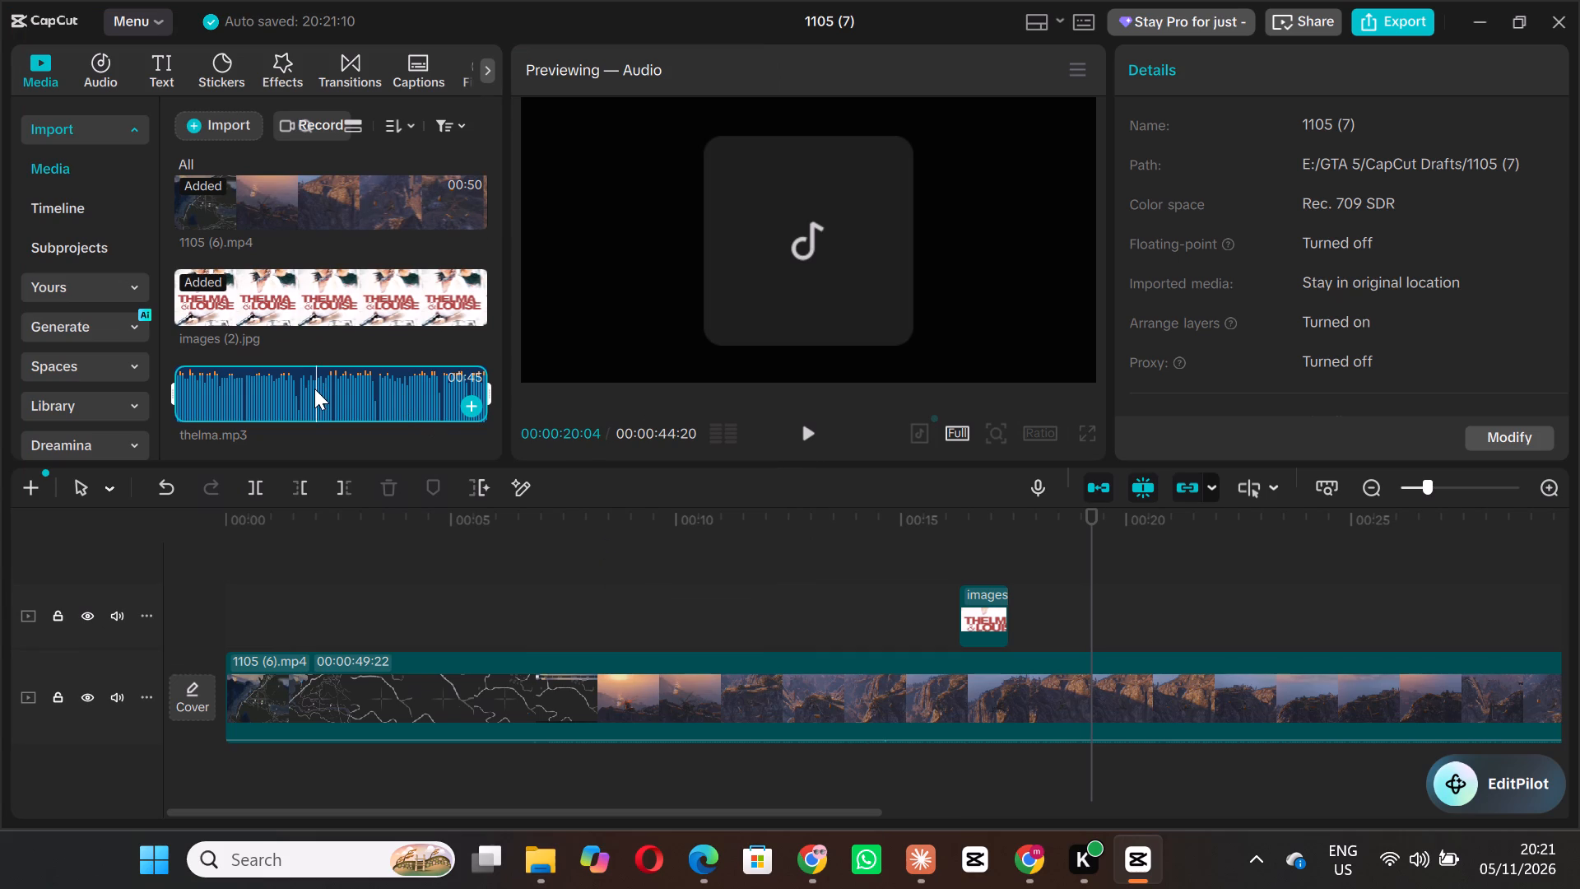
click(314, 389)
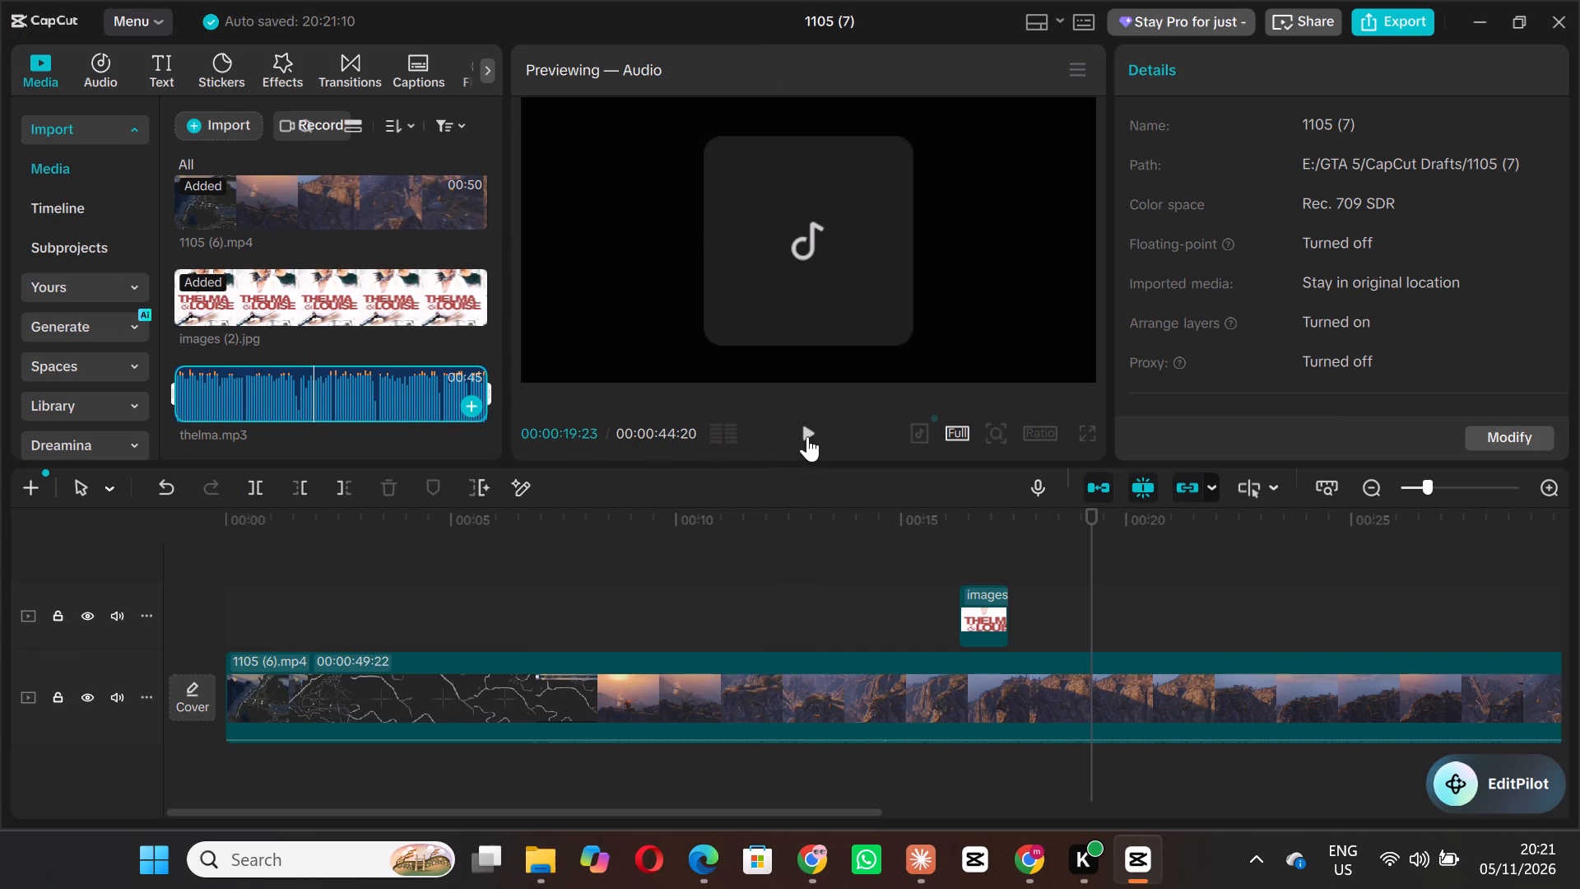
click(806, 433)
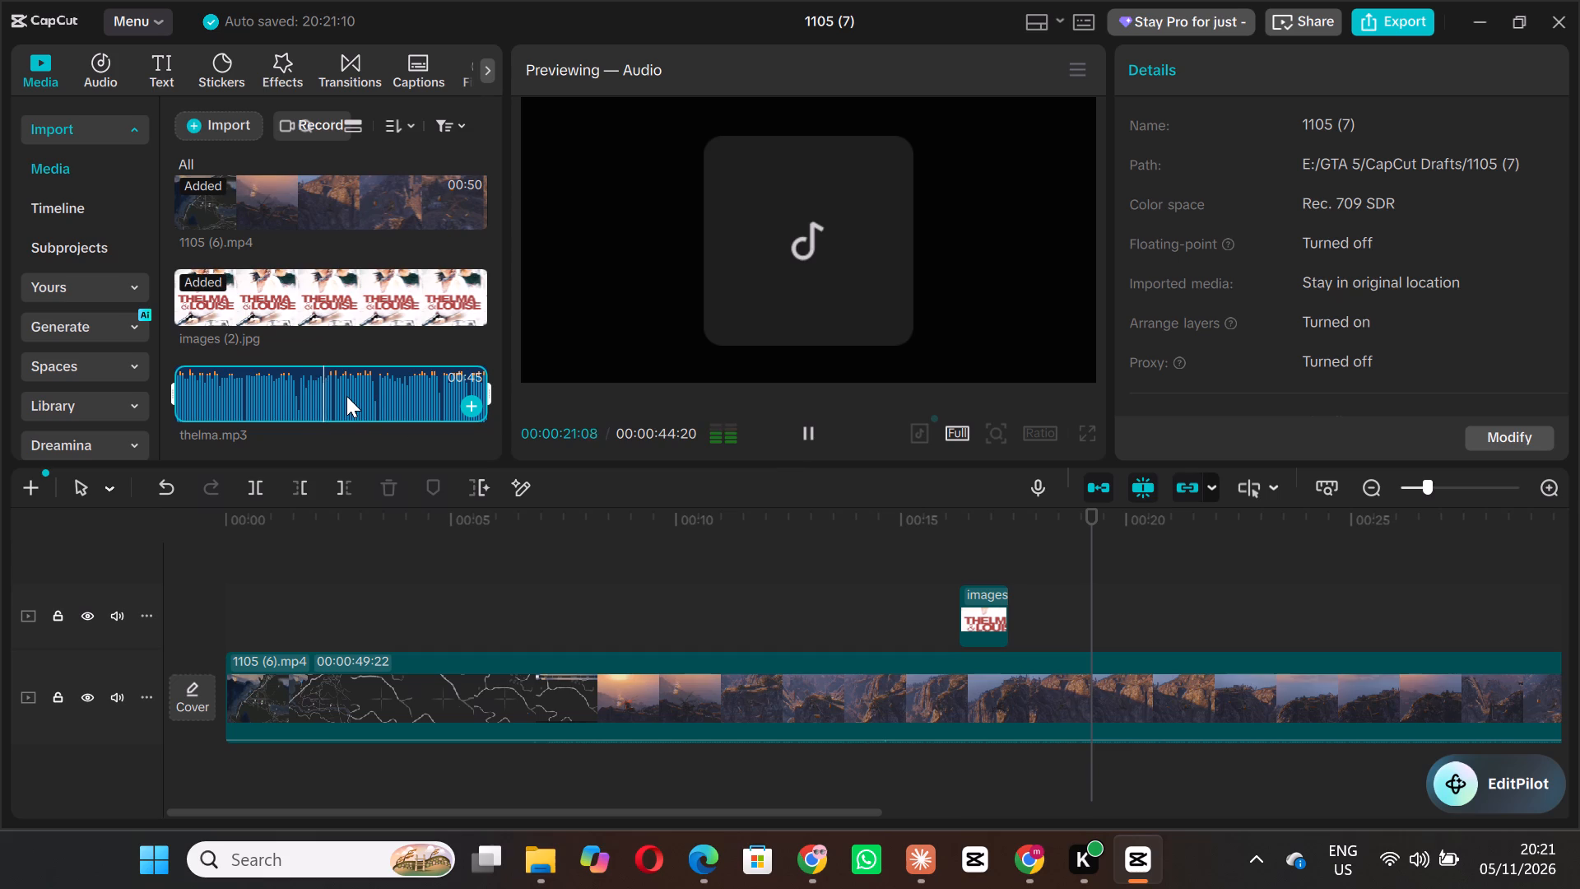
drag(336, 393, 305, 391)
click(302, 391)
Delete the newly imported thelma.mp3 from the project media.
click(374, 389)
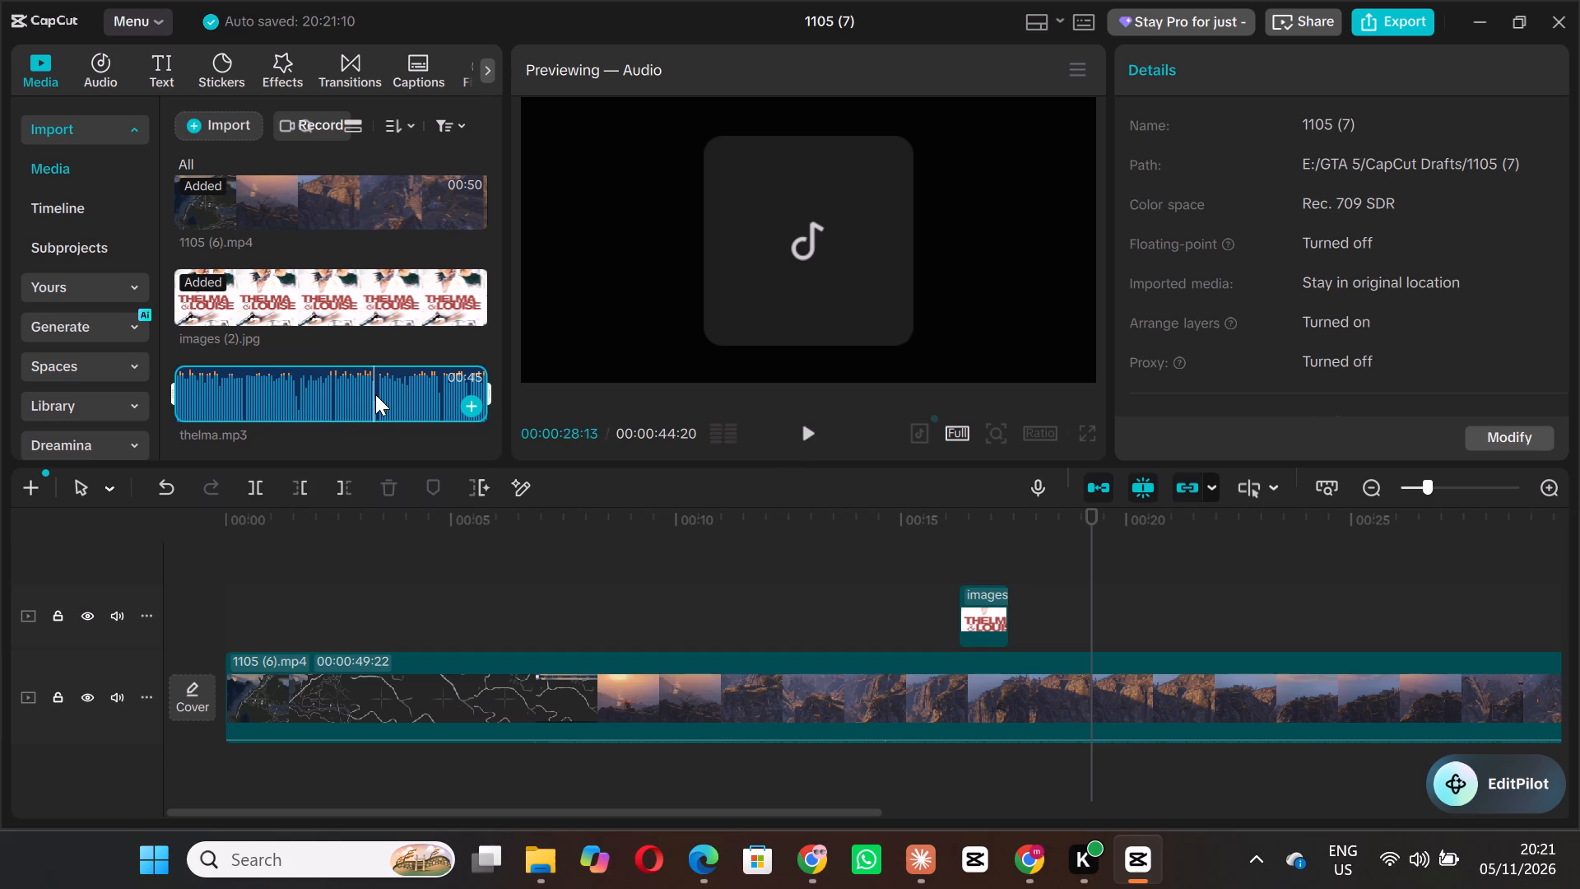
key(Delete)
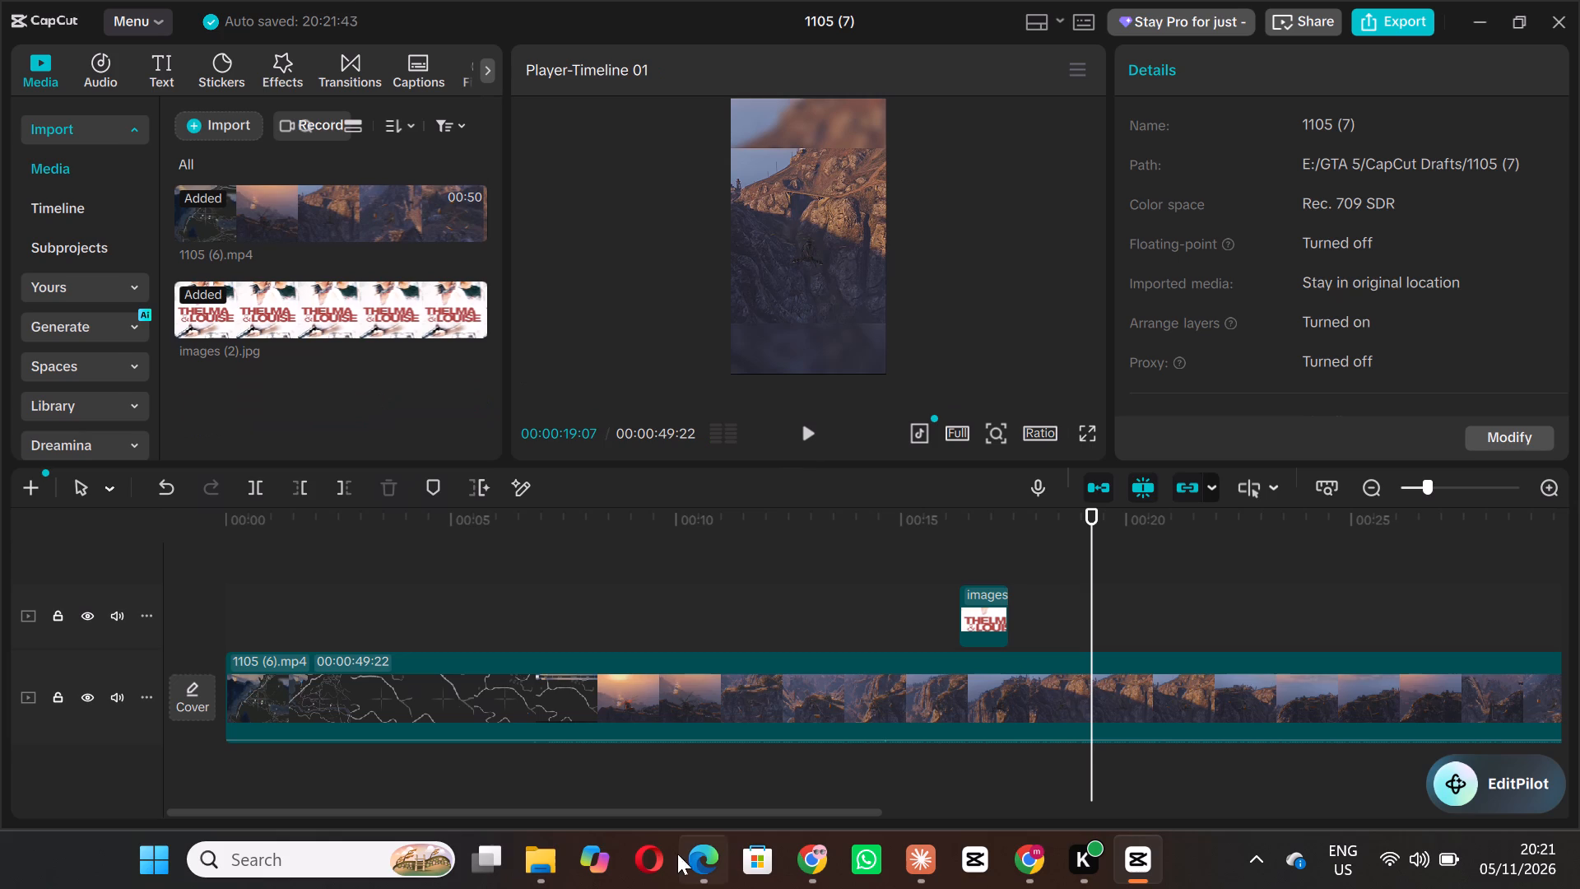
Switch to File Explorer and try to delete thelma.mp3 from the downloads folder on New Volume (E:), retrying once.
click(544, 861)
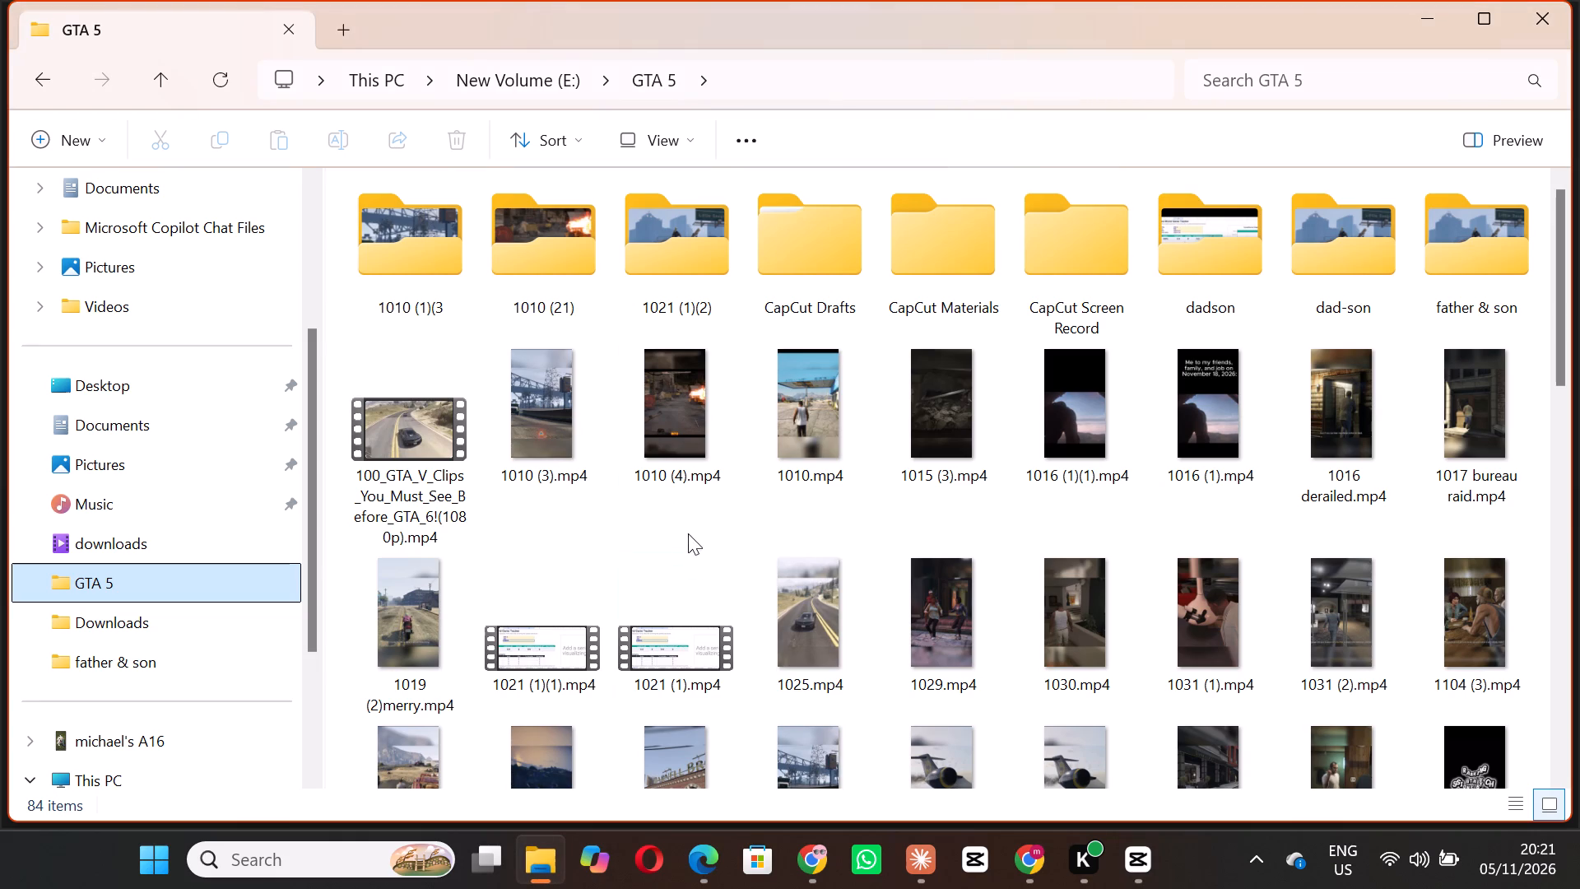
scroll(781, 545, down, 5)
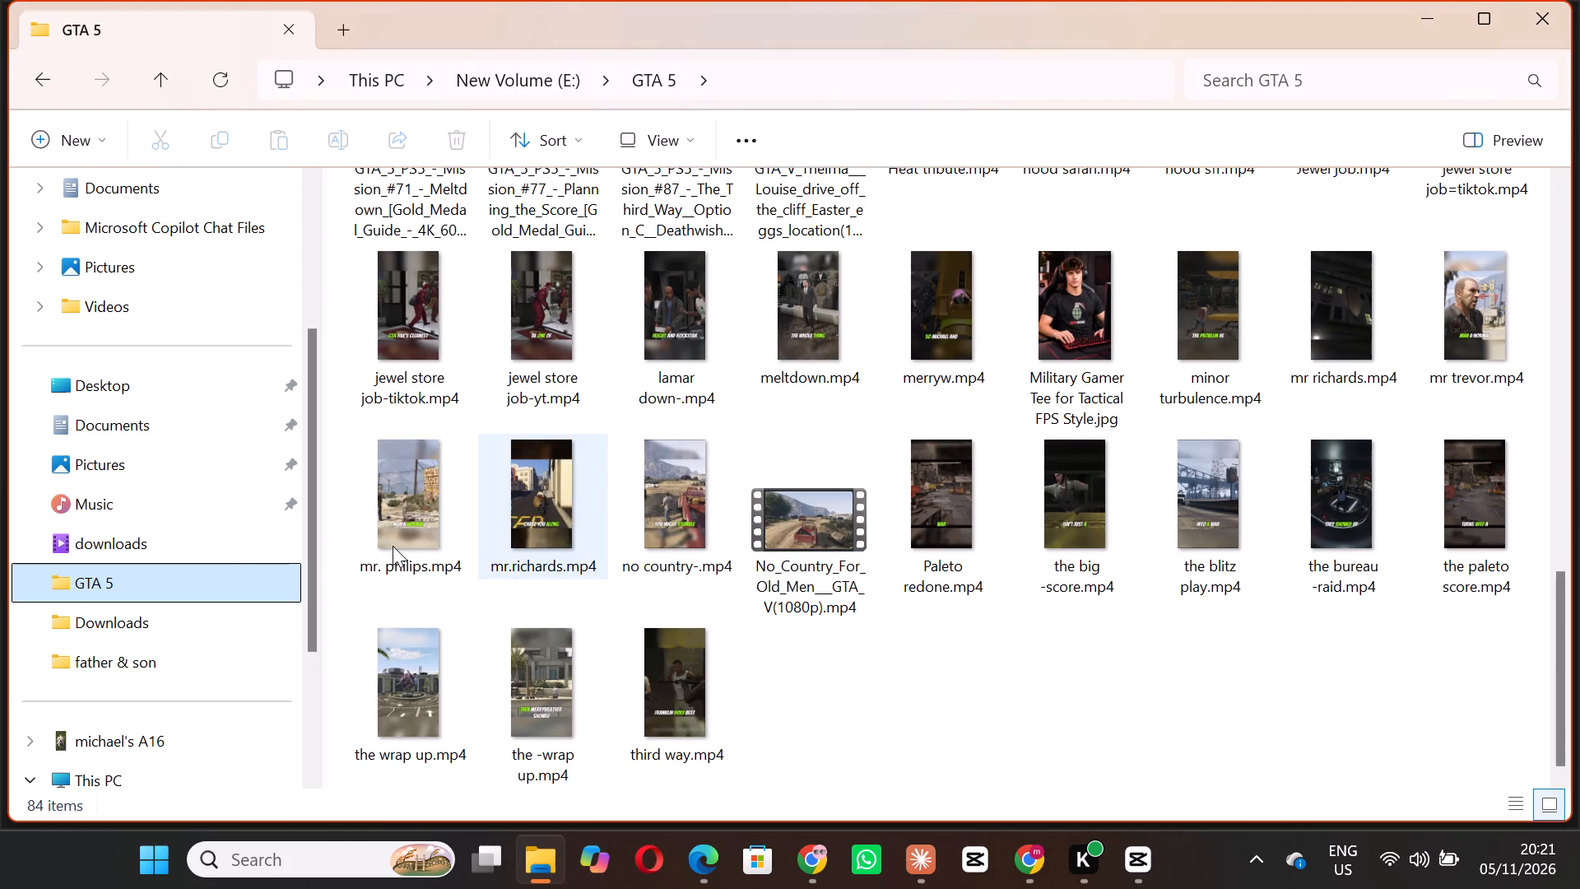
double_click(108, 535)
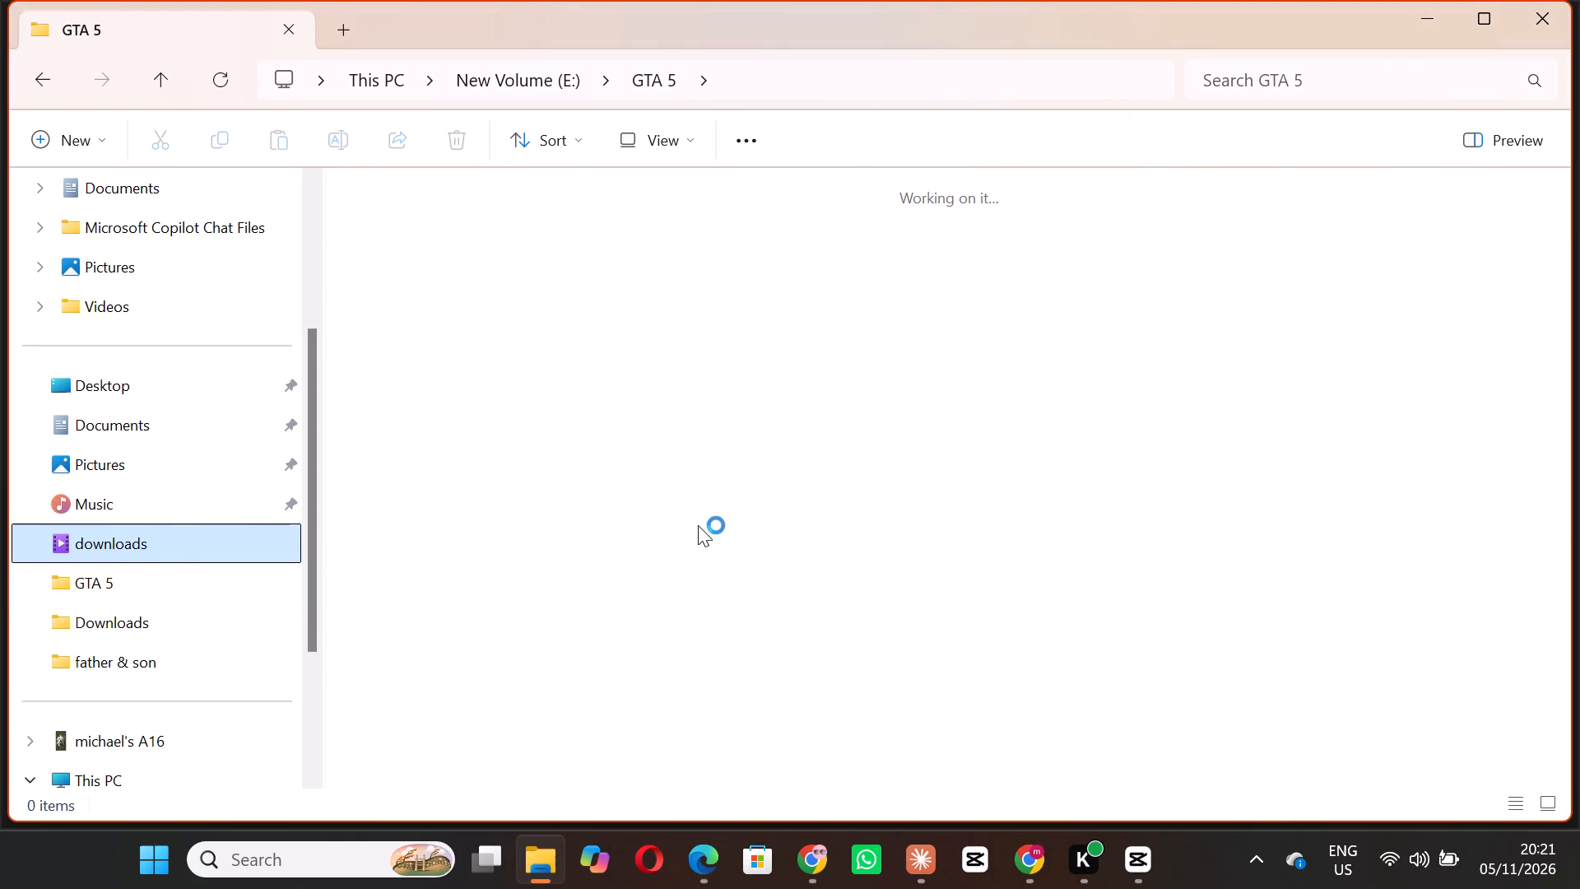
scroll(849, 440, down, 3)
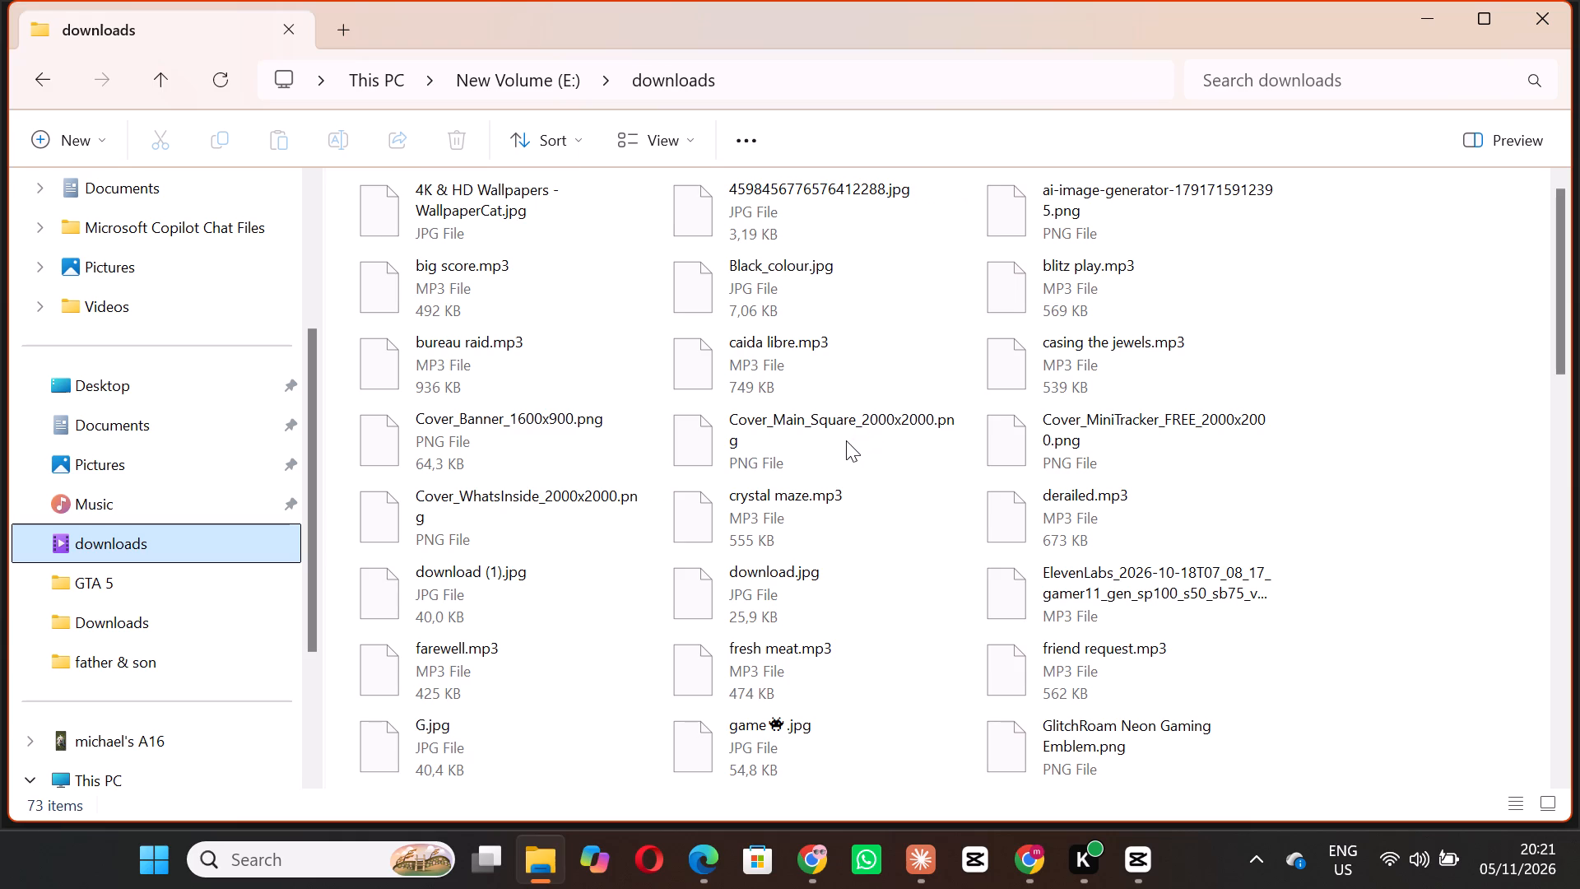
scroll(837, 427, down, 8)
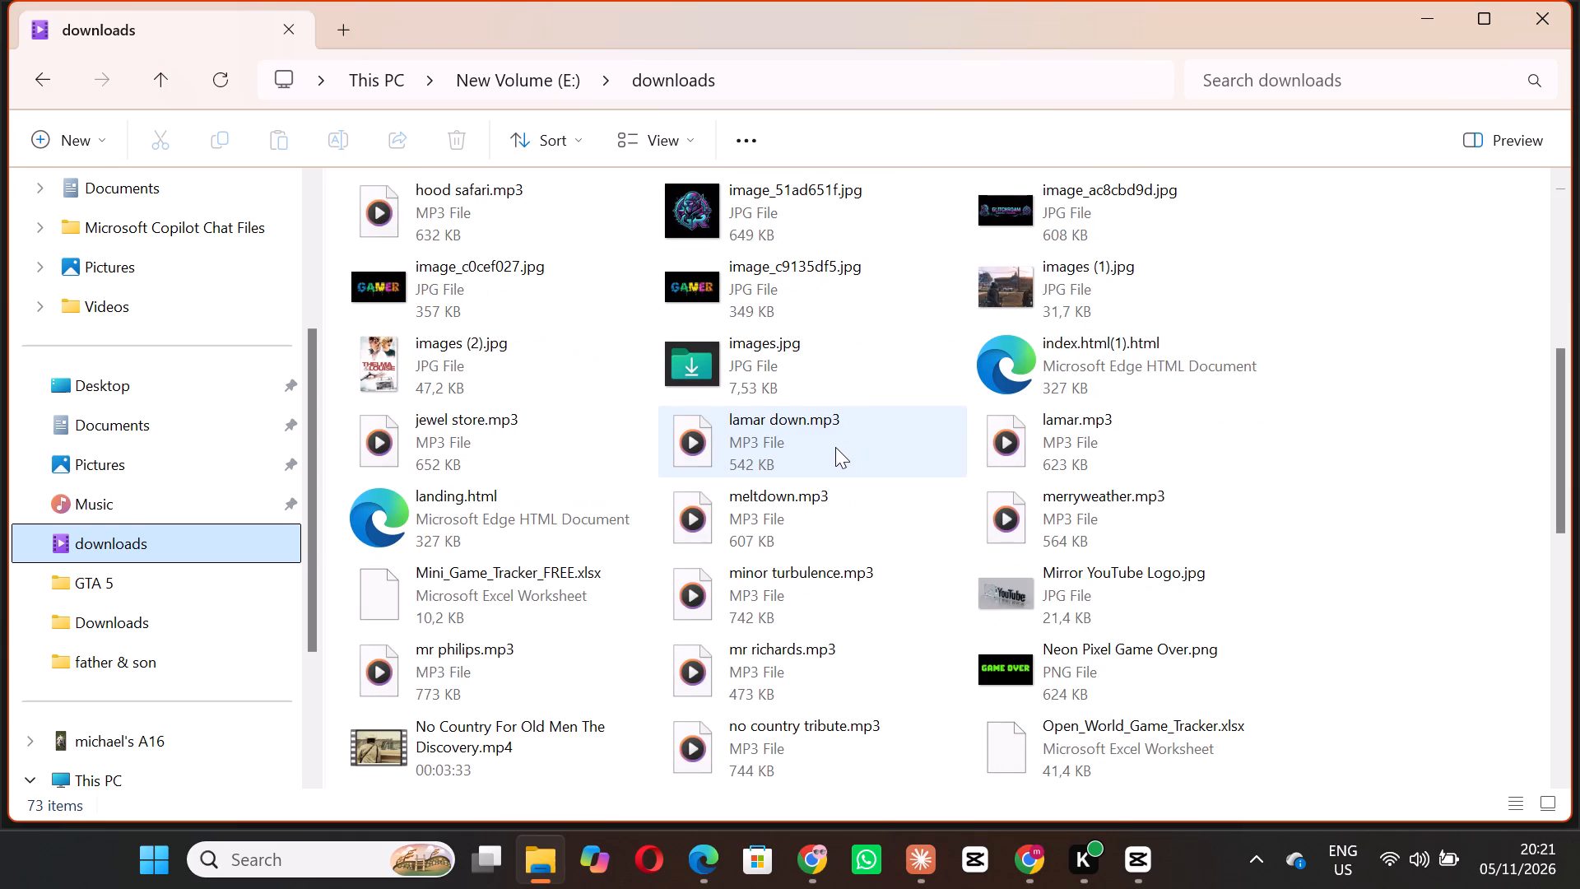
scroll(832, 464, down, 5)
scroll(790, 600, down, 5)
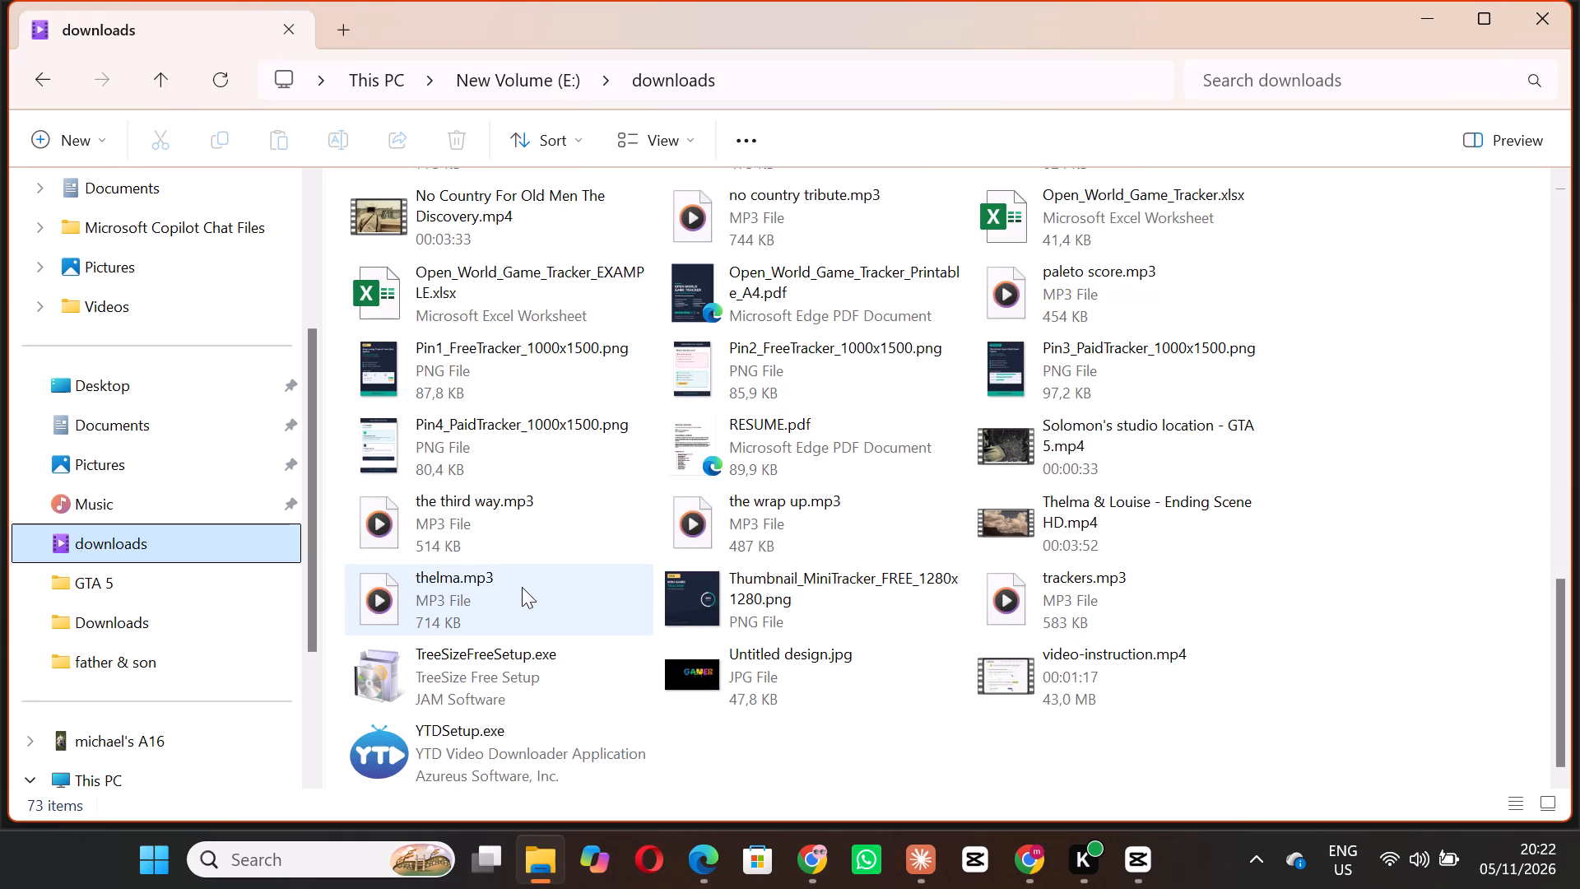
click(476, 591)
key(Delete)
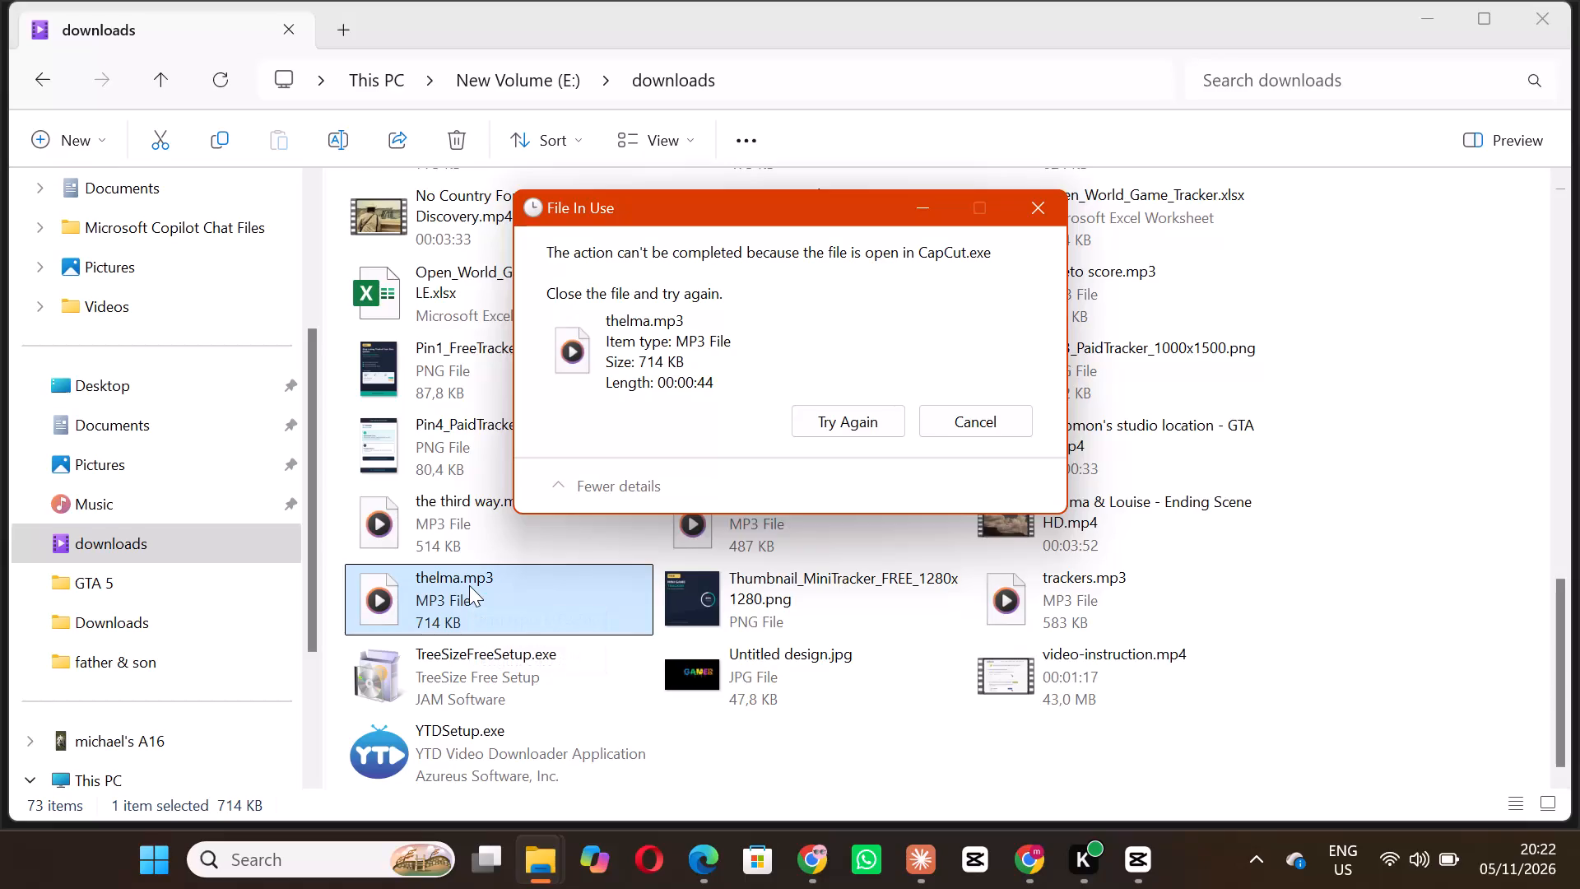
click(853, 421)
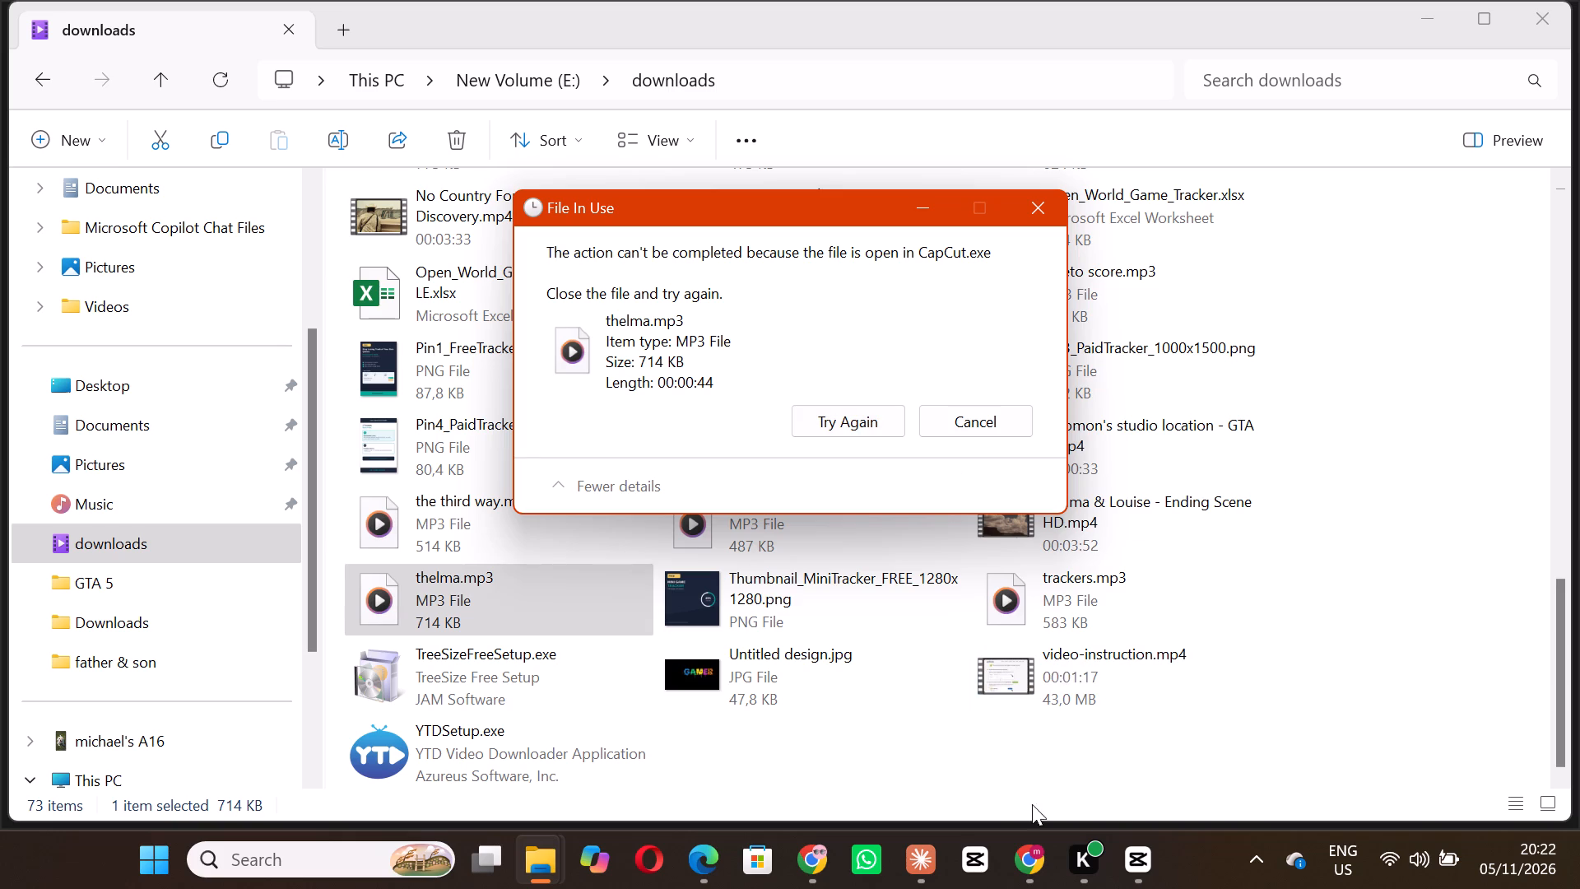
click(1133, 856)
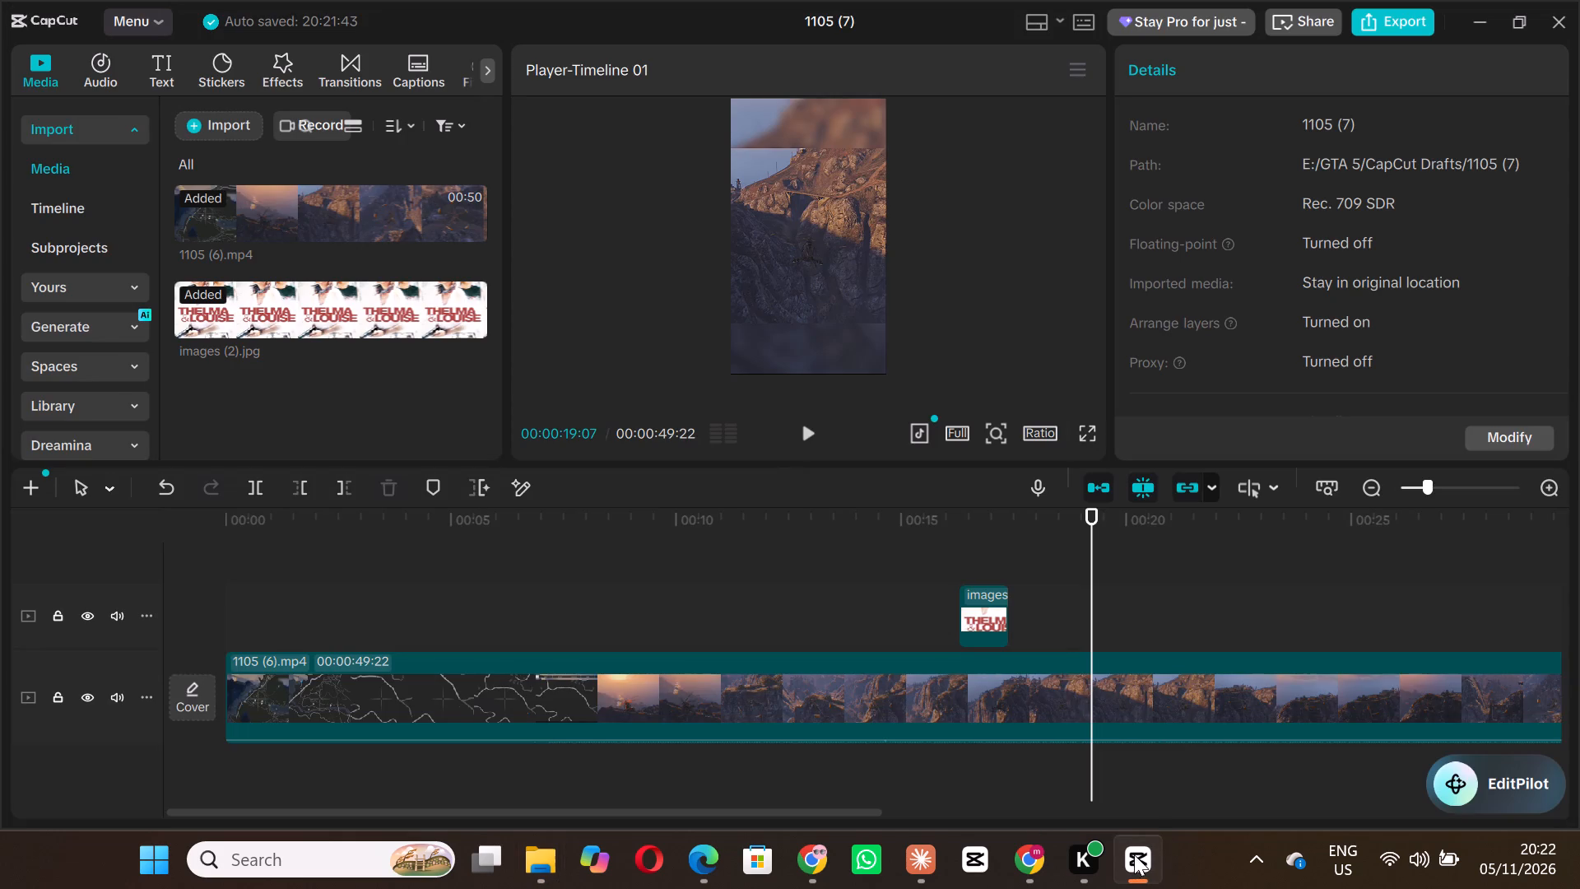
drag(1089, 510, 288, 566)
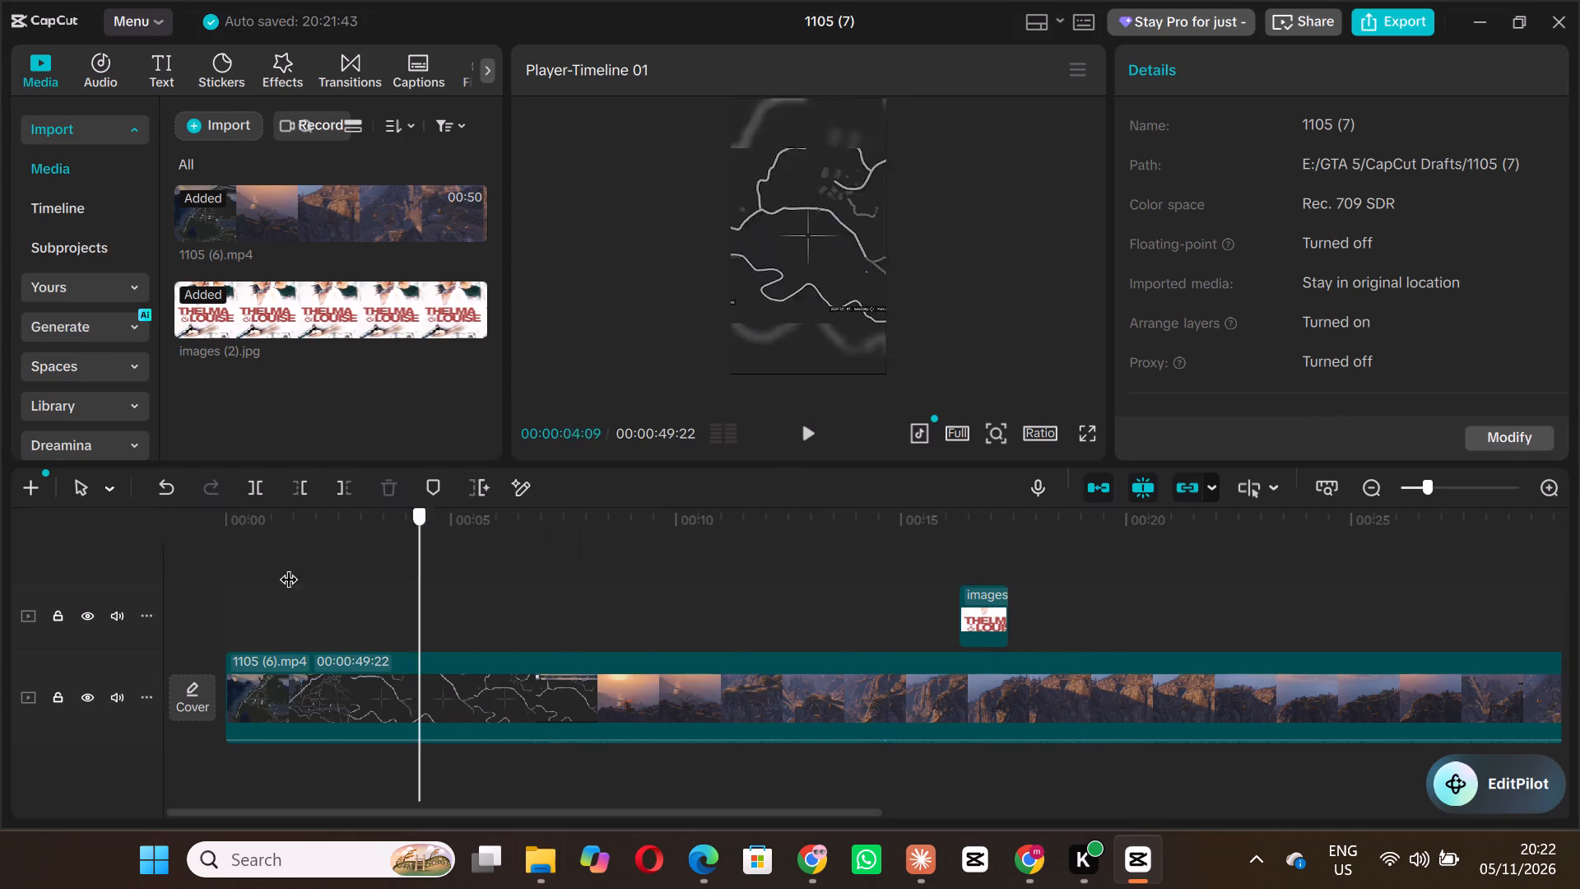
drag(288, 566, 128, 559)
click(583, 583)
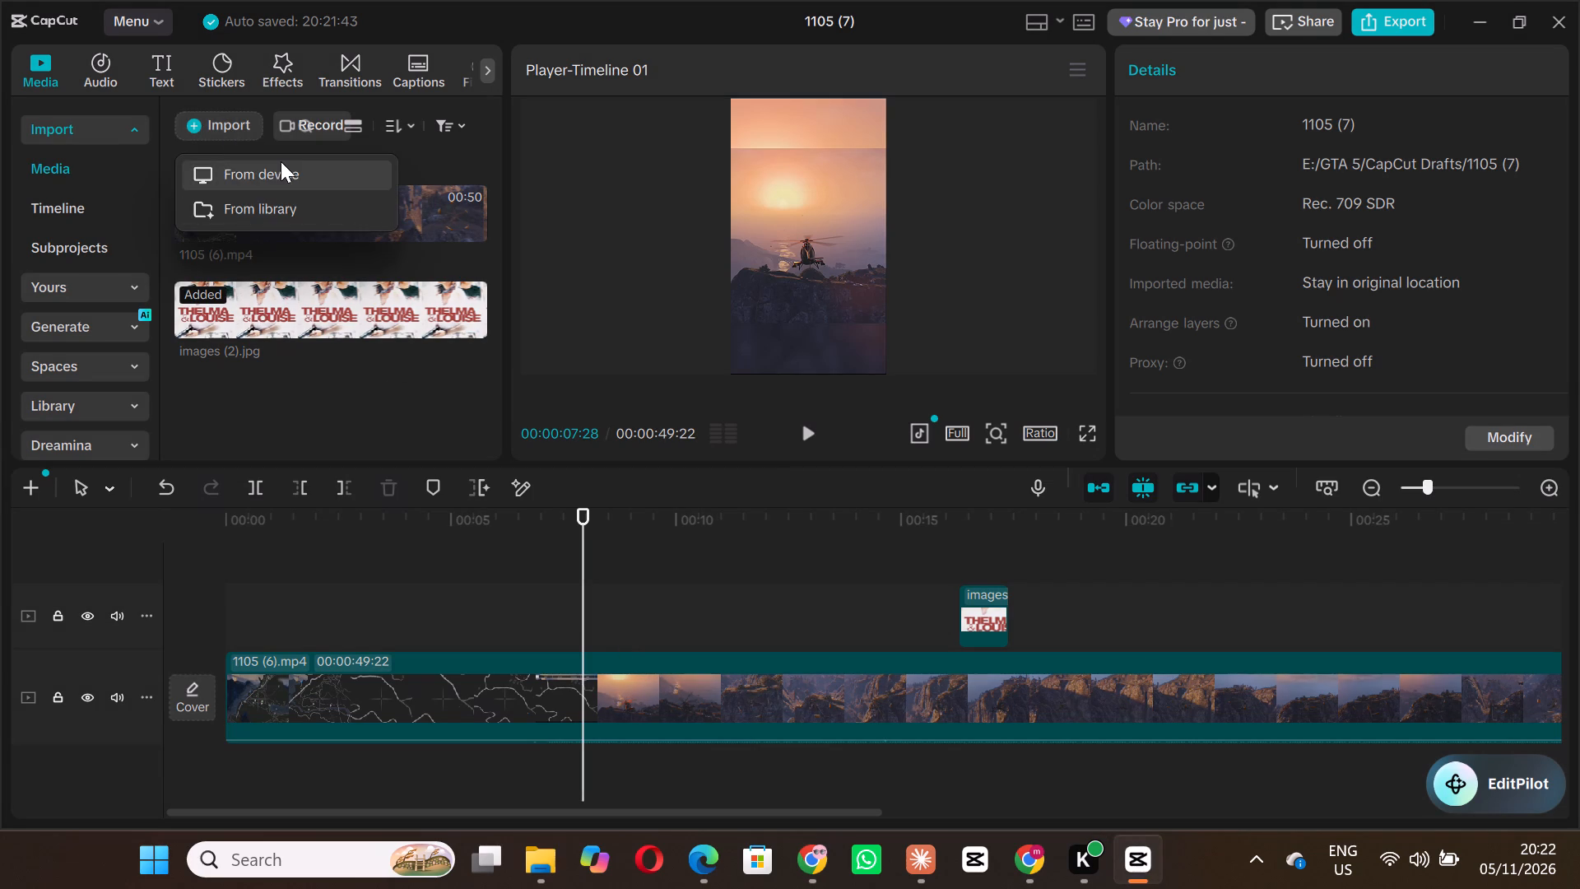
click(281, 161)
scroll(525, 310, down, 3)
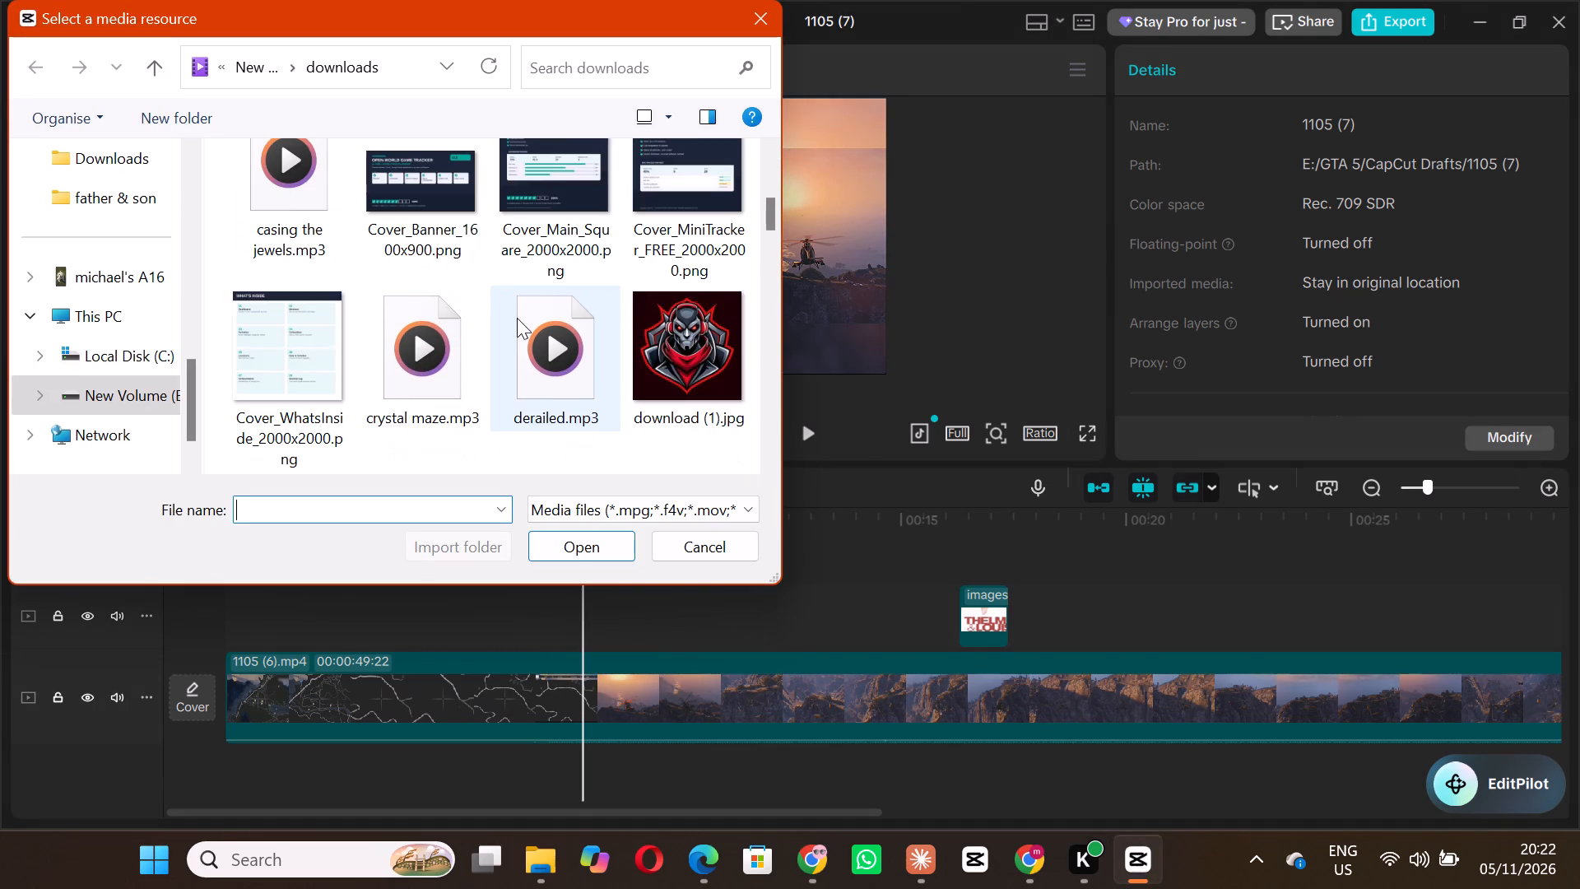
scroll(516, 319, down, 3)
scroll(300, 329, down, 3)
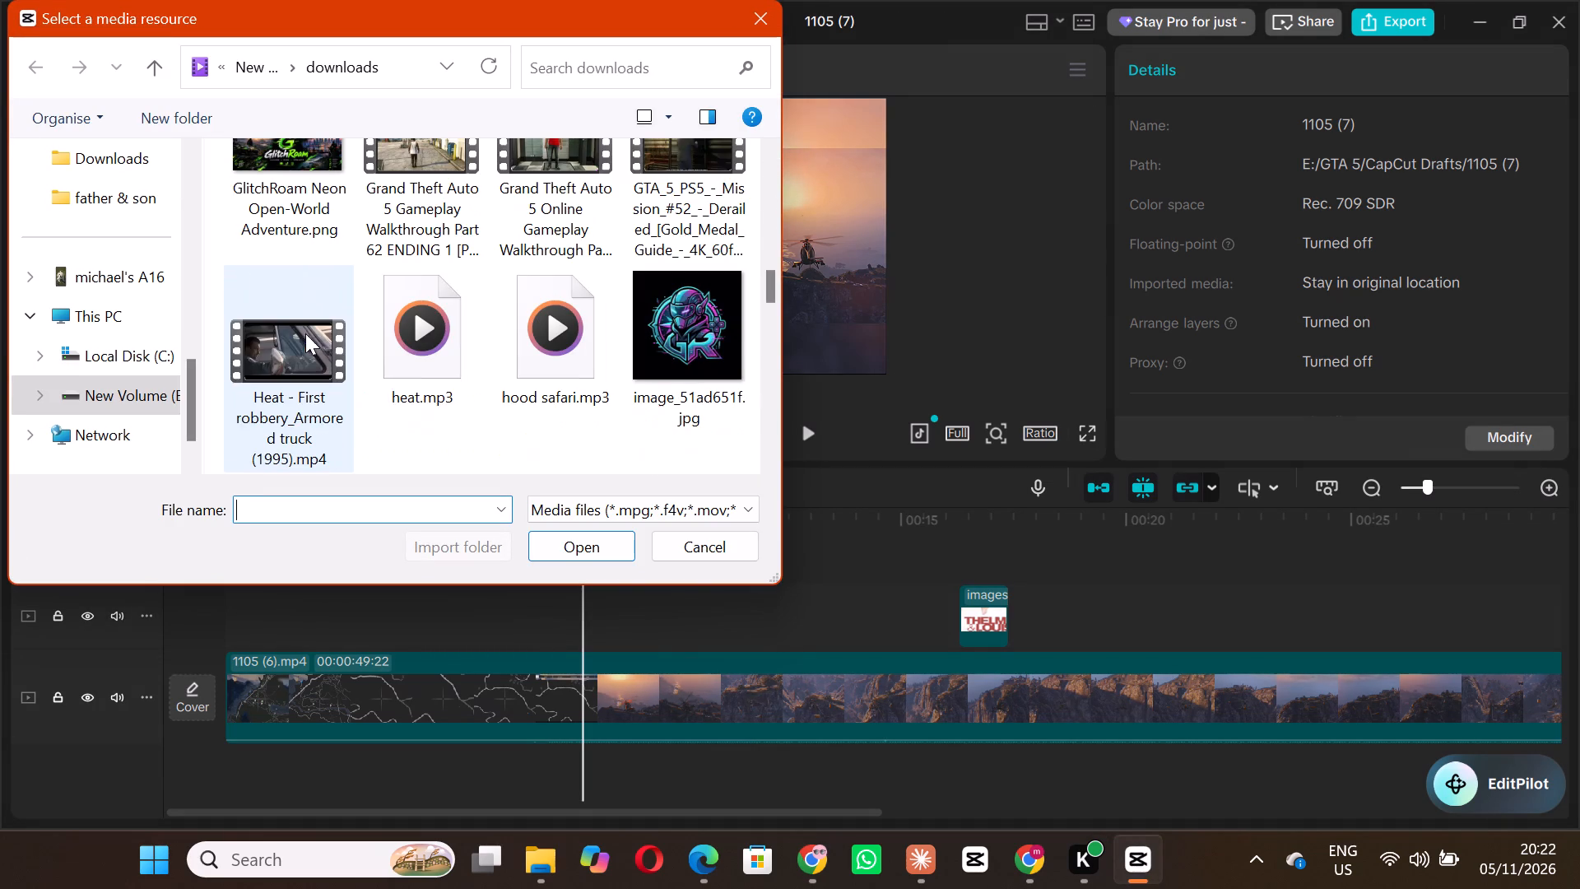
scroll(421, 358, down, 3)
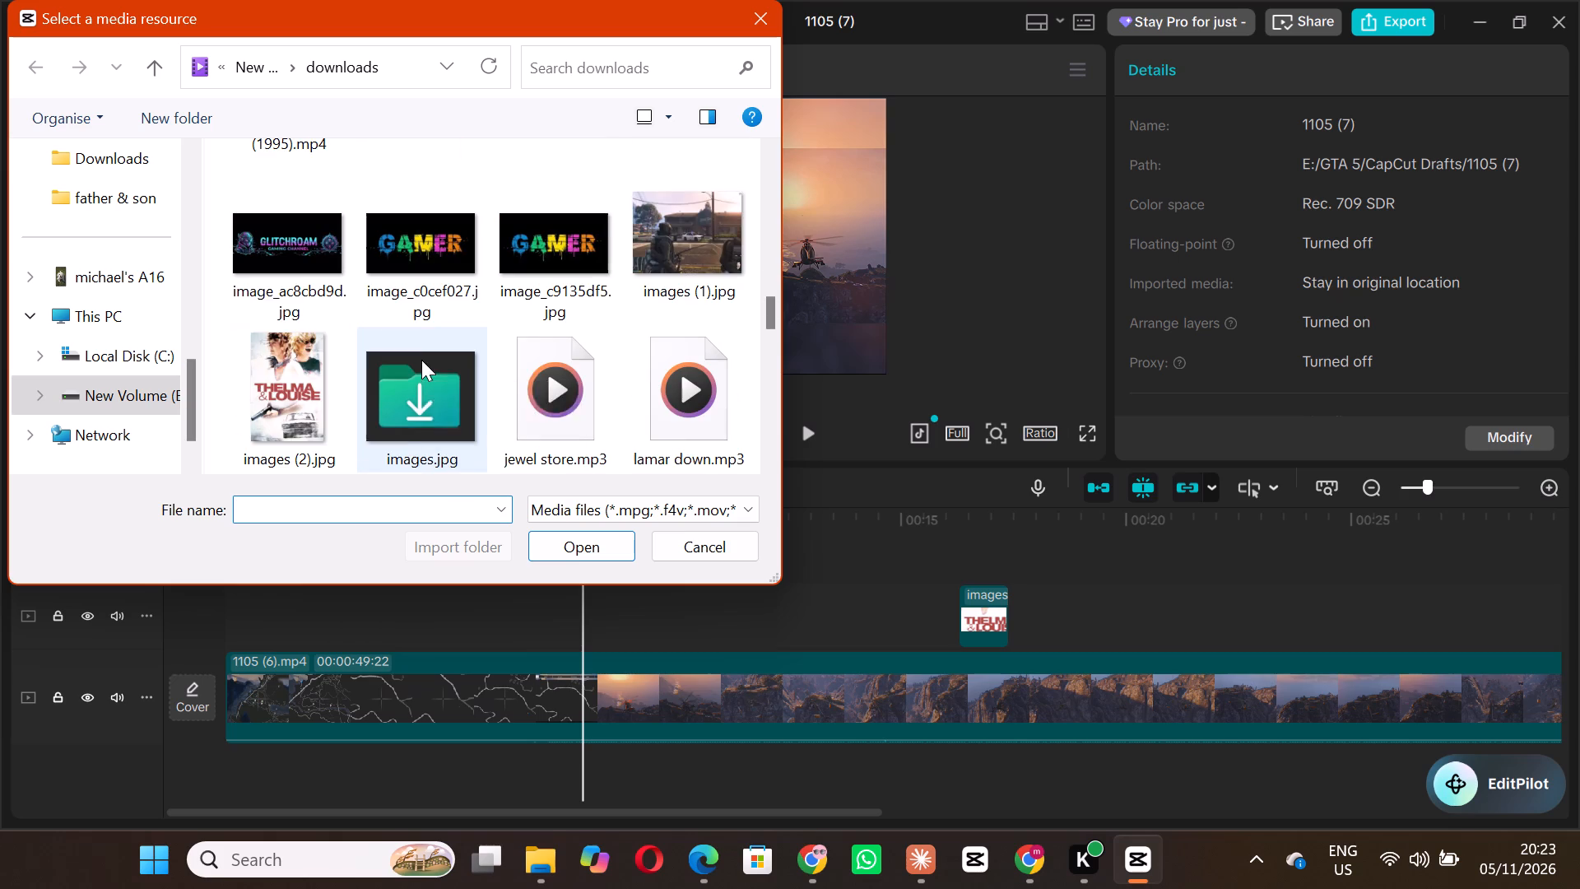
scroll(526, 373, down, 2)
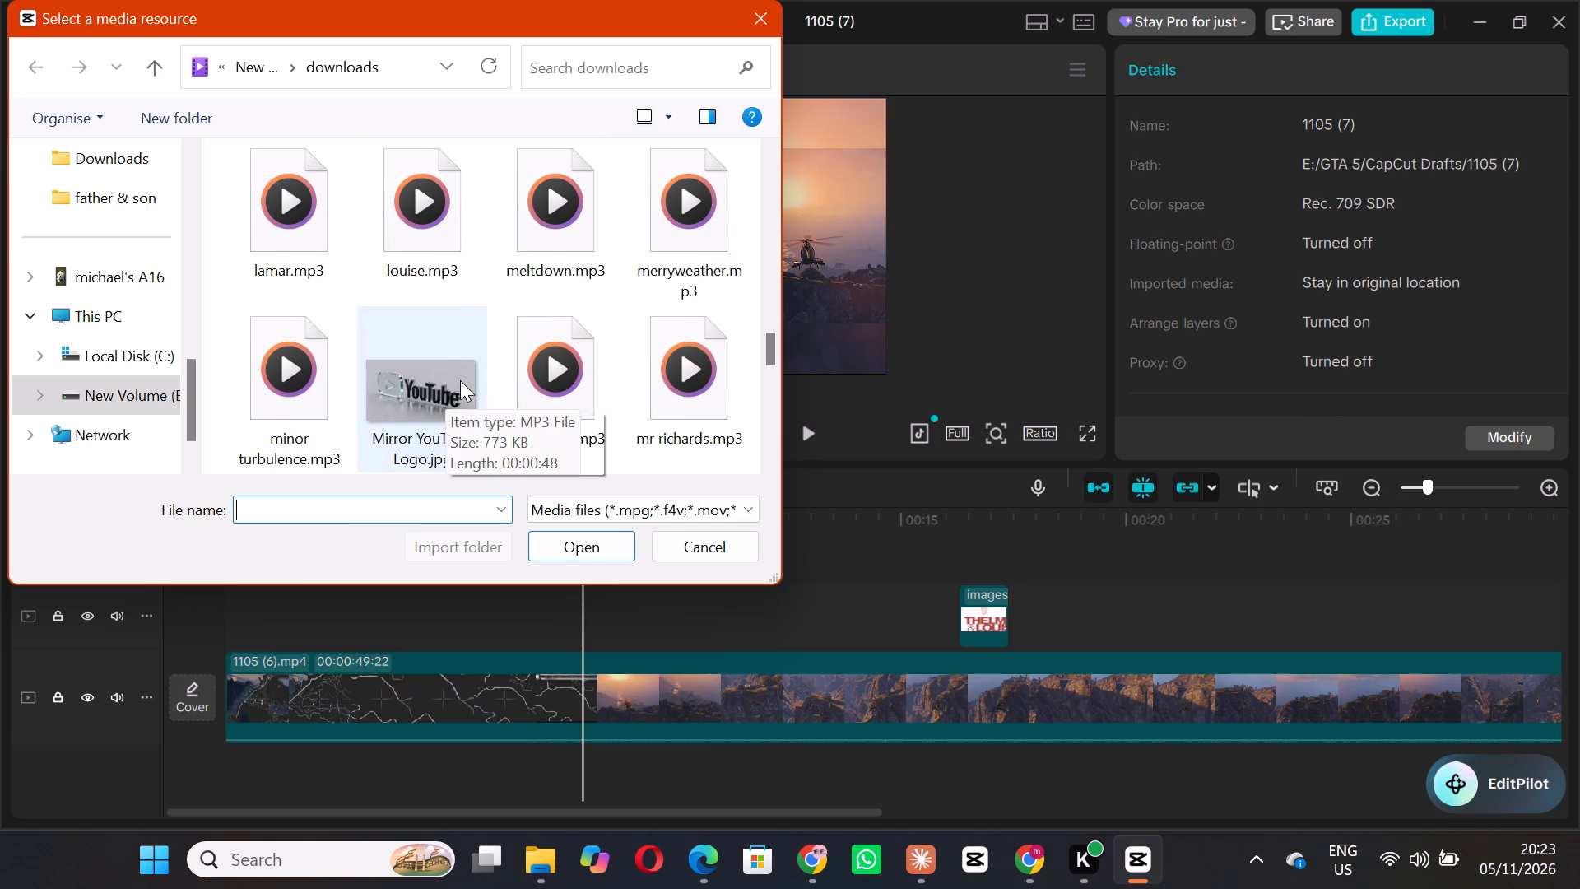
scroll(460, 379, down, 2)
scroll(460, 379, up, 1)
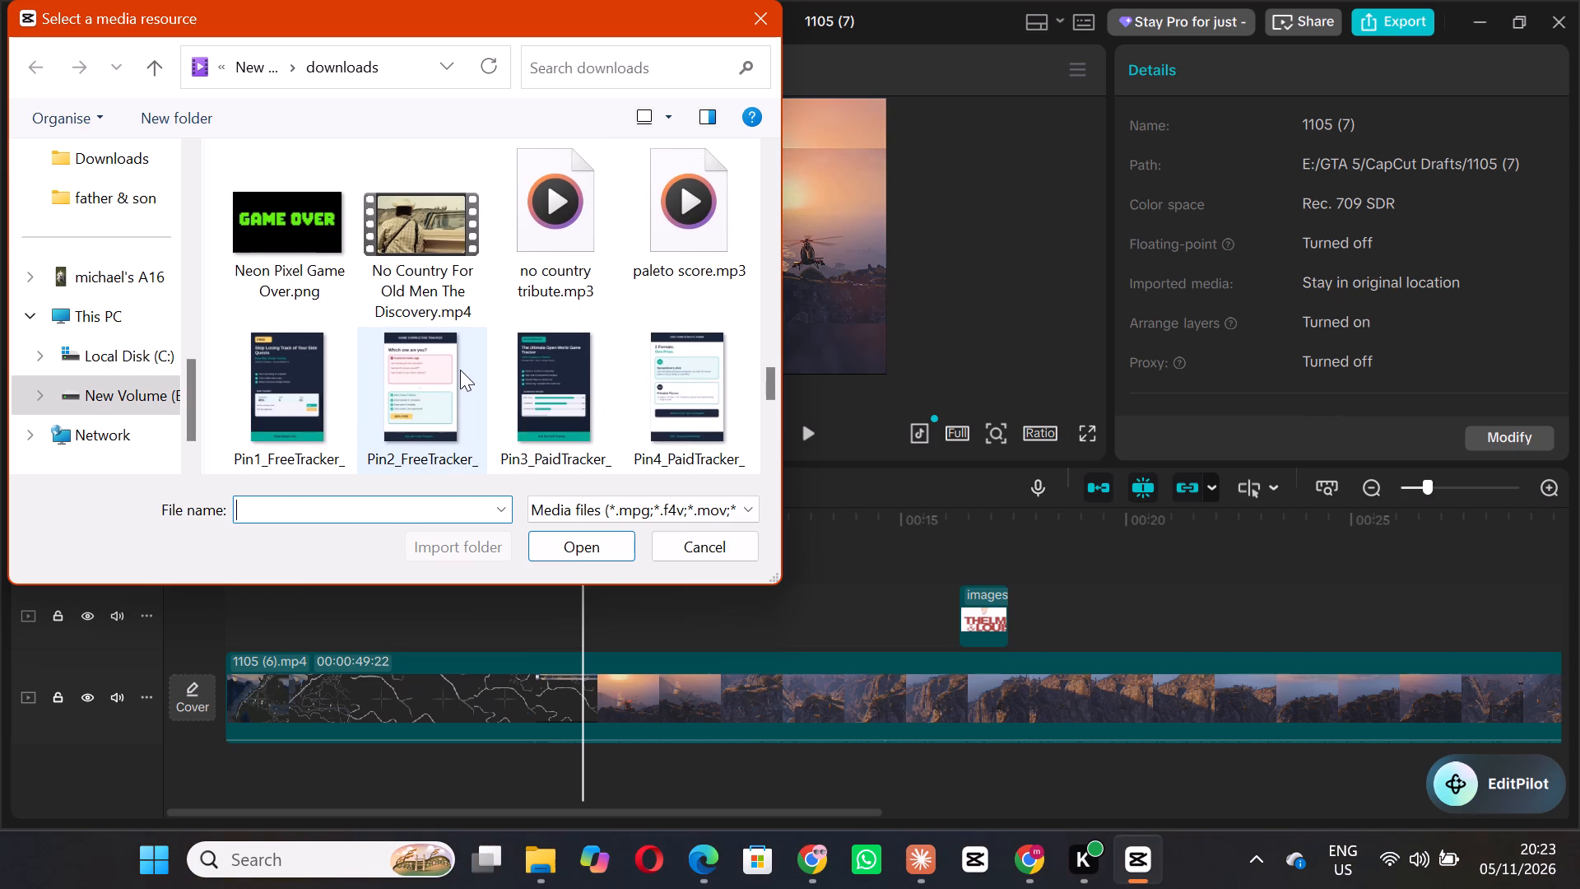
scroll(460, 370, down, 2)
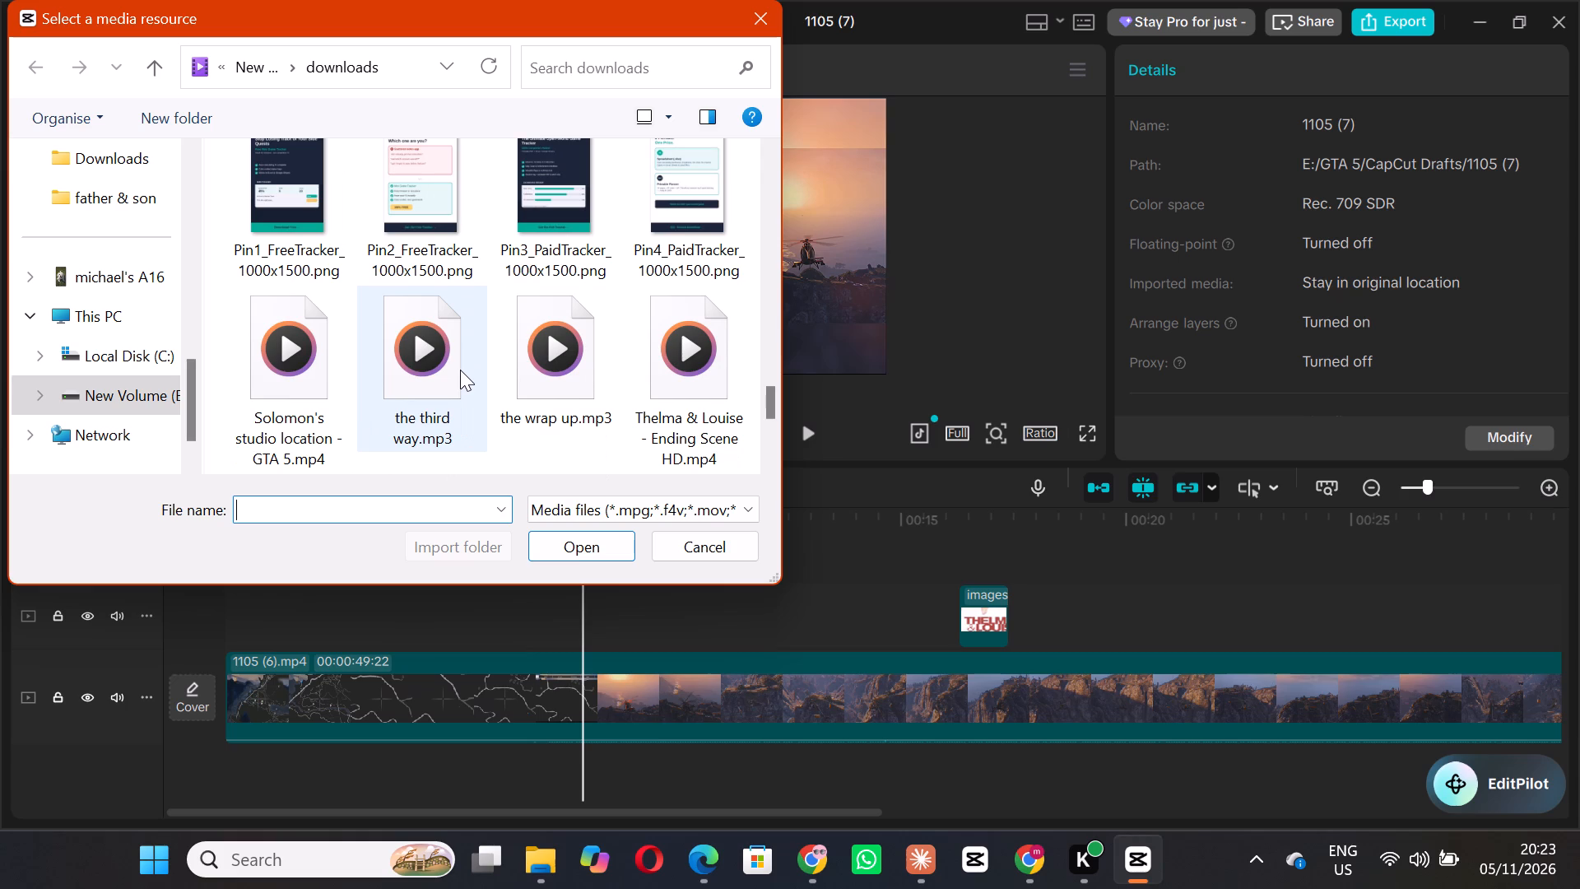
scroll(460, 365, down, 4)
scroll(460, 365, up, 1)
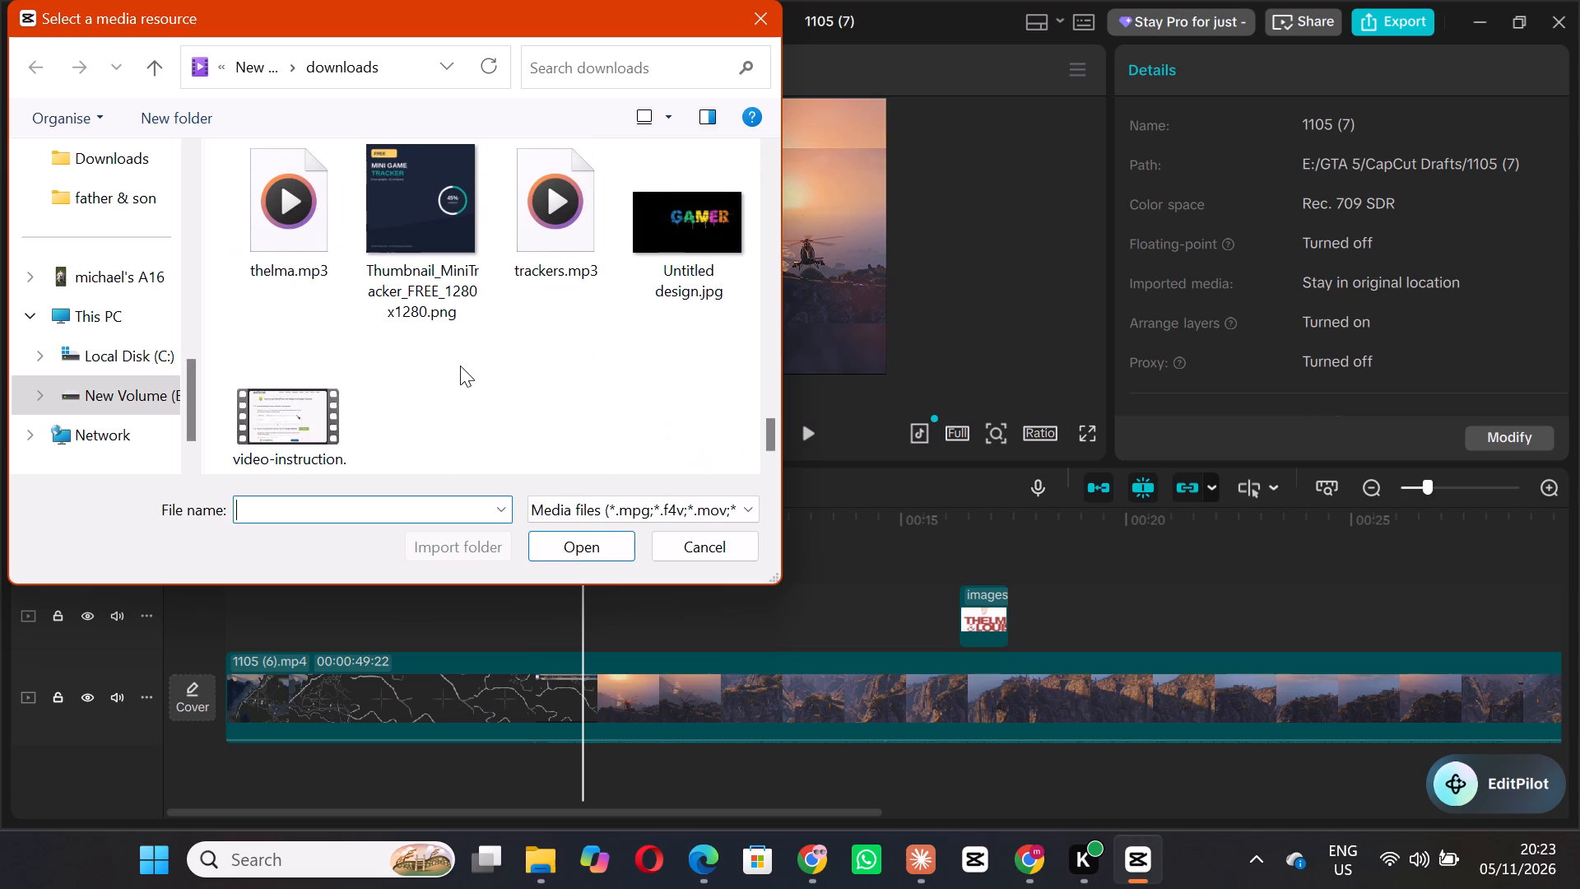
scroll(460, 365, up, 6)
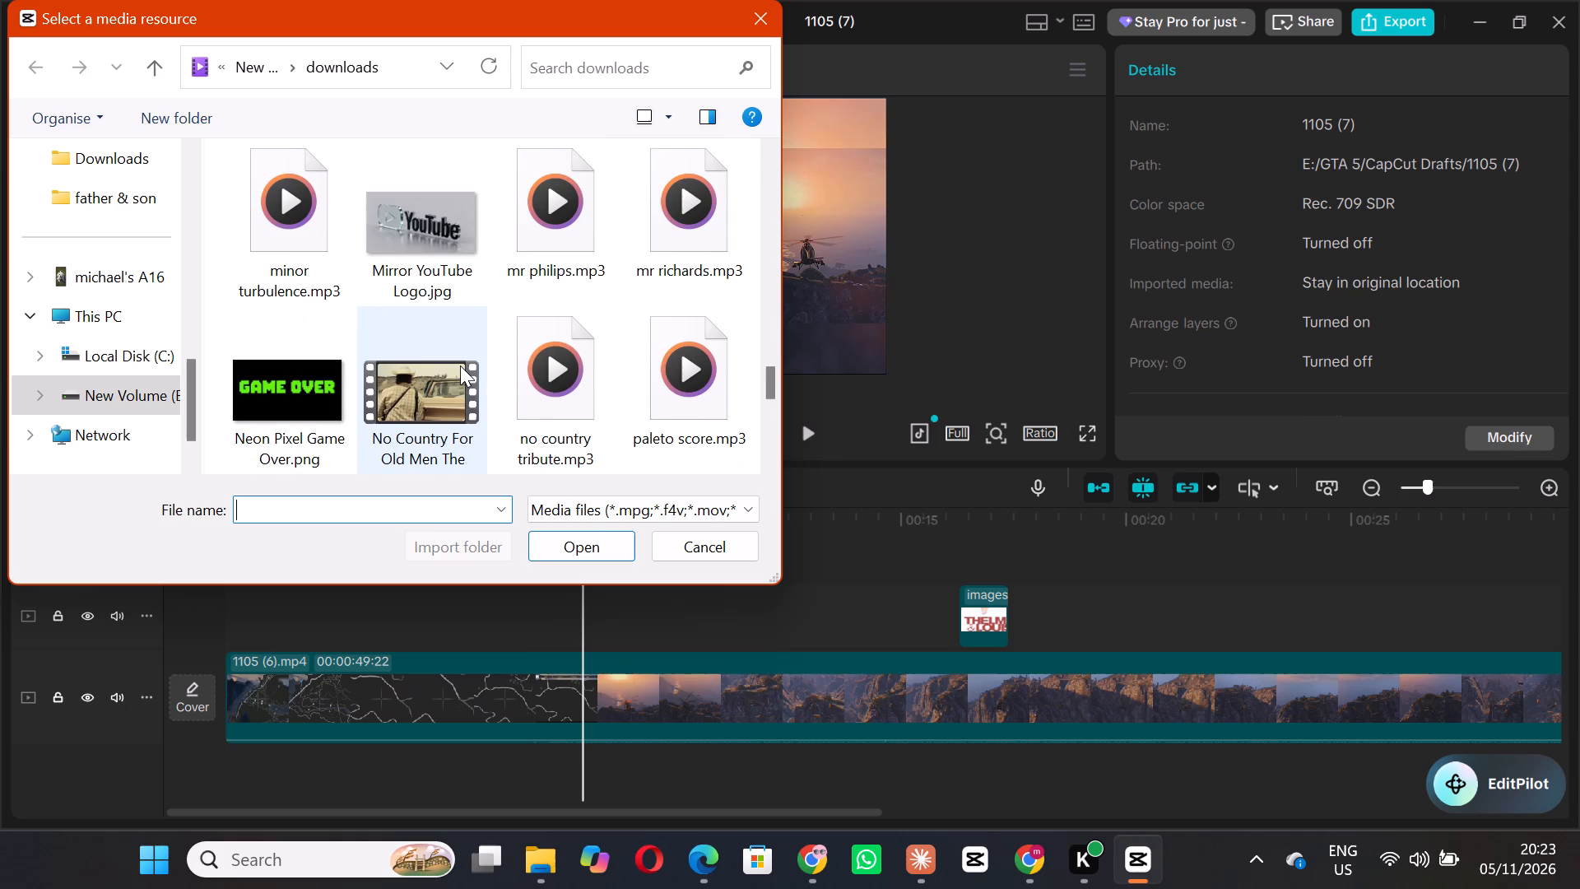
click(416, 237)
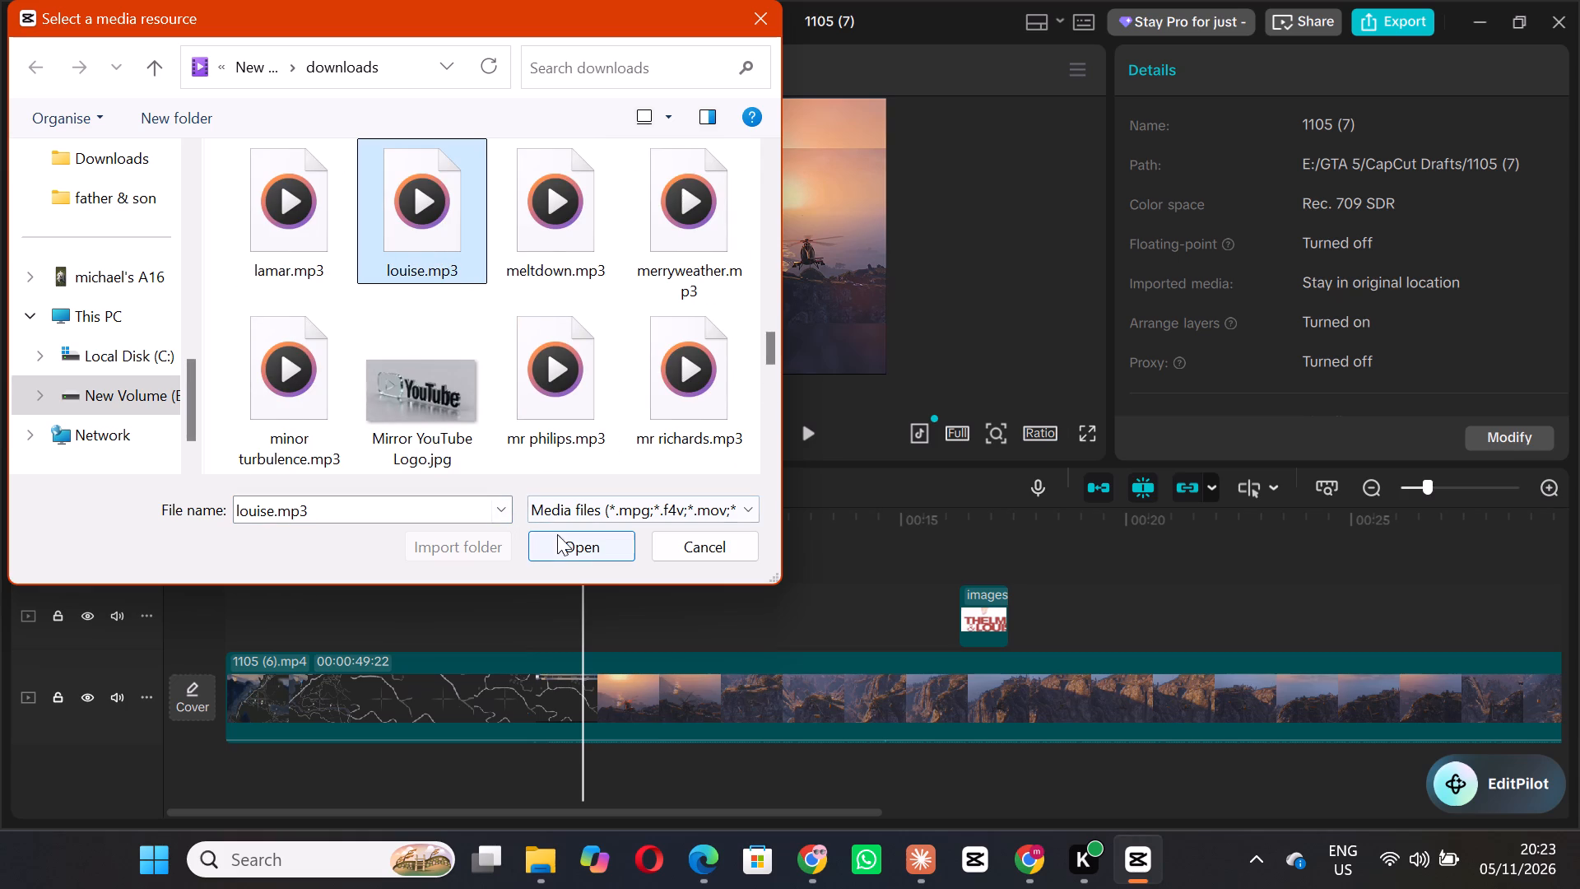
click(561, 543)
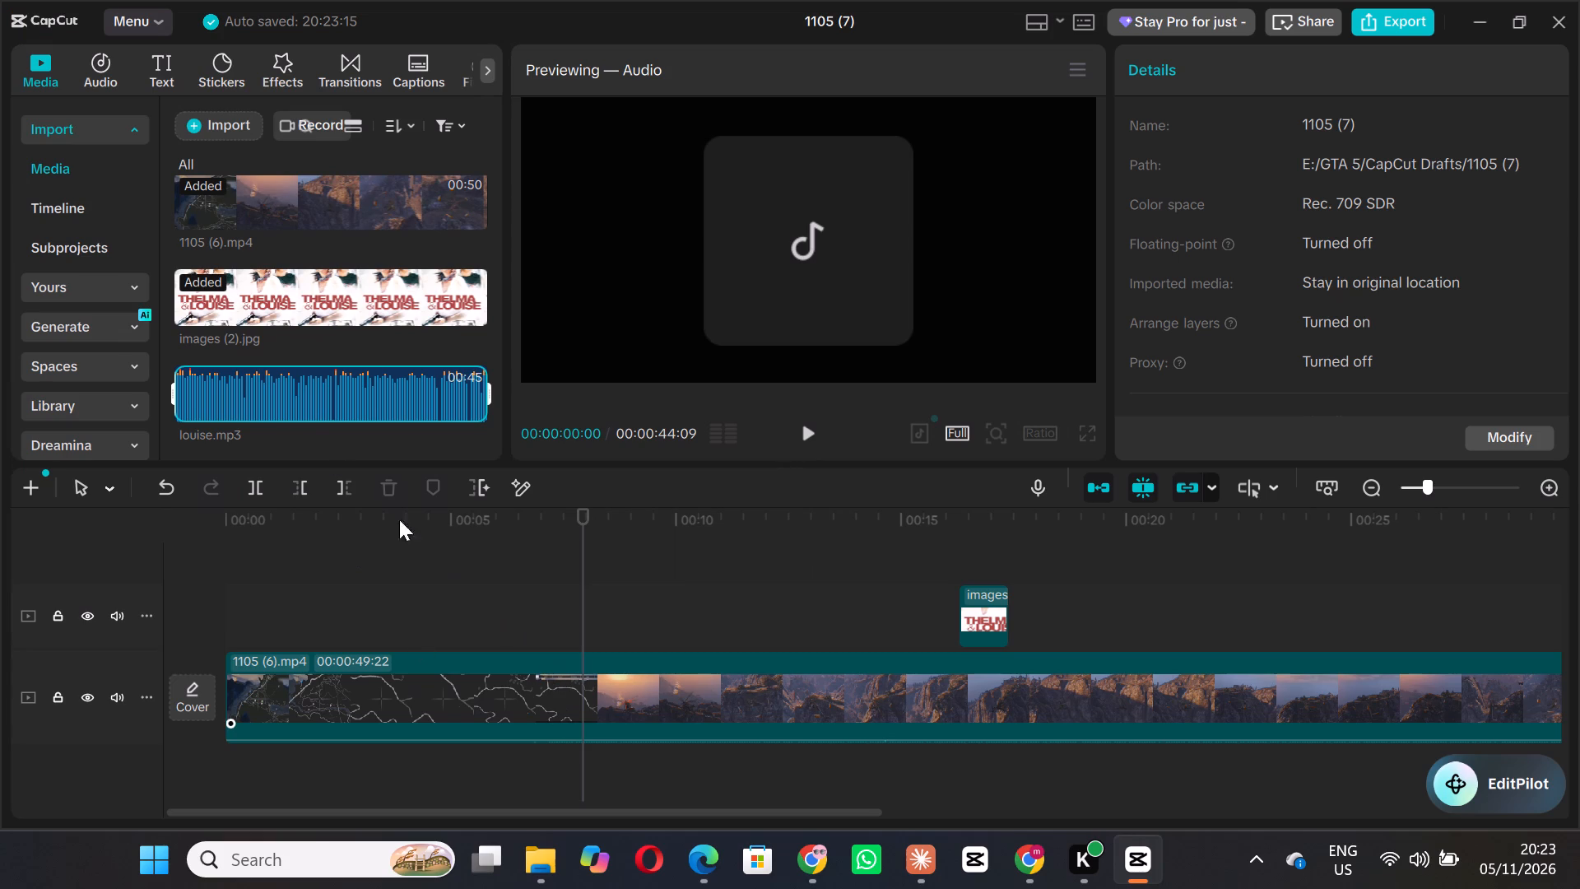
Place louise.mp3 on the timeline beneath the 1105 (6).mp4 clip, starting at 00:00.
drag(282, 387, 230, 768)
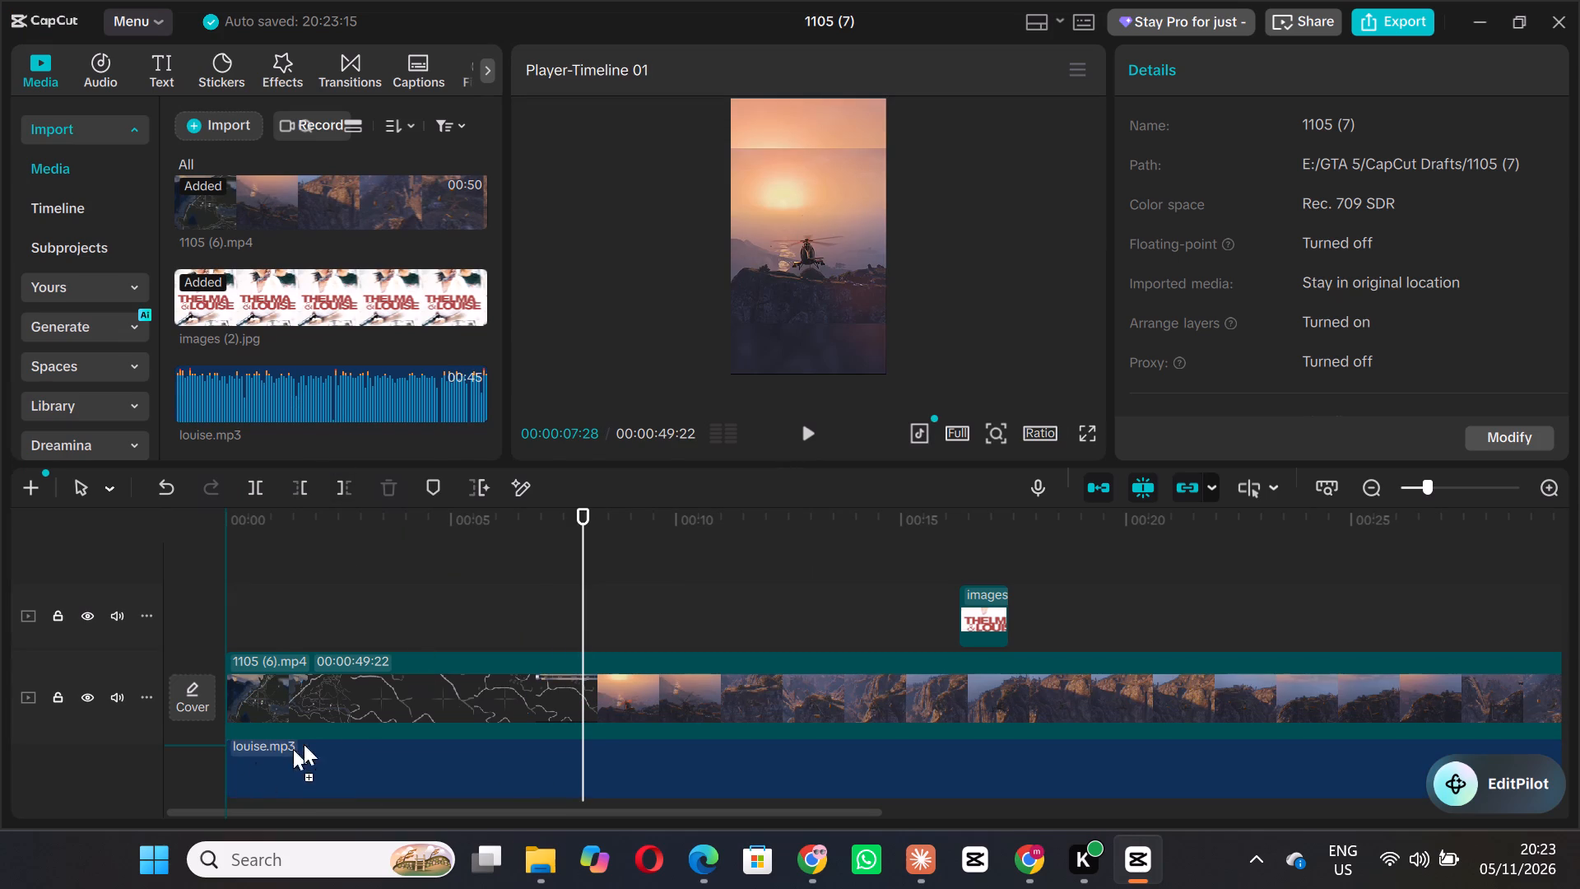
Play the timeline from the start through the end of the voiceover to check it against the video.
drag(582, 514, 162, 552)
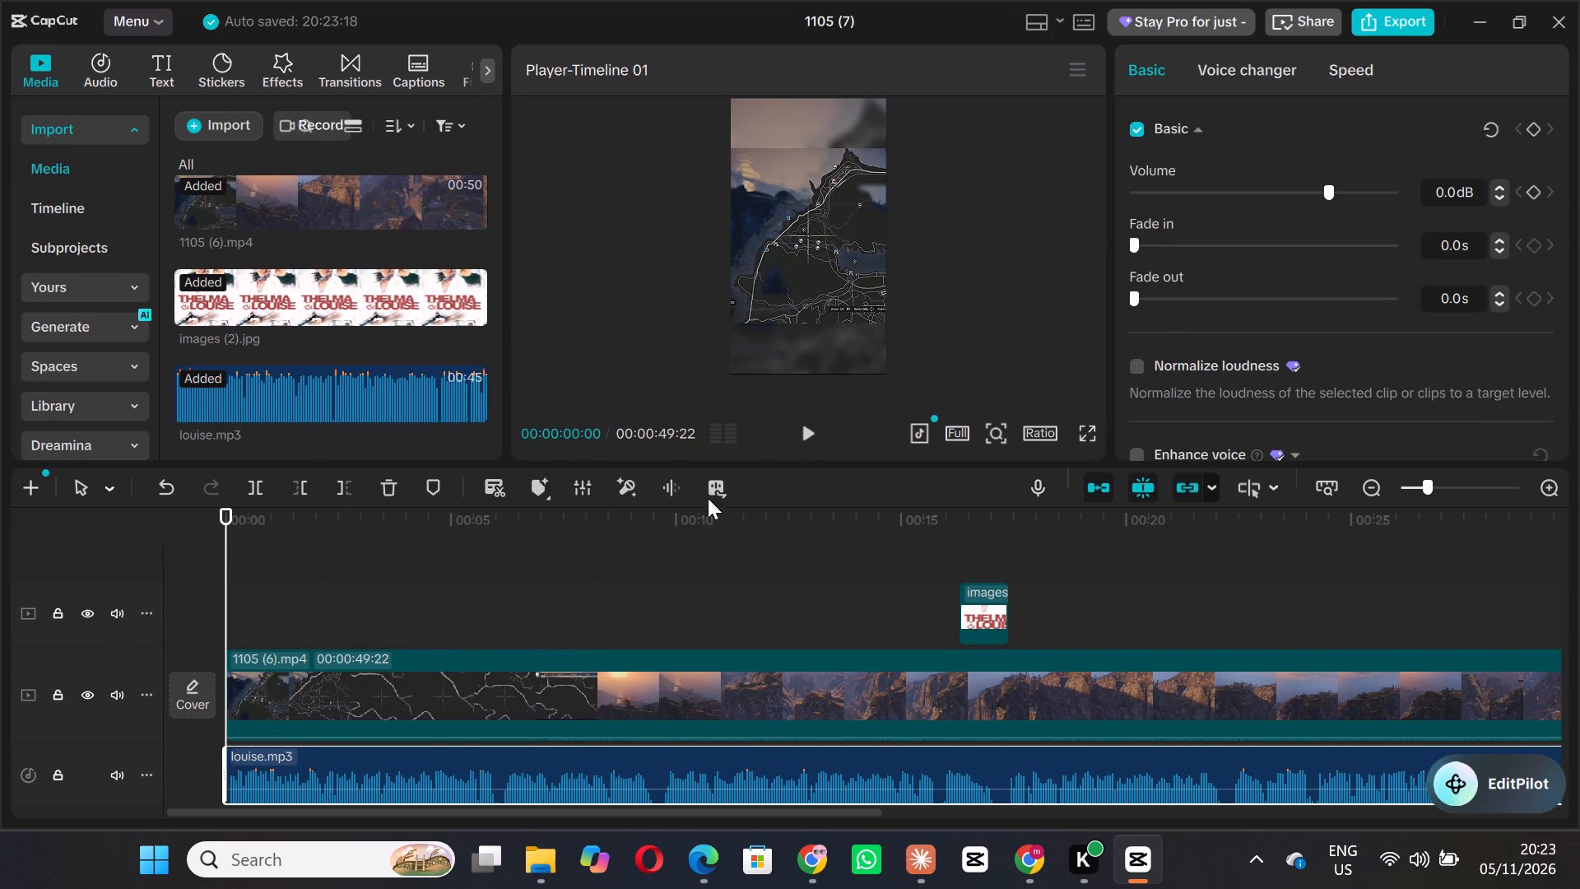
click(806, 436)
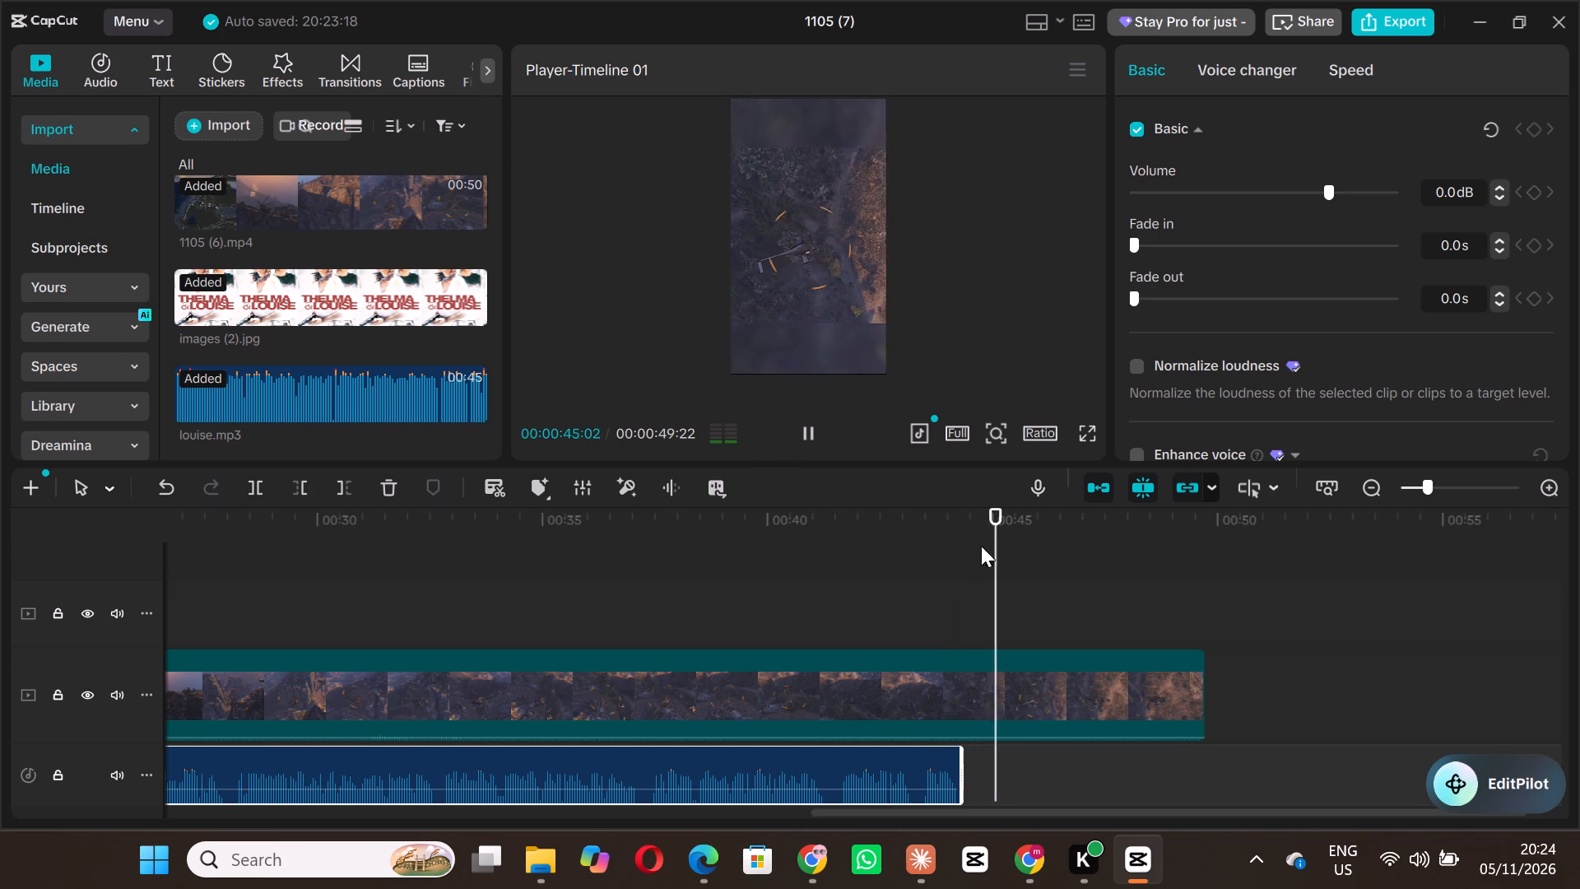
Trim the end of the 1105 (6).mp4 clip at 00:00:44:09 to match the end of louise.mp3.
drag(1022, 514, 969, 531)
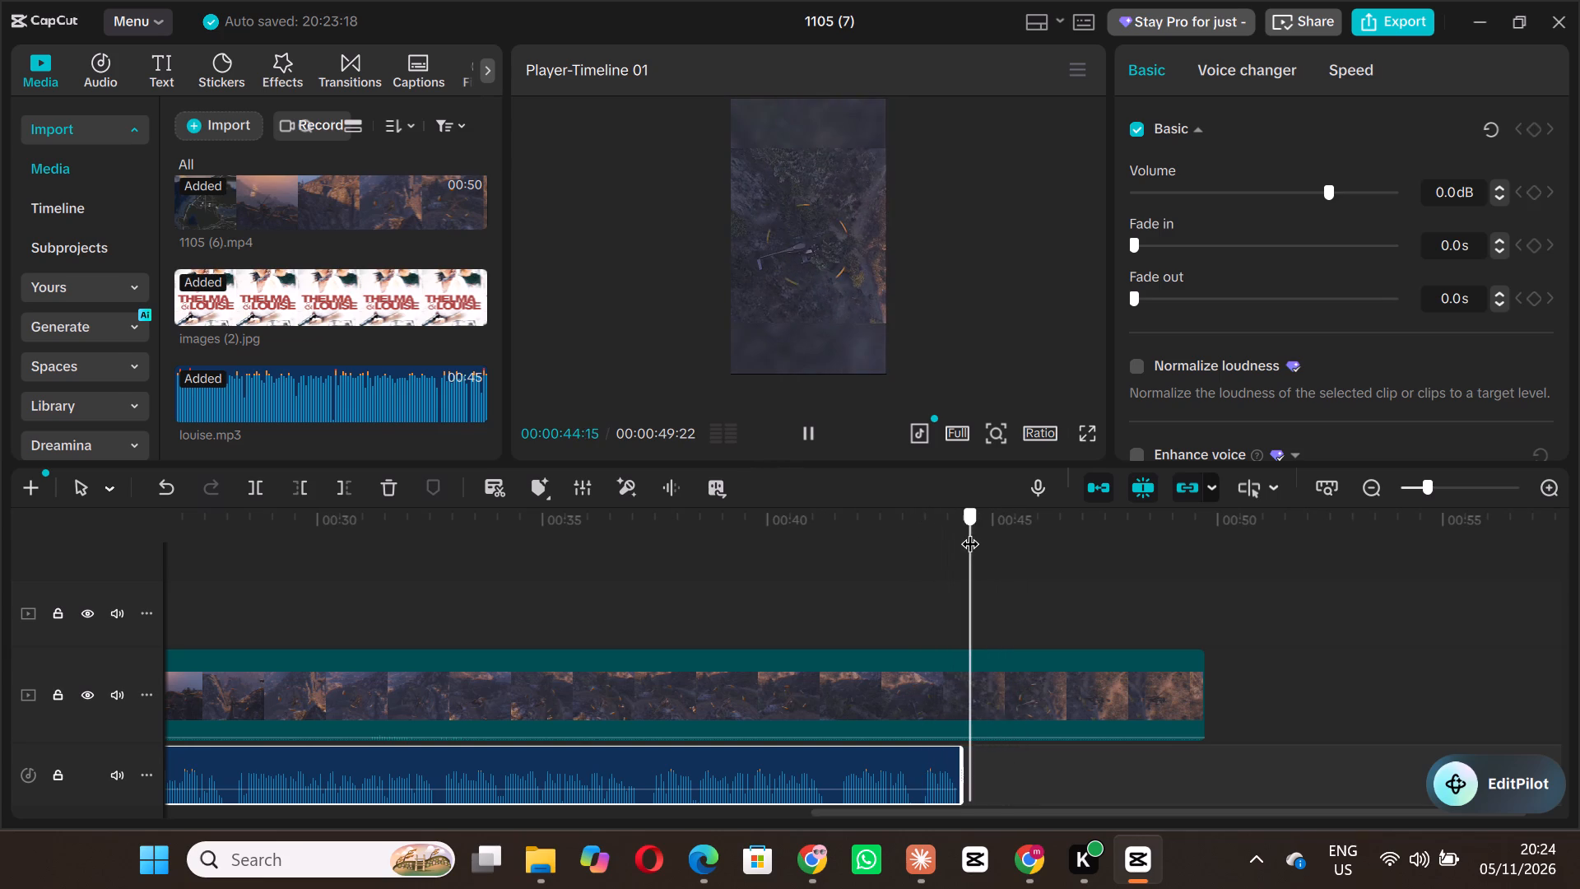
drag(969, 531, 962, 533)
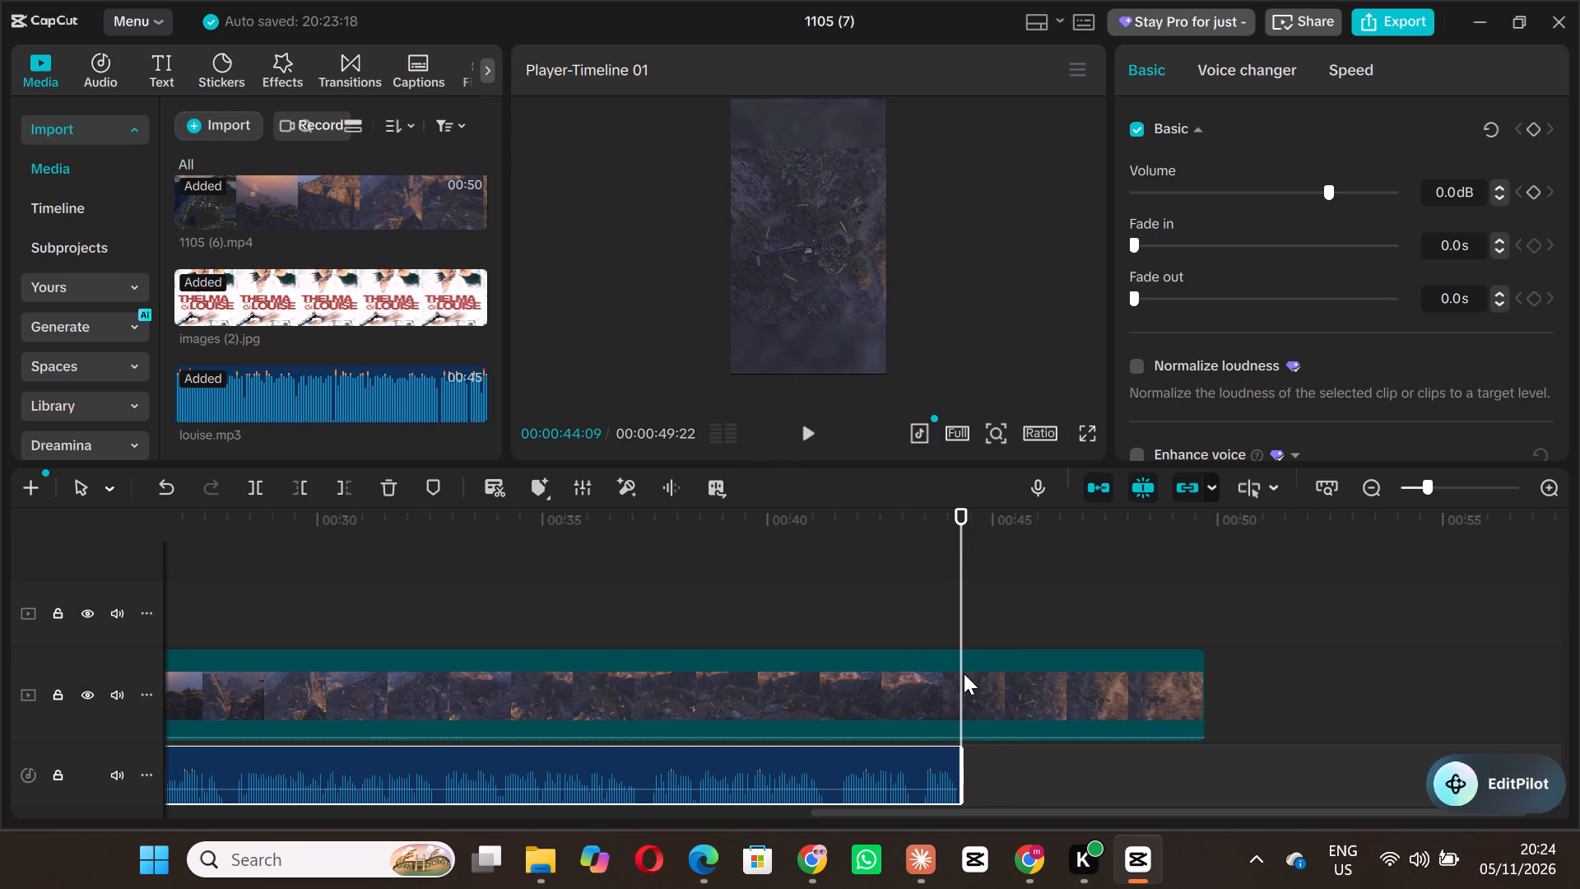
click(966, 675)
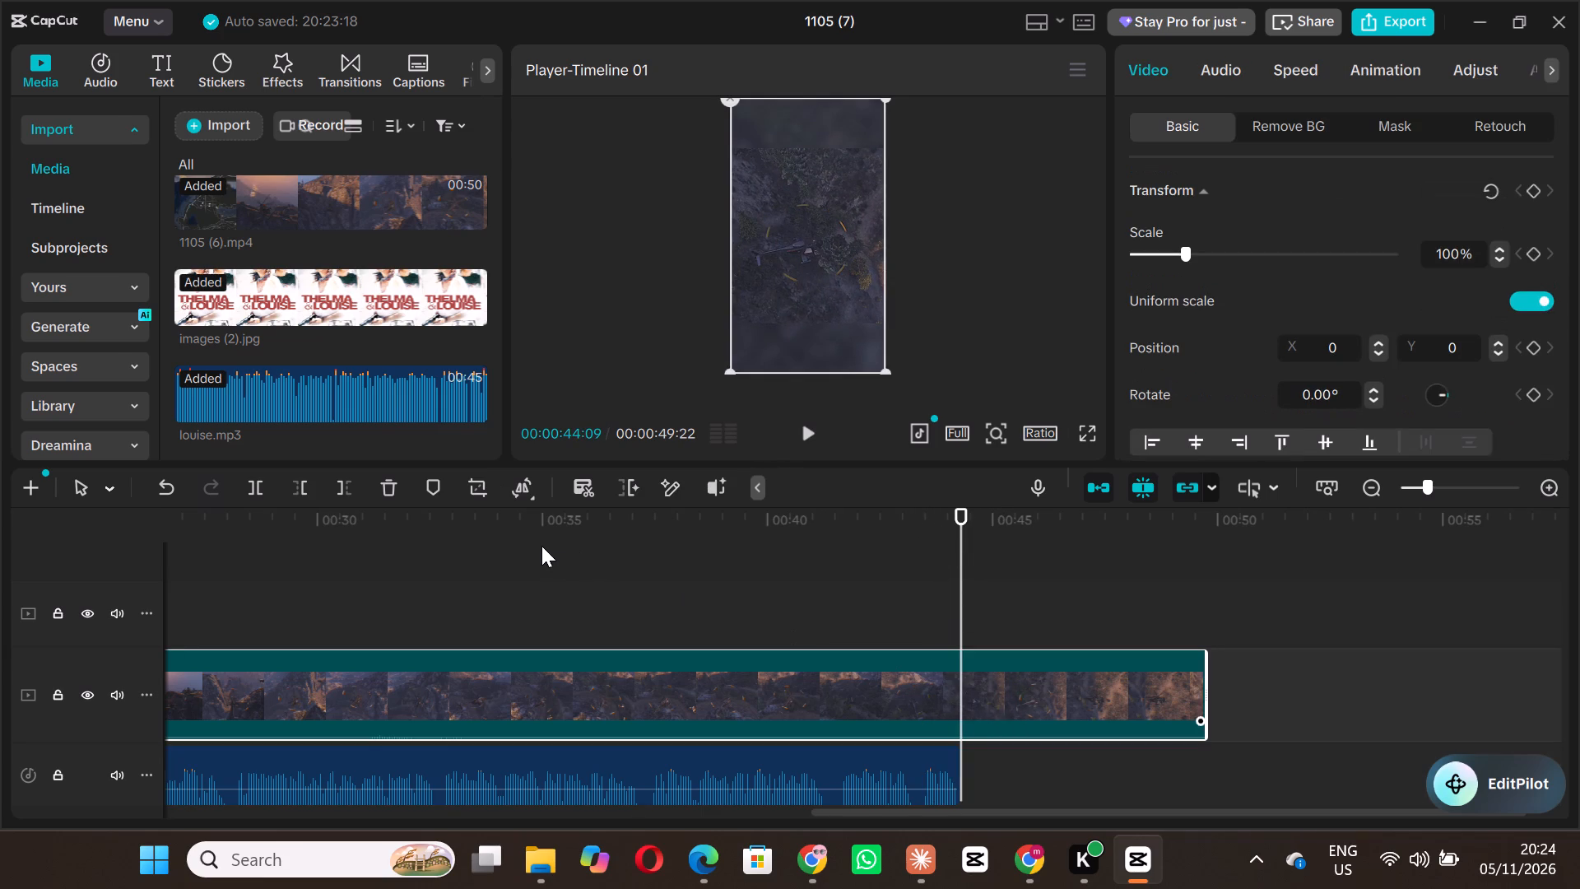
key(w)
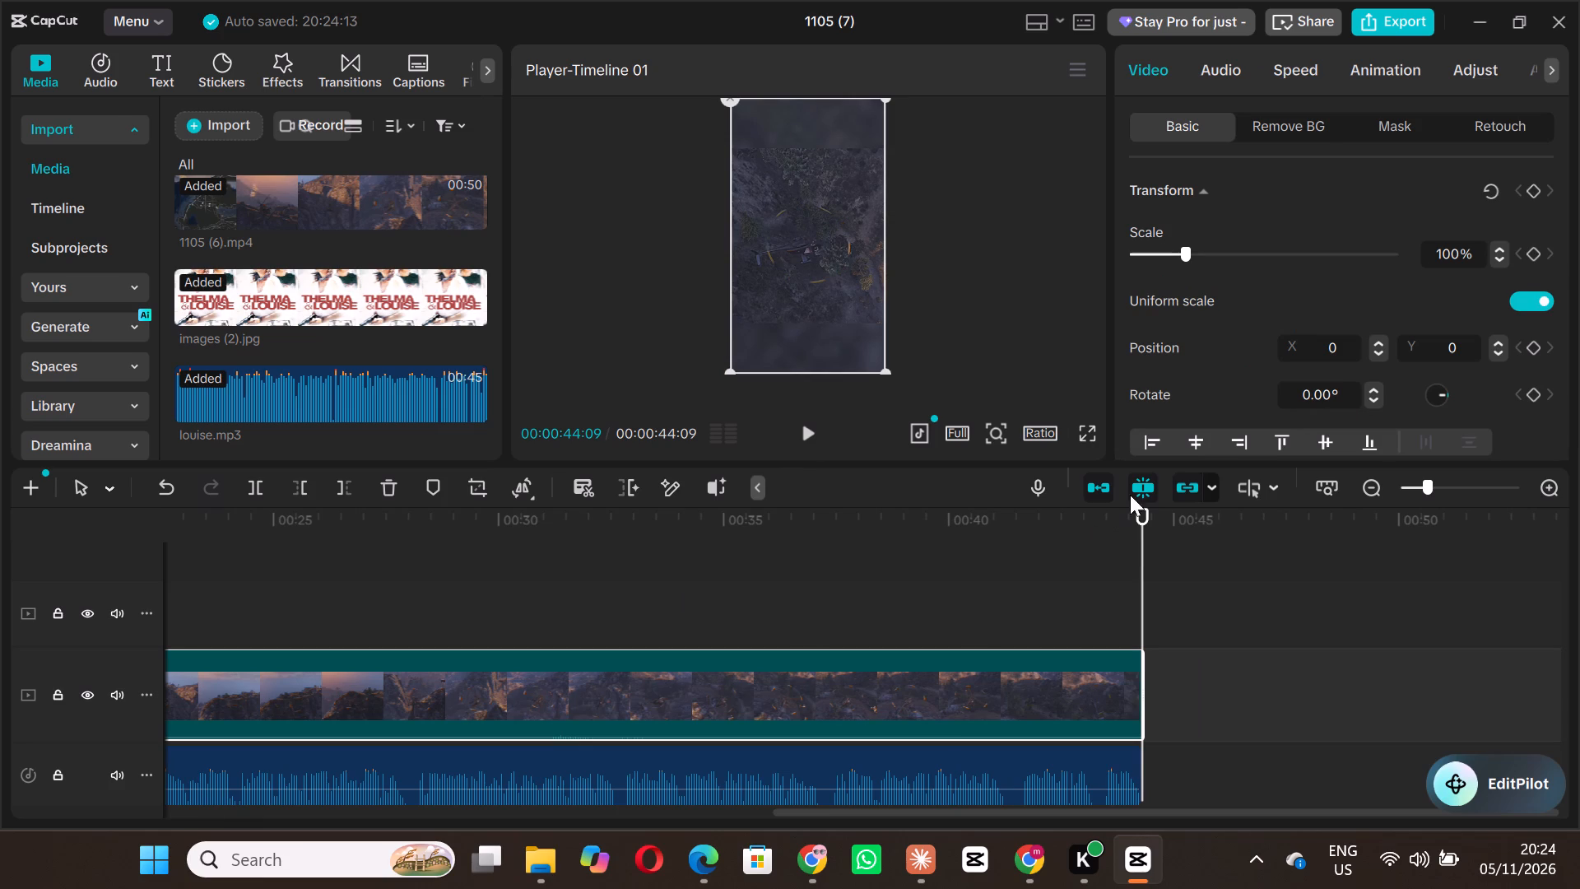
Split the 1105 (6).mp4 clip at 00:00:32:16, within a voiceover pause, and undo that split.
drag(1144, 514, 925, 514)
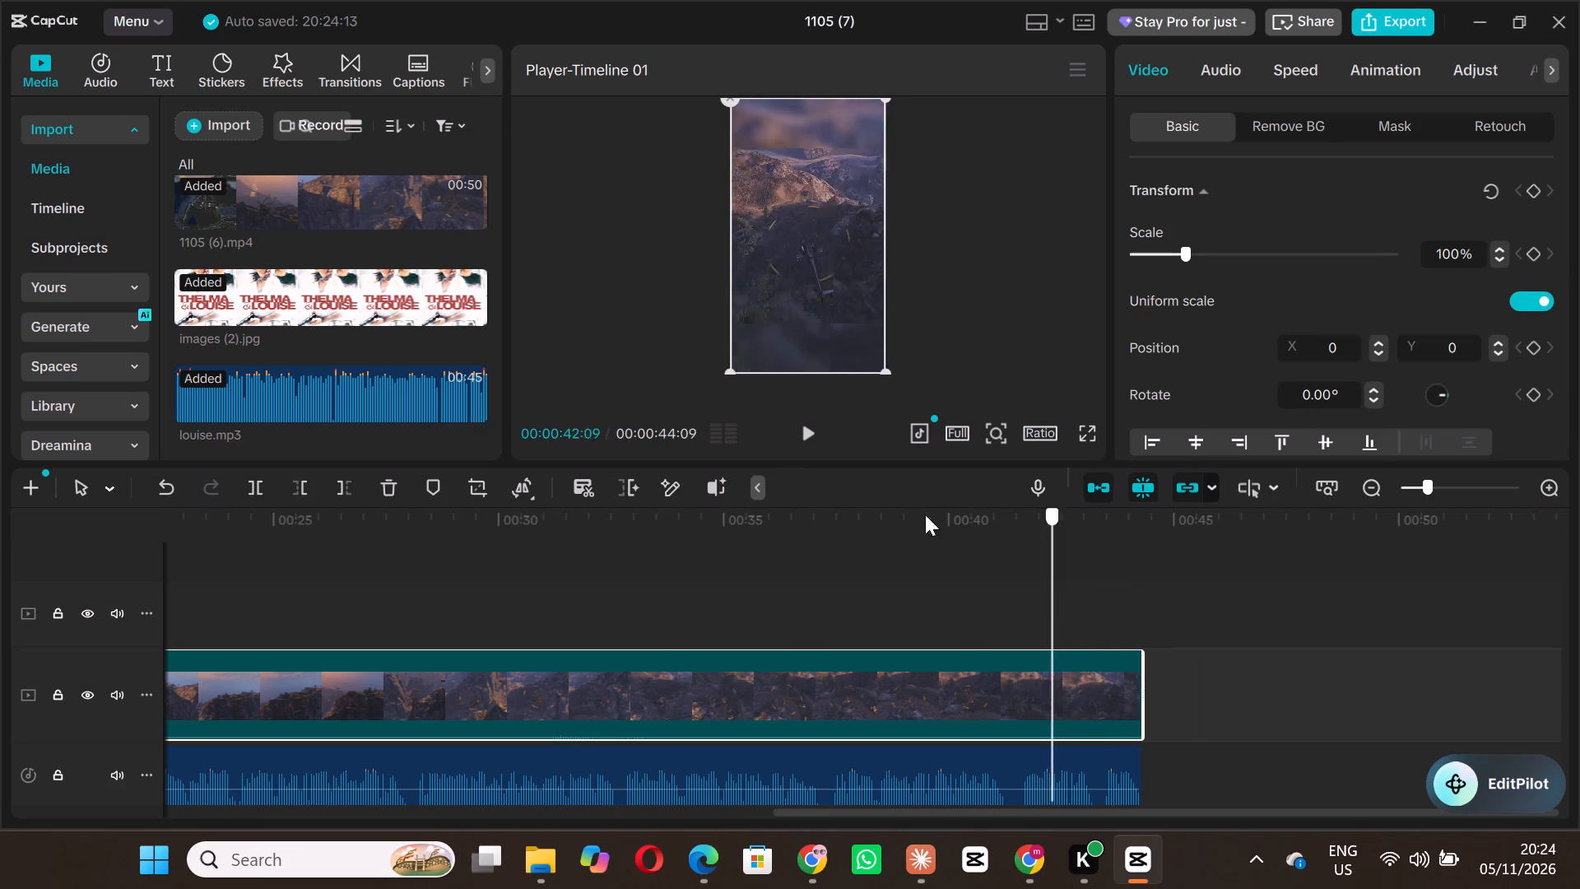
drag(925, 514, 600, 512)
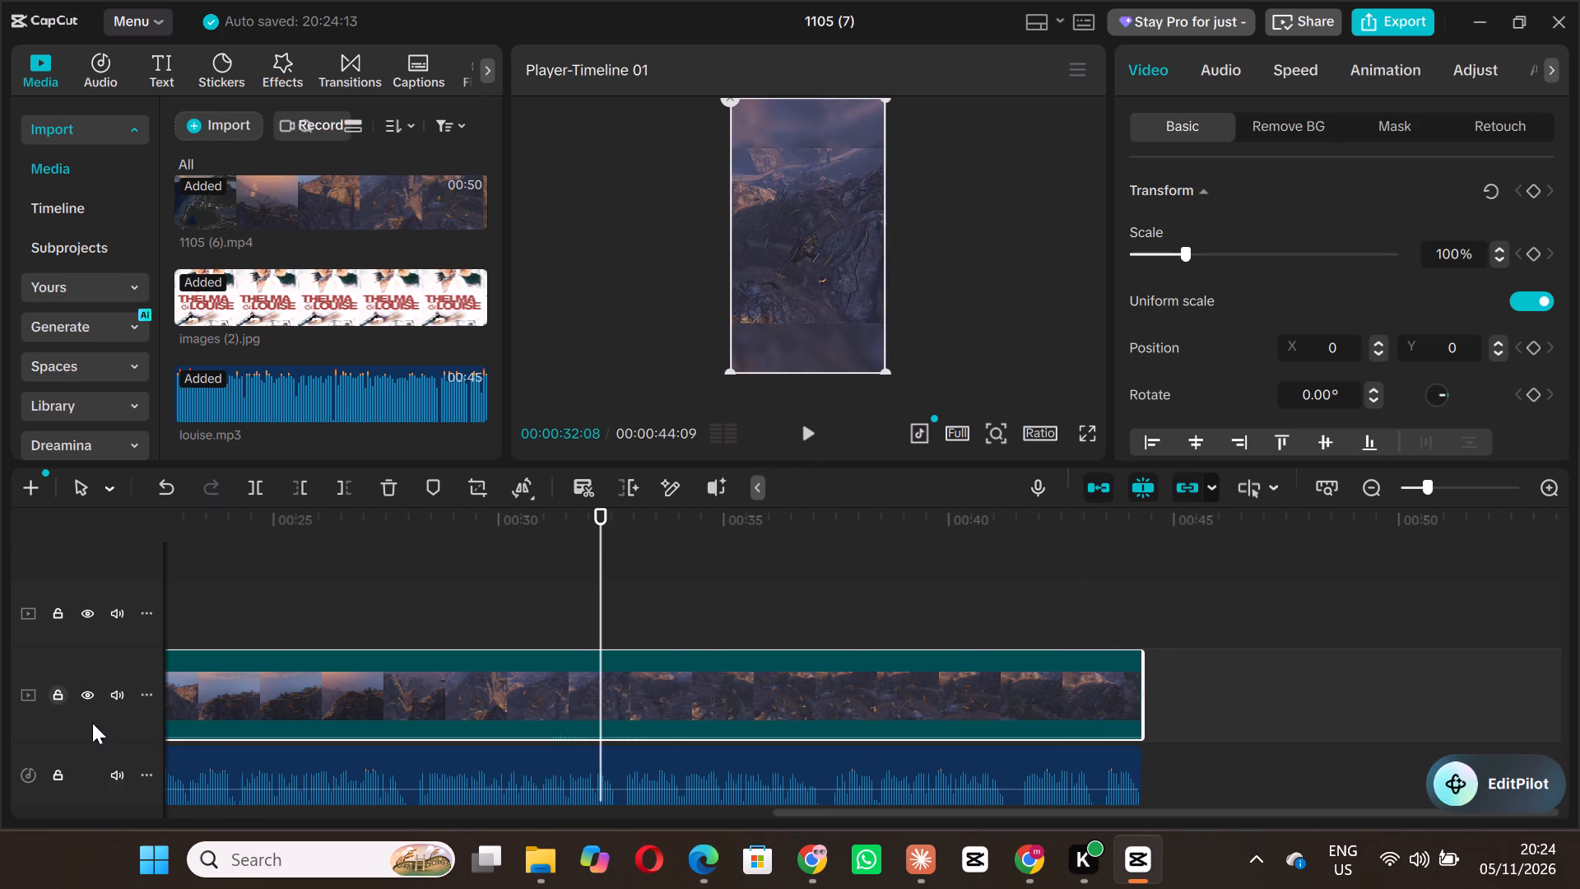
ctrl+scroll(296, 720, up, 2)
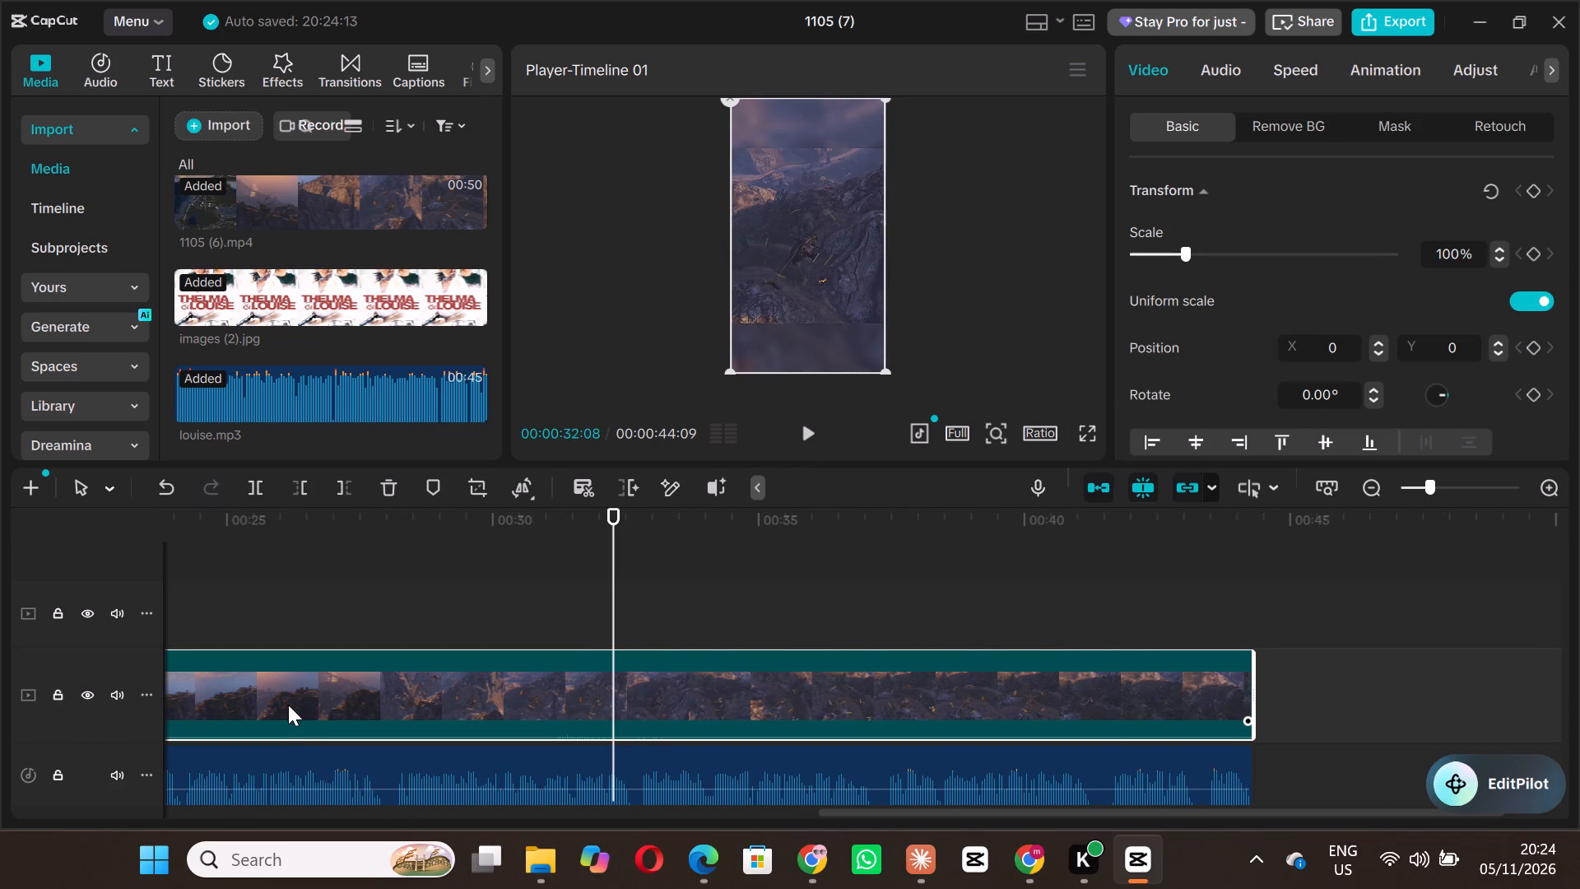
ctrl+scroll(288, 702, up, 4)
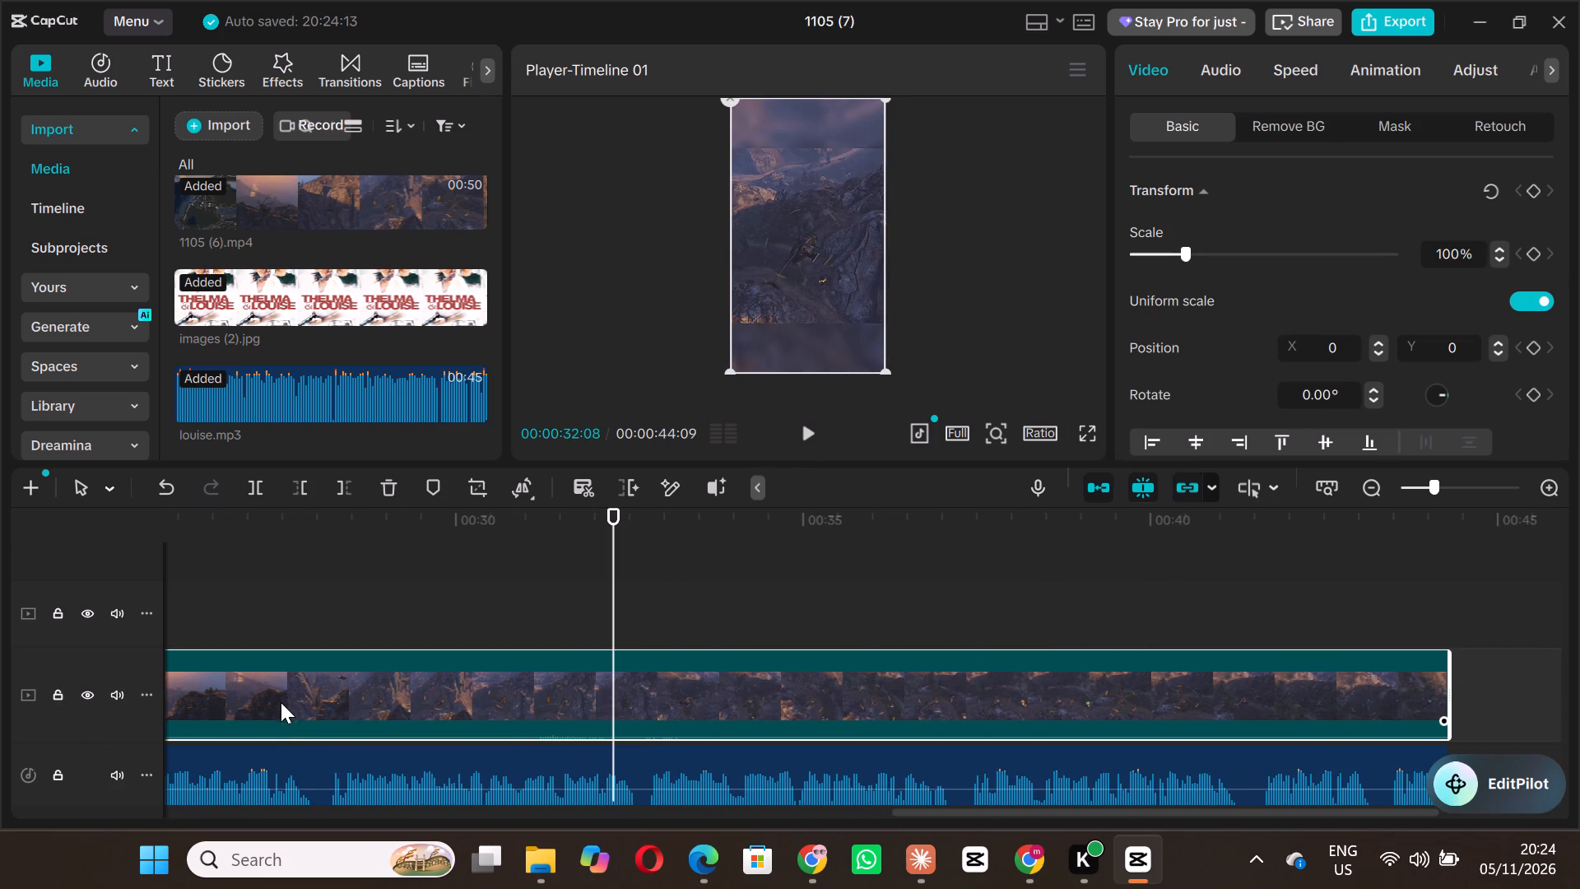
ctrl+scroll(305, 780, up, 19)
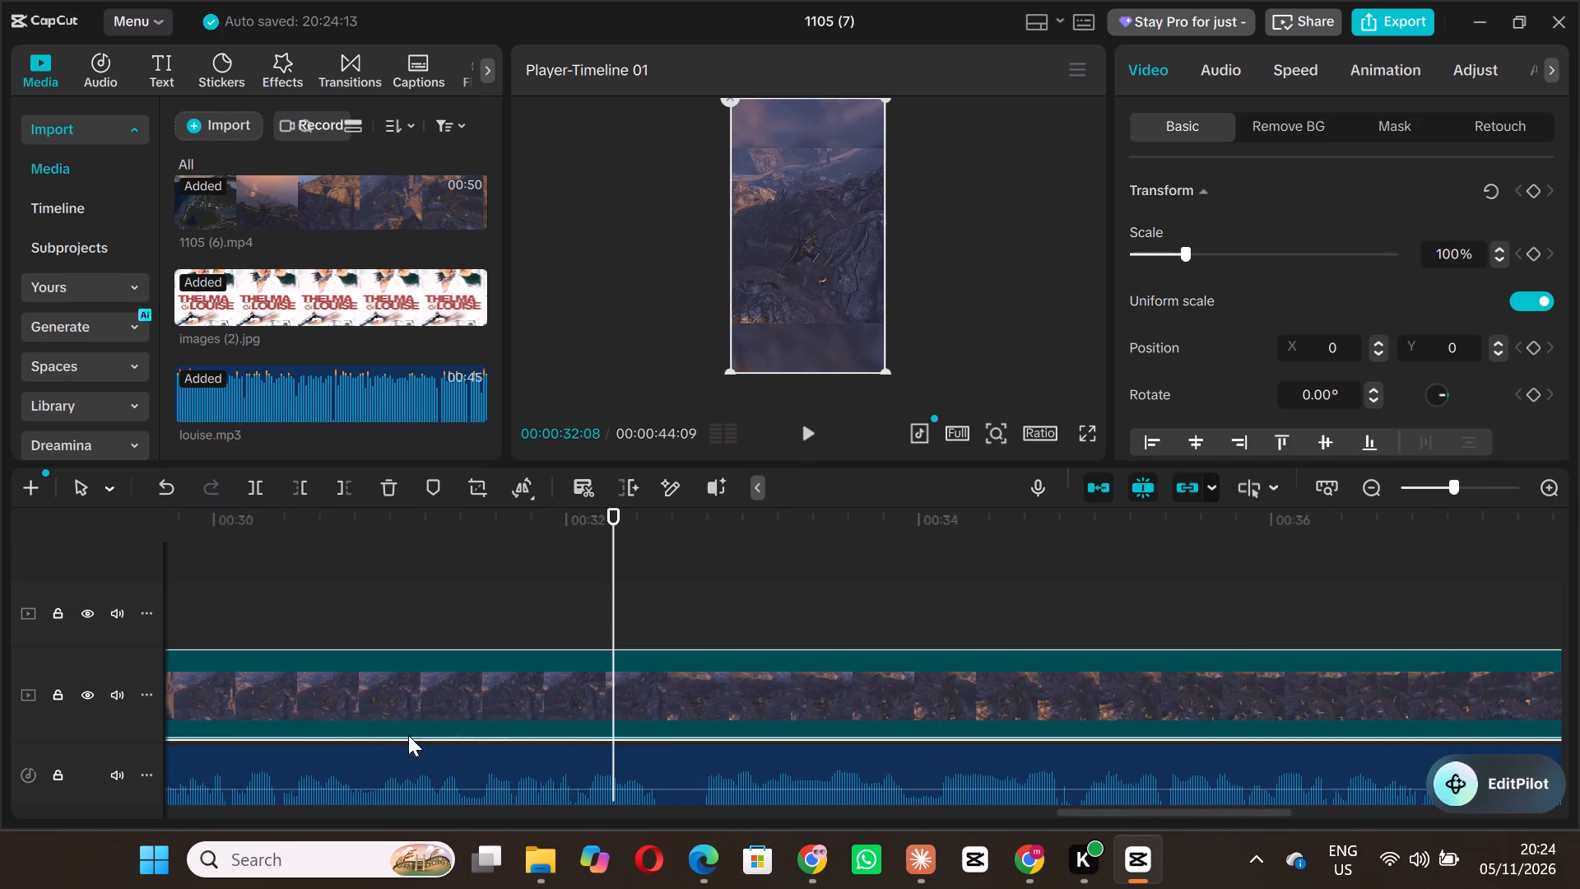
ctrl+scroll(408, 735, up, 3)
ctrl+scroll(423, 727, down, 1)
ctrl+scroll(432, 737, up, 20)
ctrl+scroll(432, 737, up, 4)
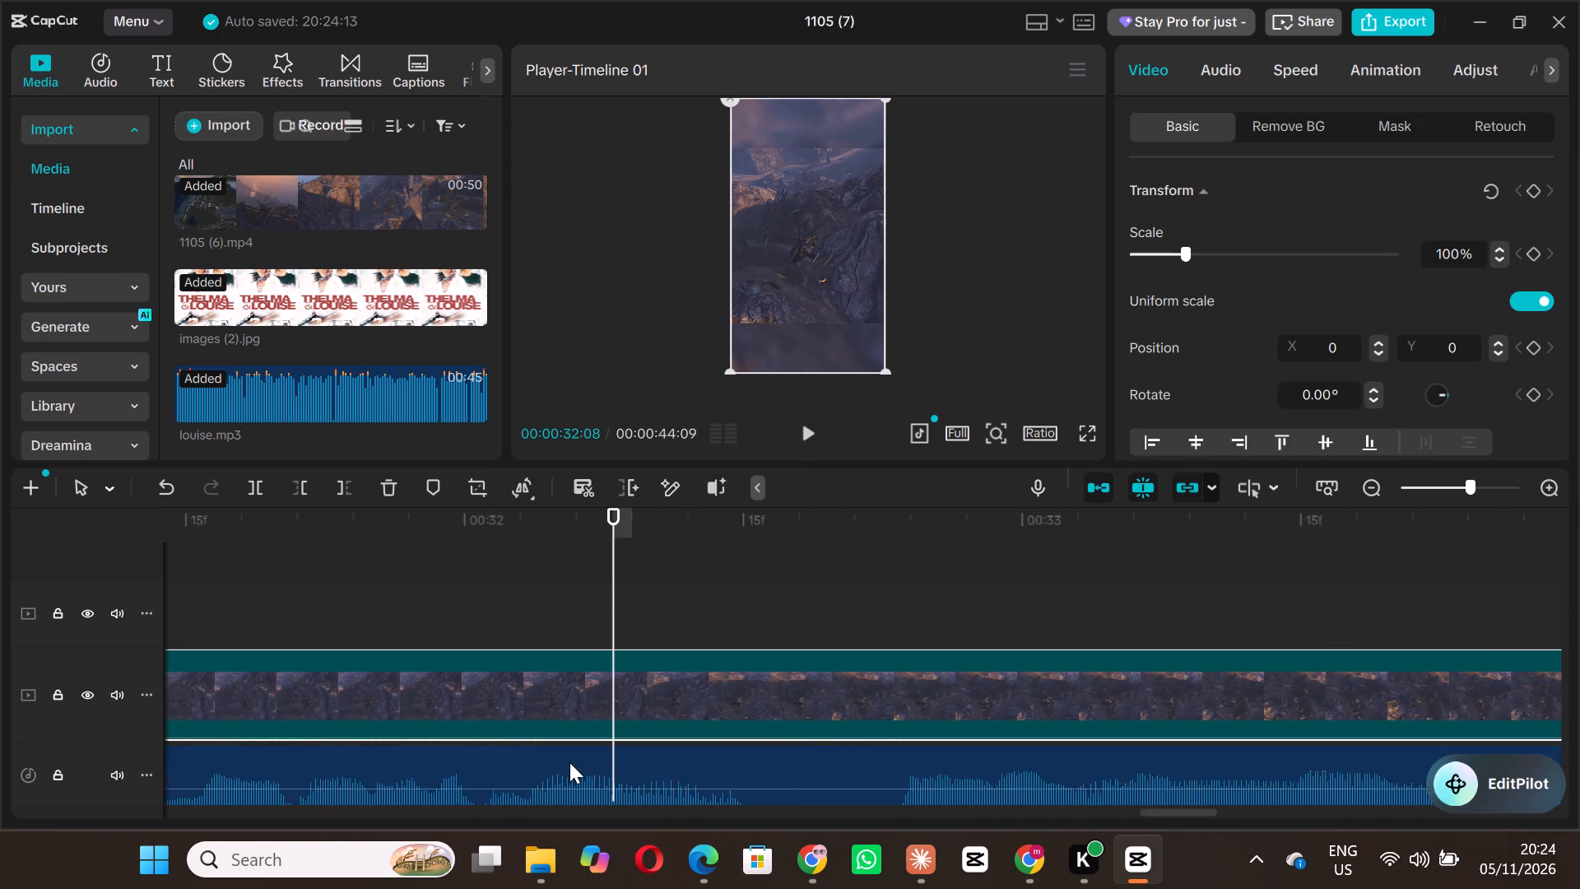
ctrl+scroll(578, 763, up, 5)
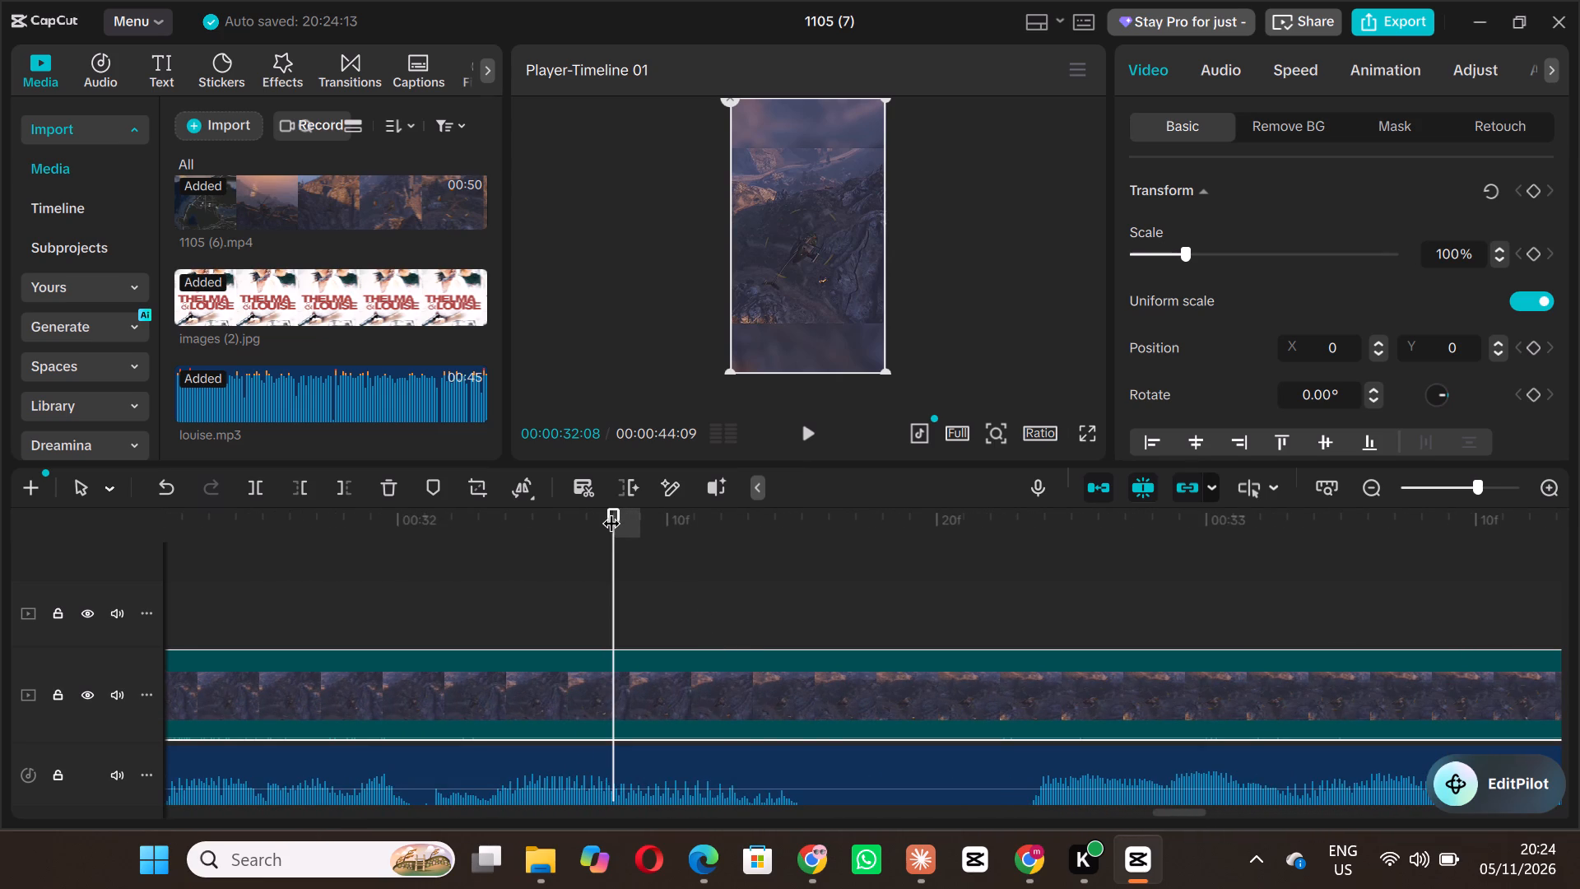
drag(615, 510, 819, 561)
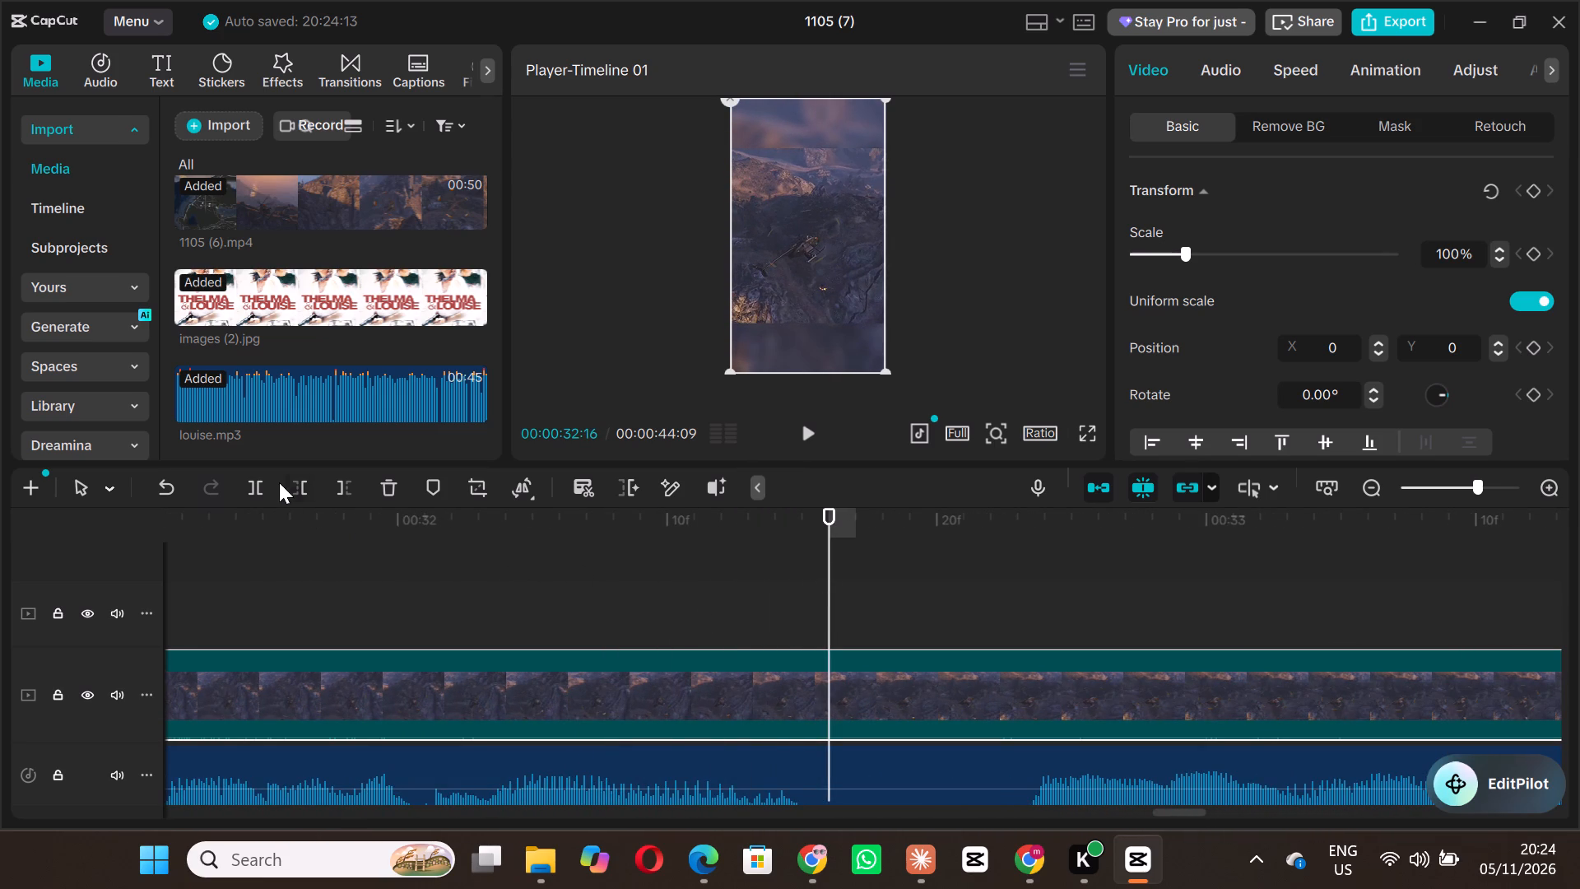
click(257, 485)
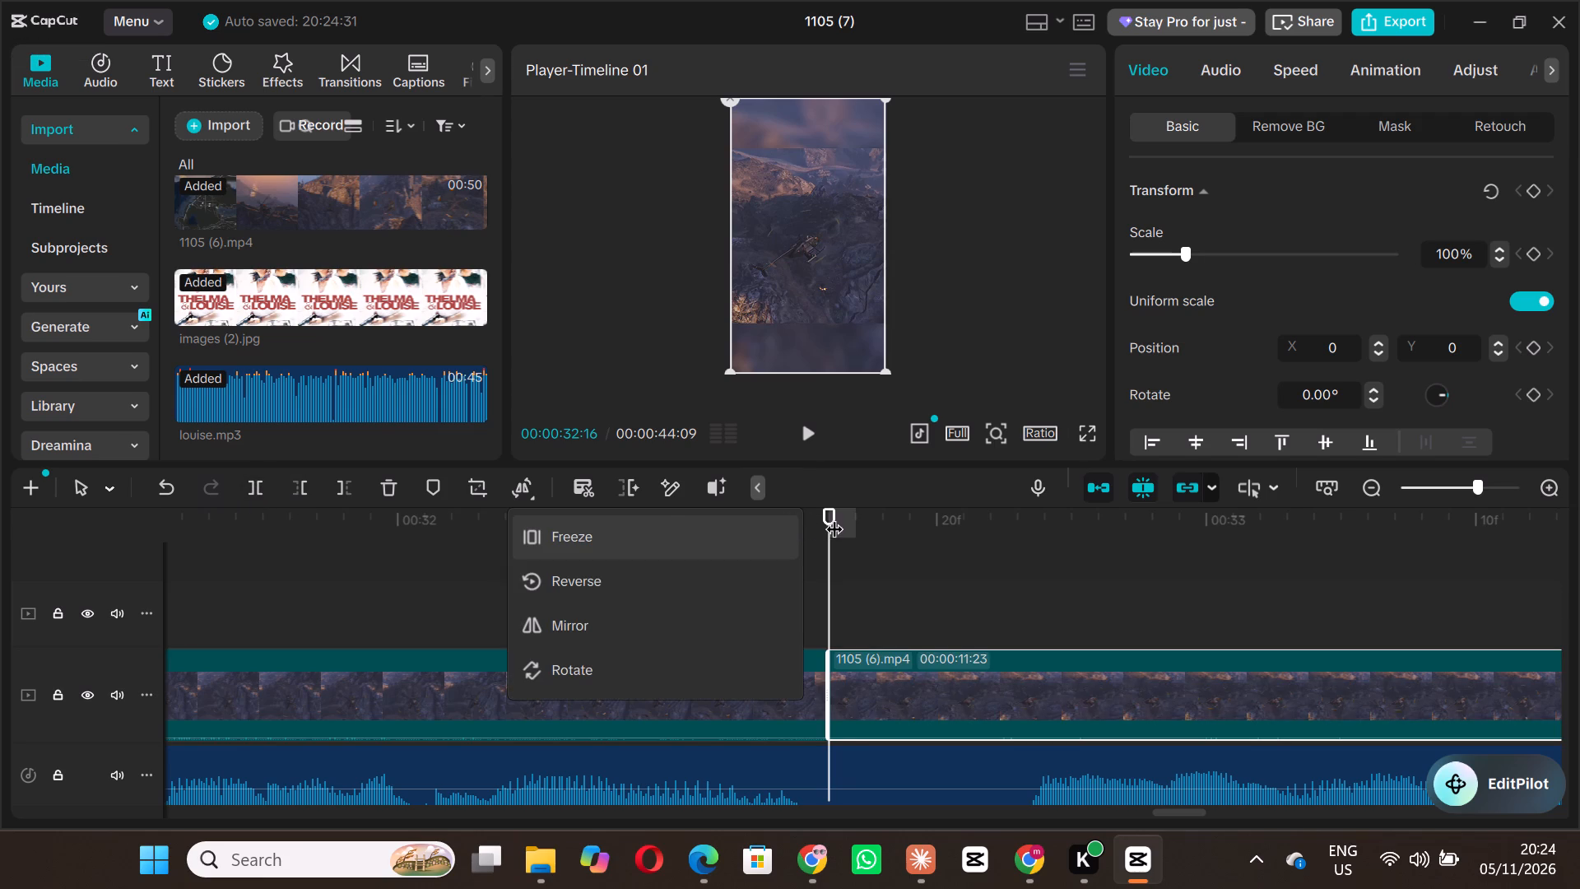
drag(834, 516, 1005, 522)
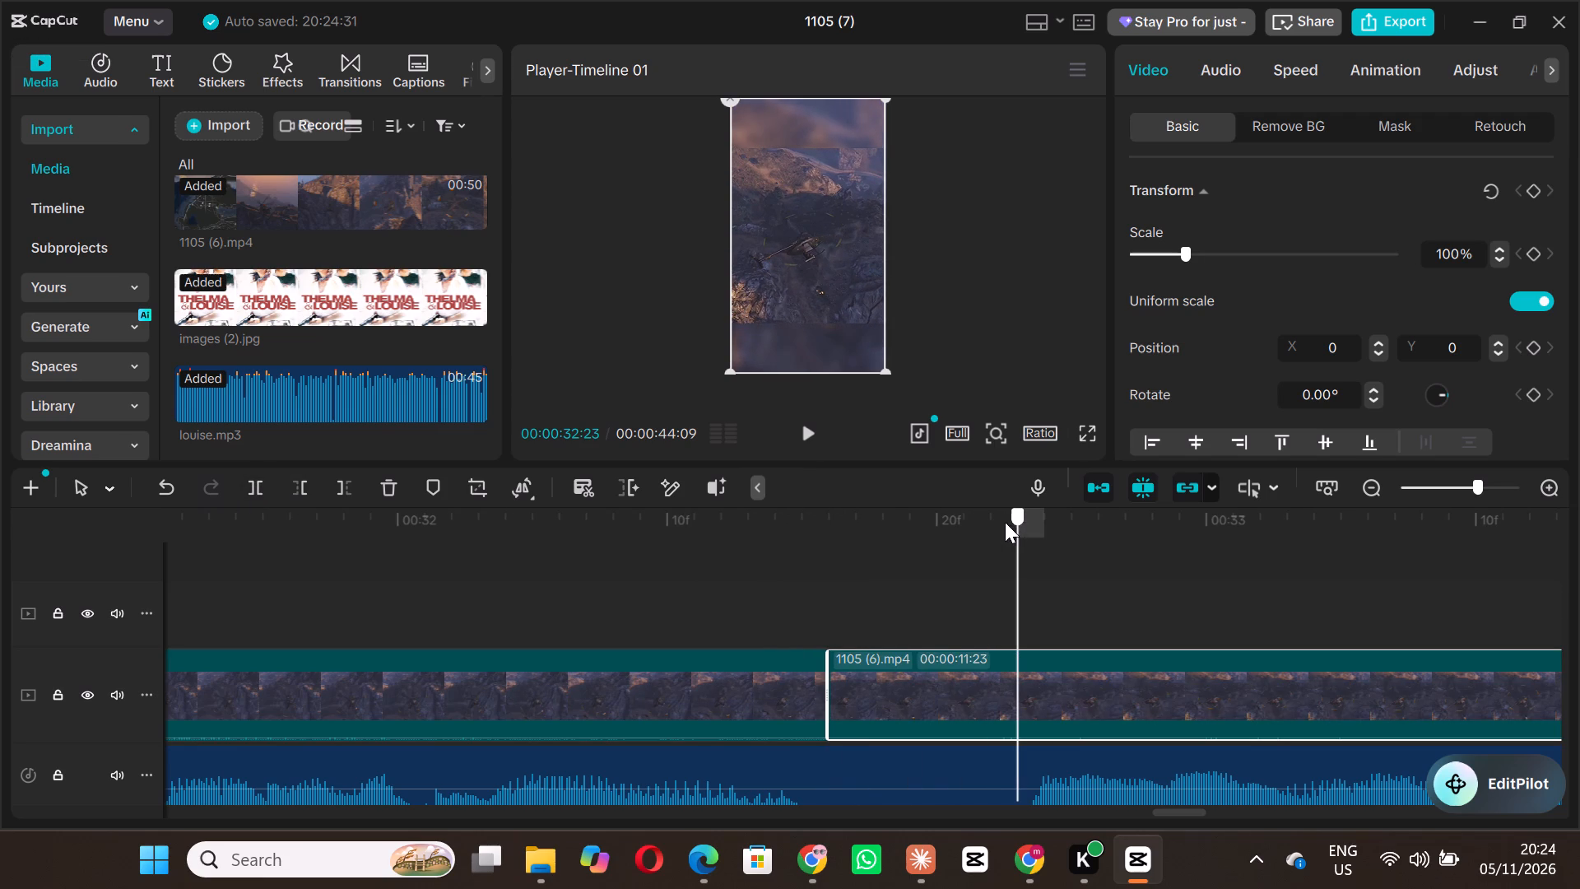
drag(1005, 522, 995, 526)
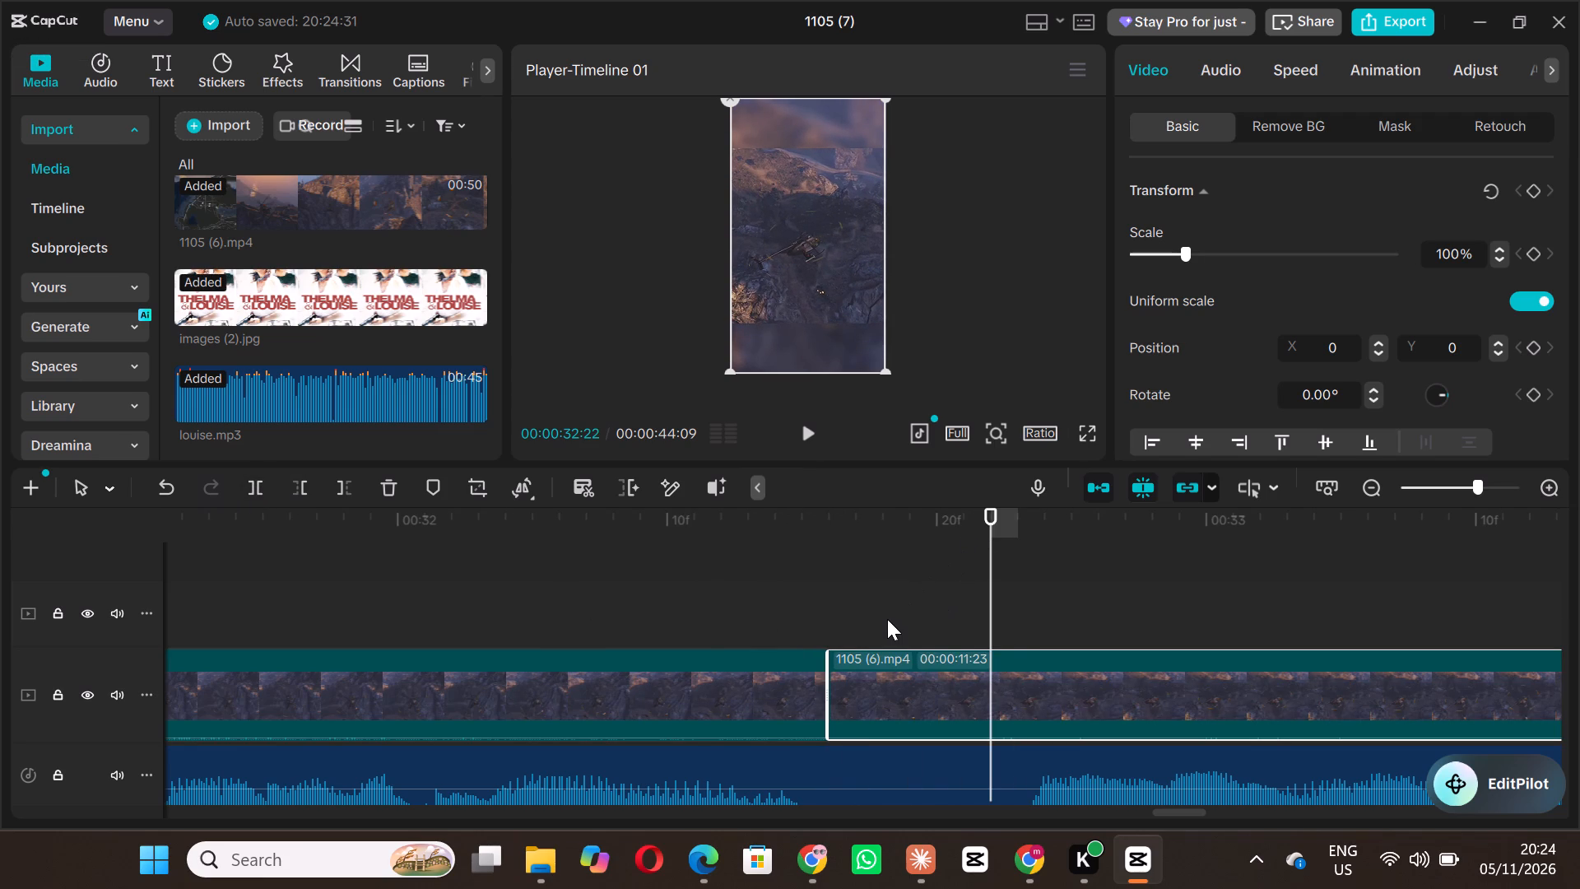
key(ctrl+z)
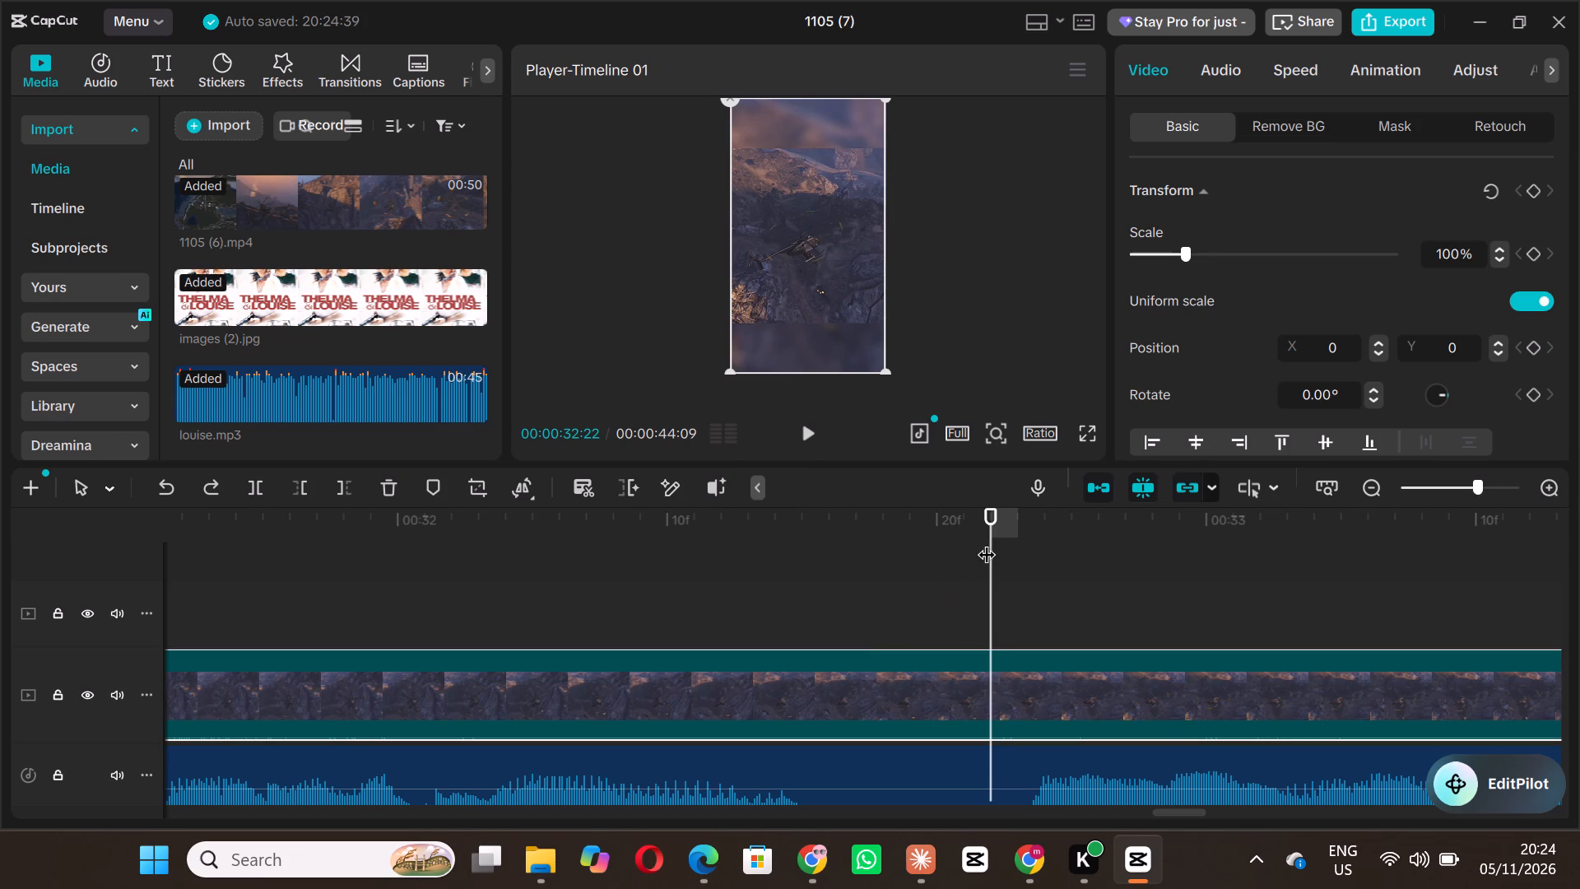
Split louise.mp3 at 00:00:32:22, near the end of the voiceover pause.
click(899, 793)
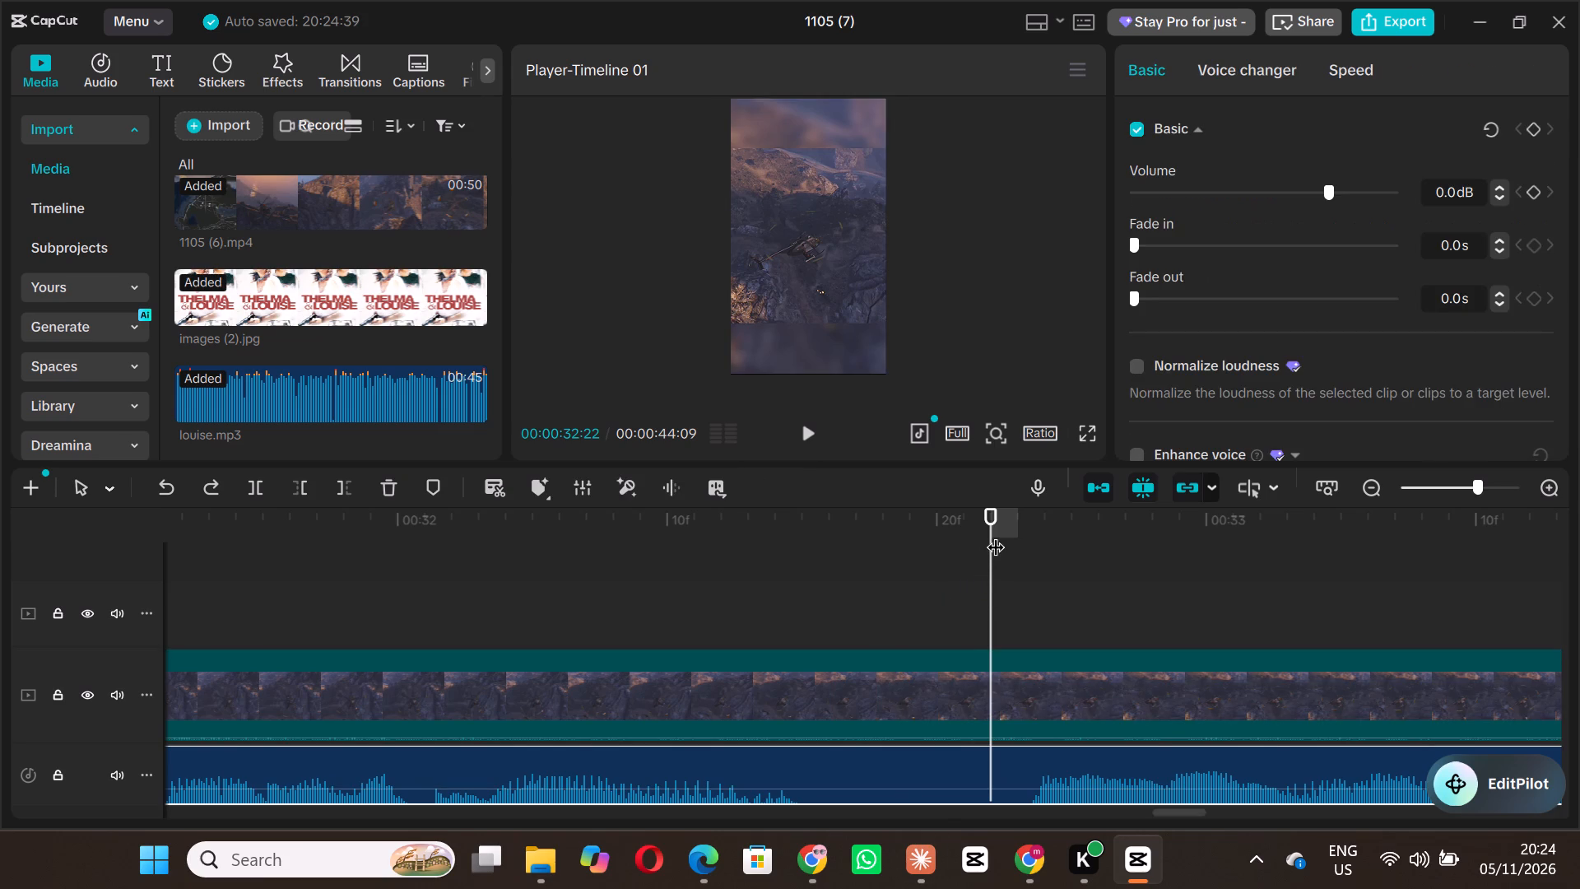
click(259, 488)
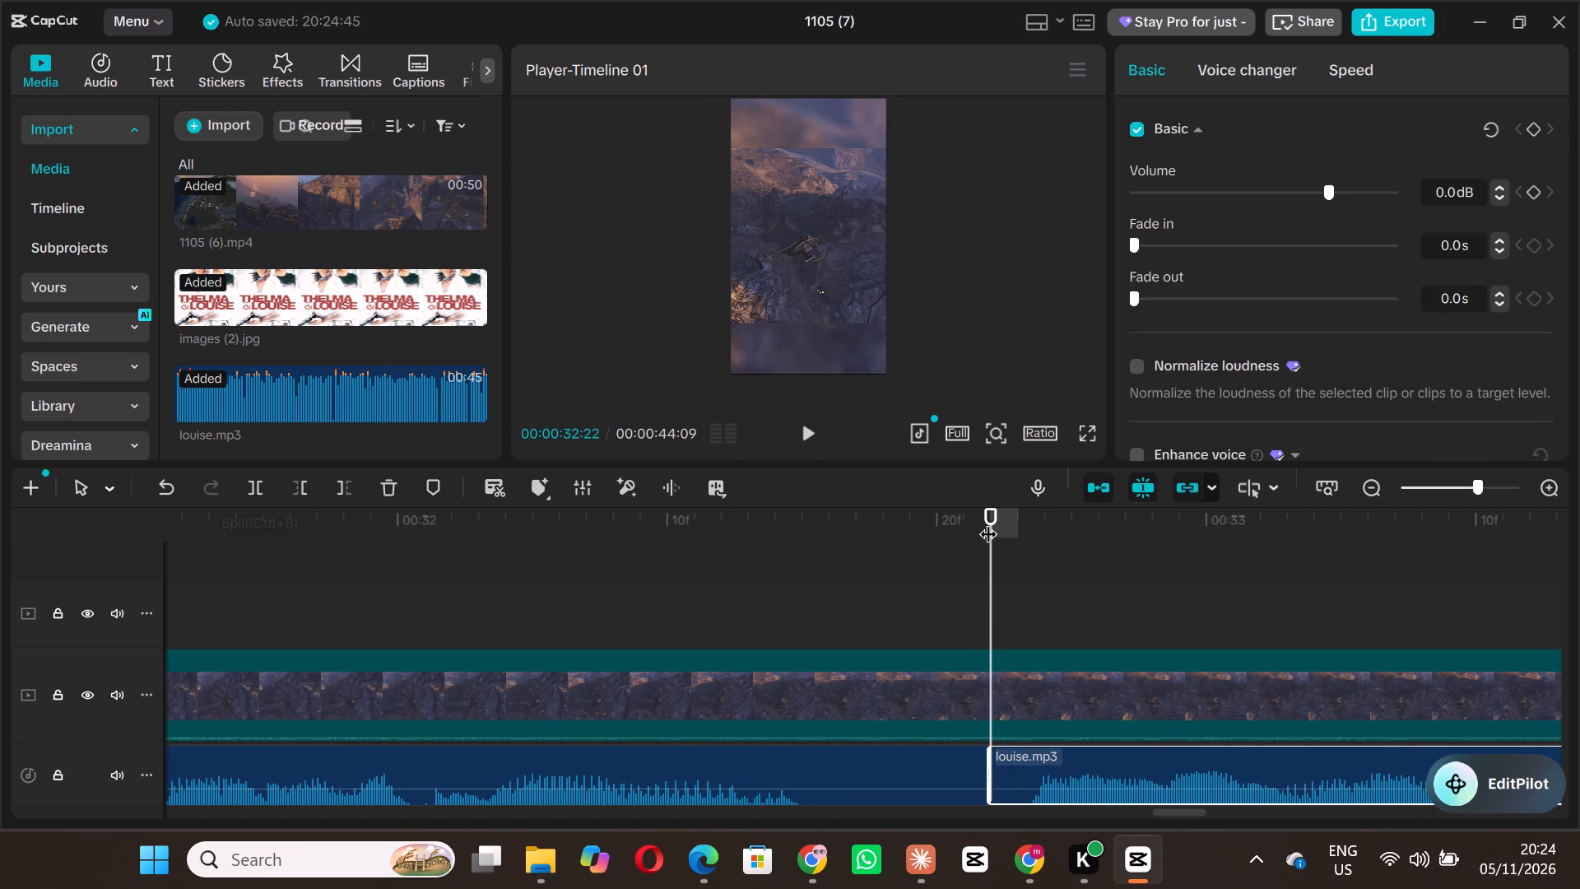
Trim the end of the louise.mp3 segment before the split at 00:00:32:16 and move the following segment against it to close the gap.
drag(987, 521, 820, 562)
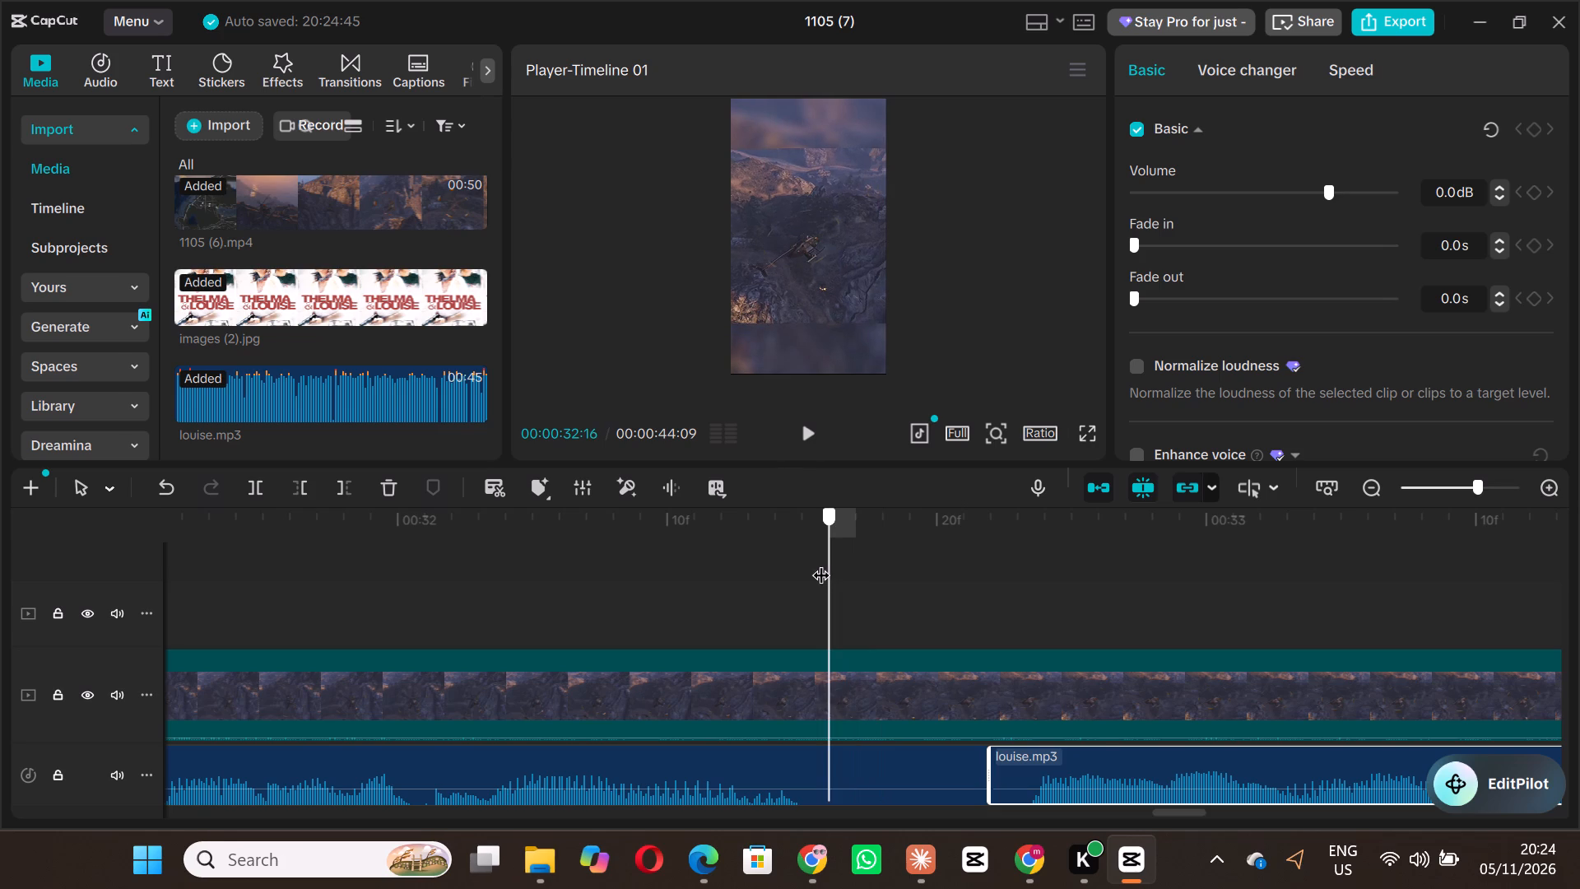
drag(820, 562, 811, 570)
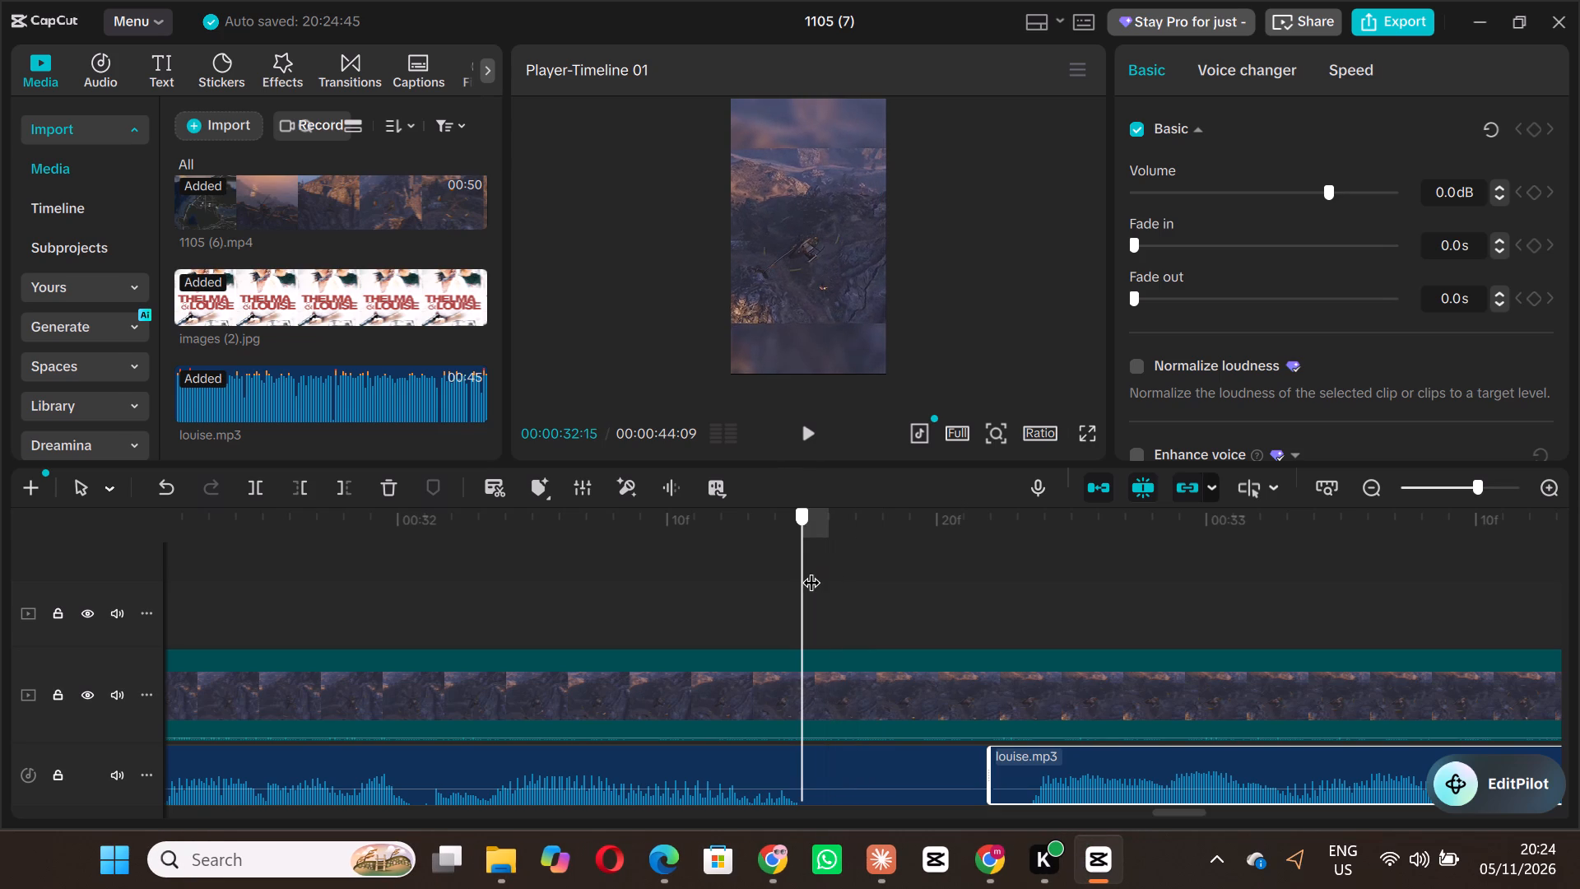
drag(811, 570, 817, 567)
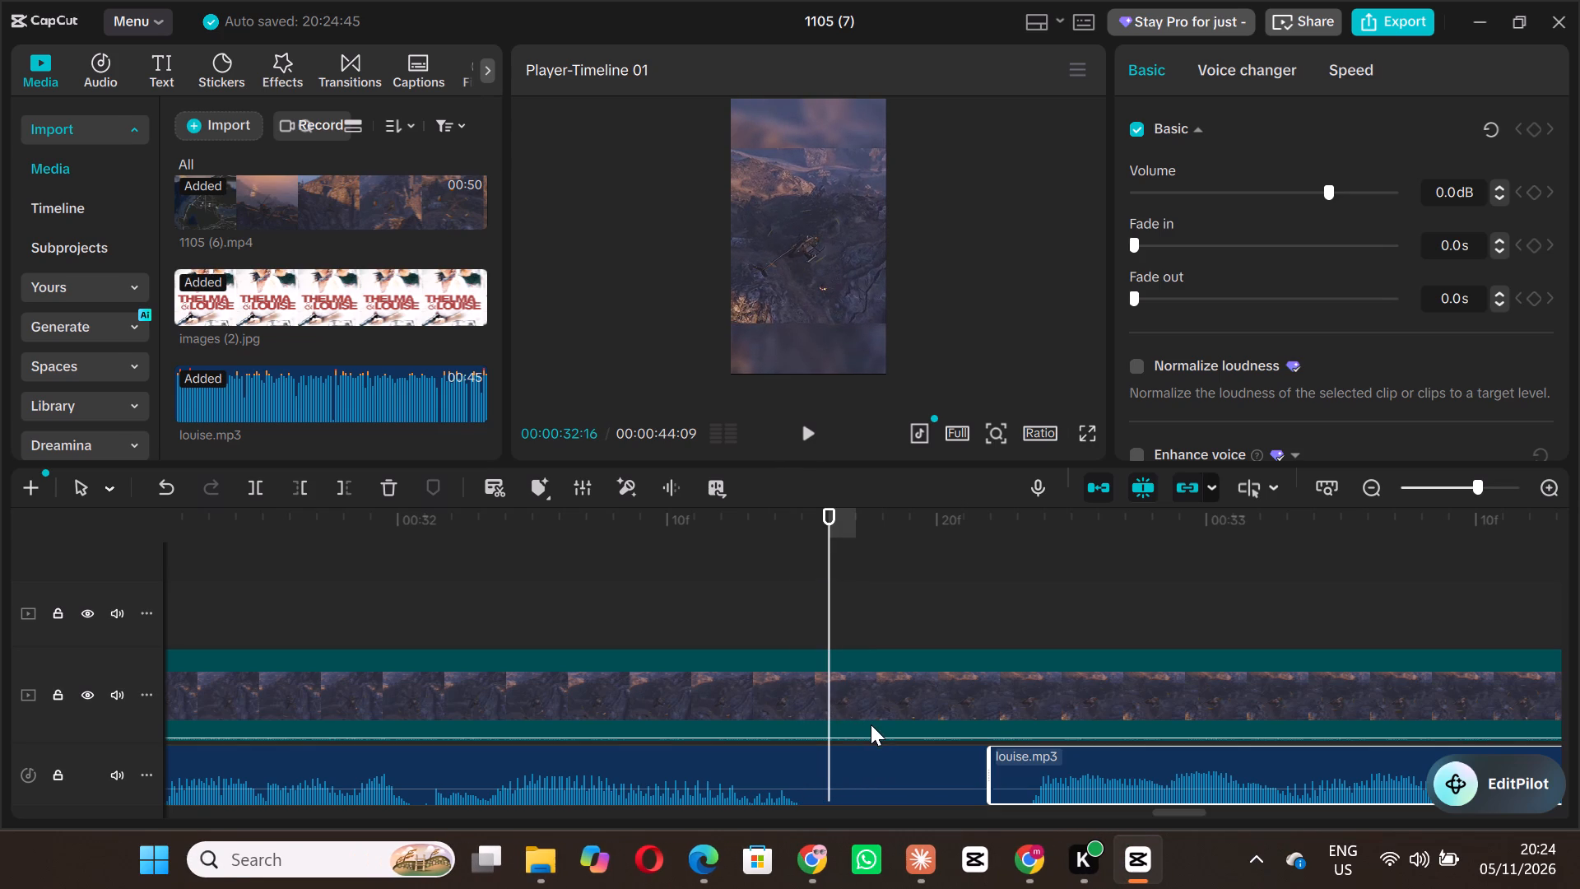
click(846, 778)
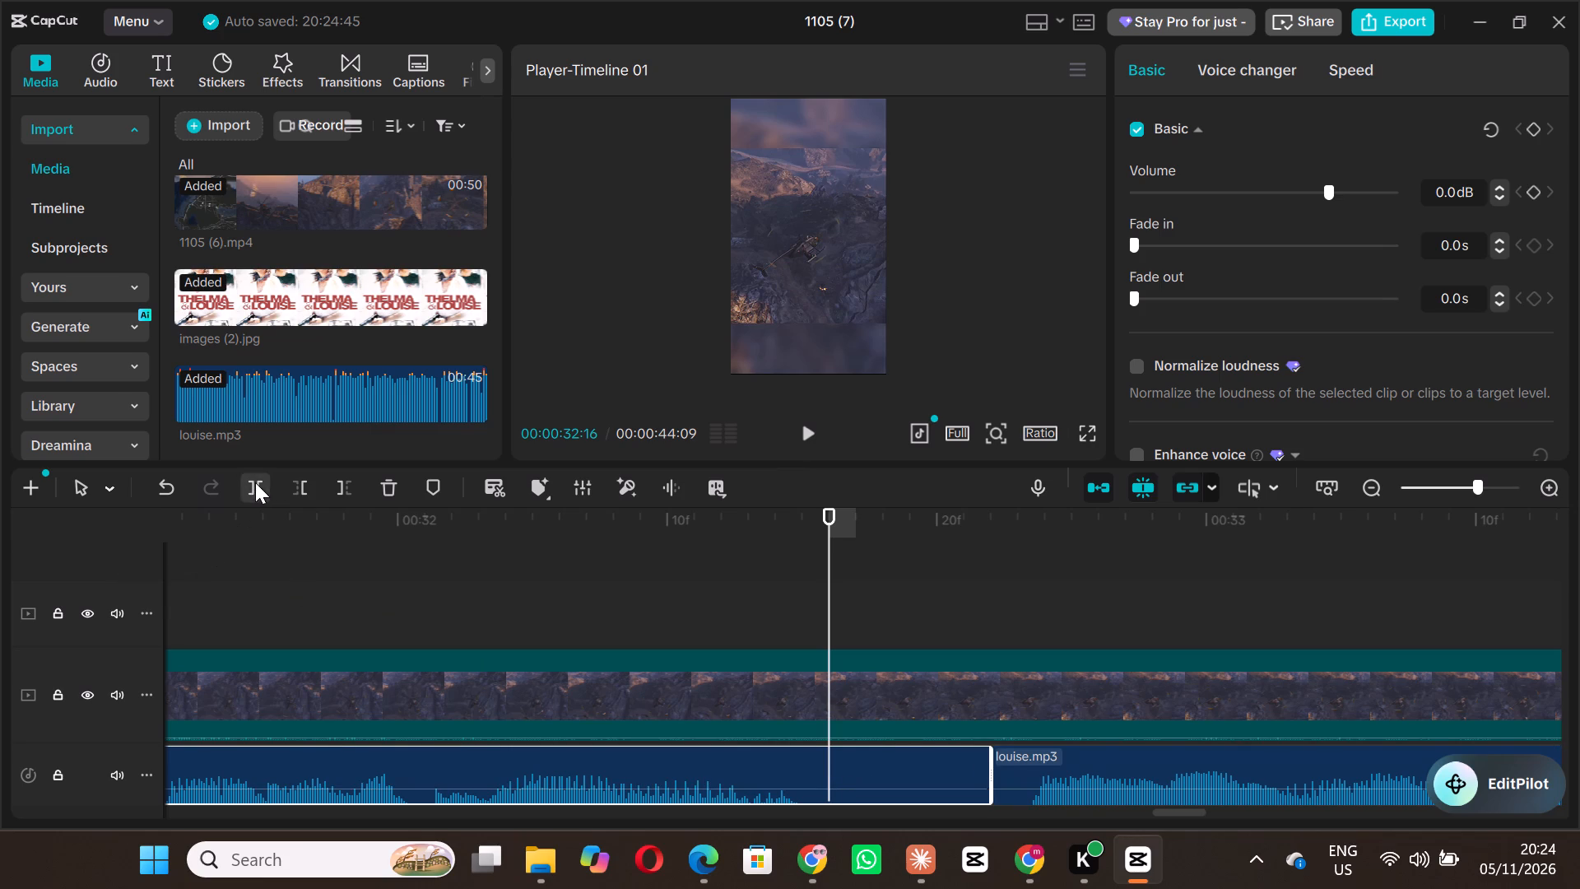
key(w)
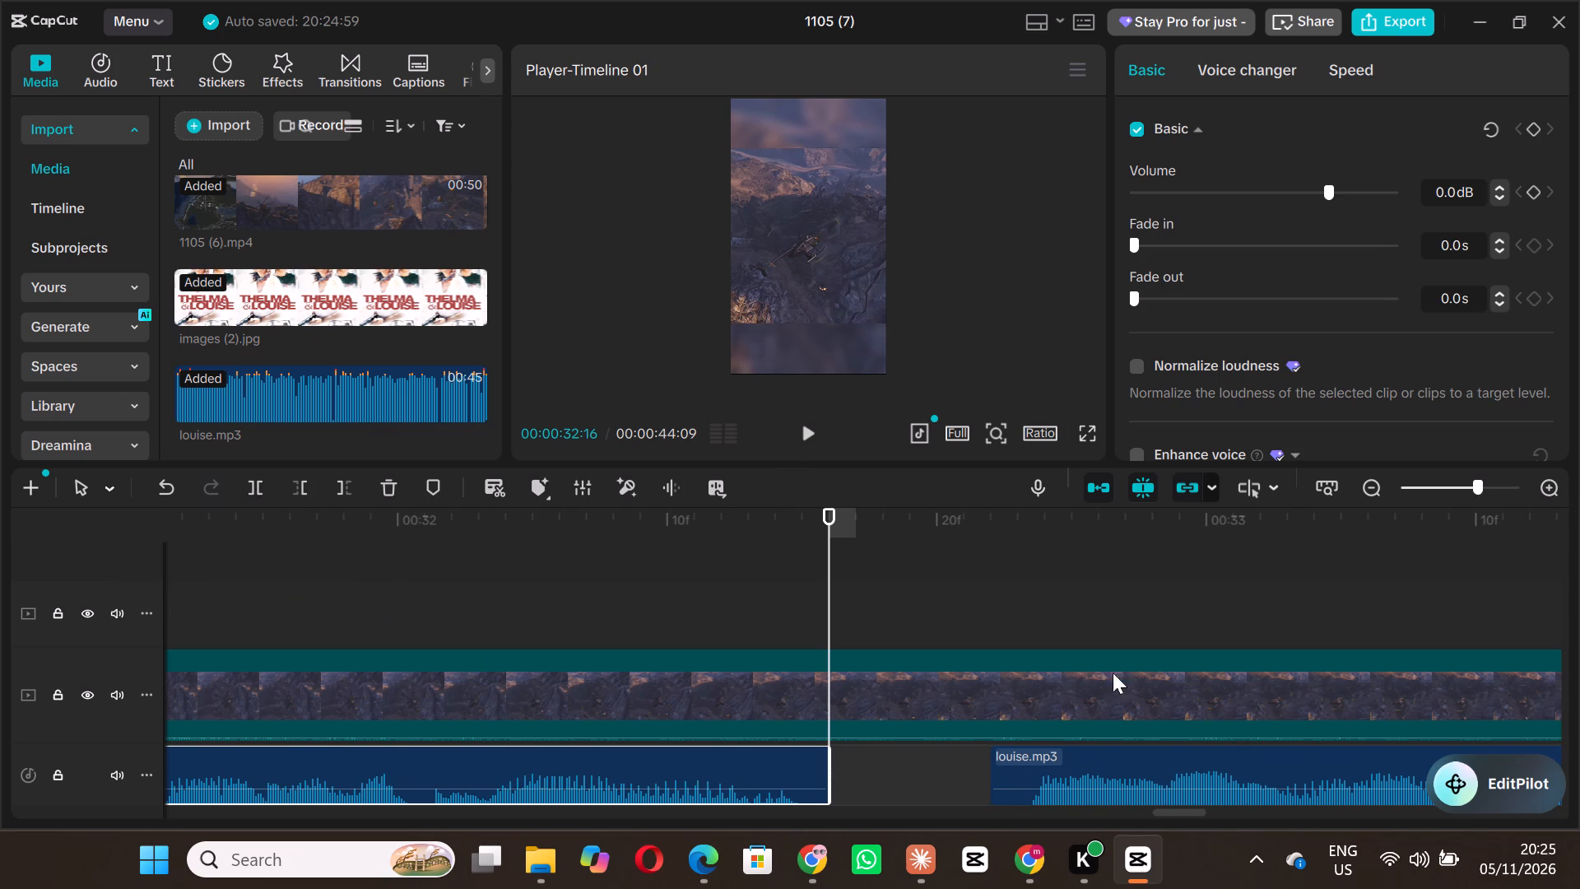
drag(1182, 760, 1028, 765)
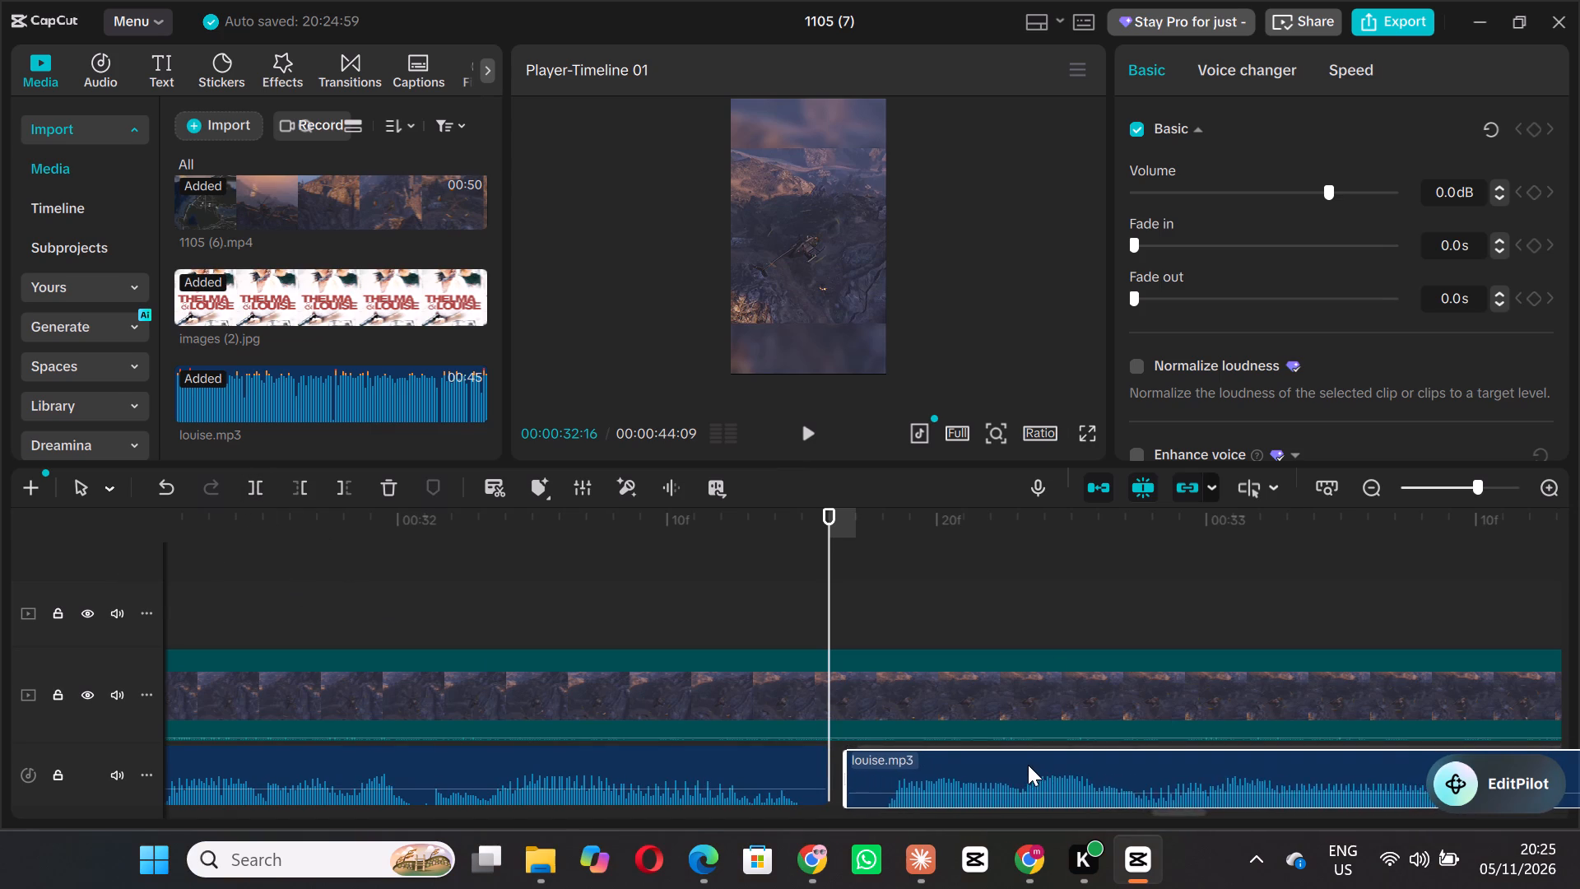
drag(1028, 765, 1025, 760)
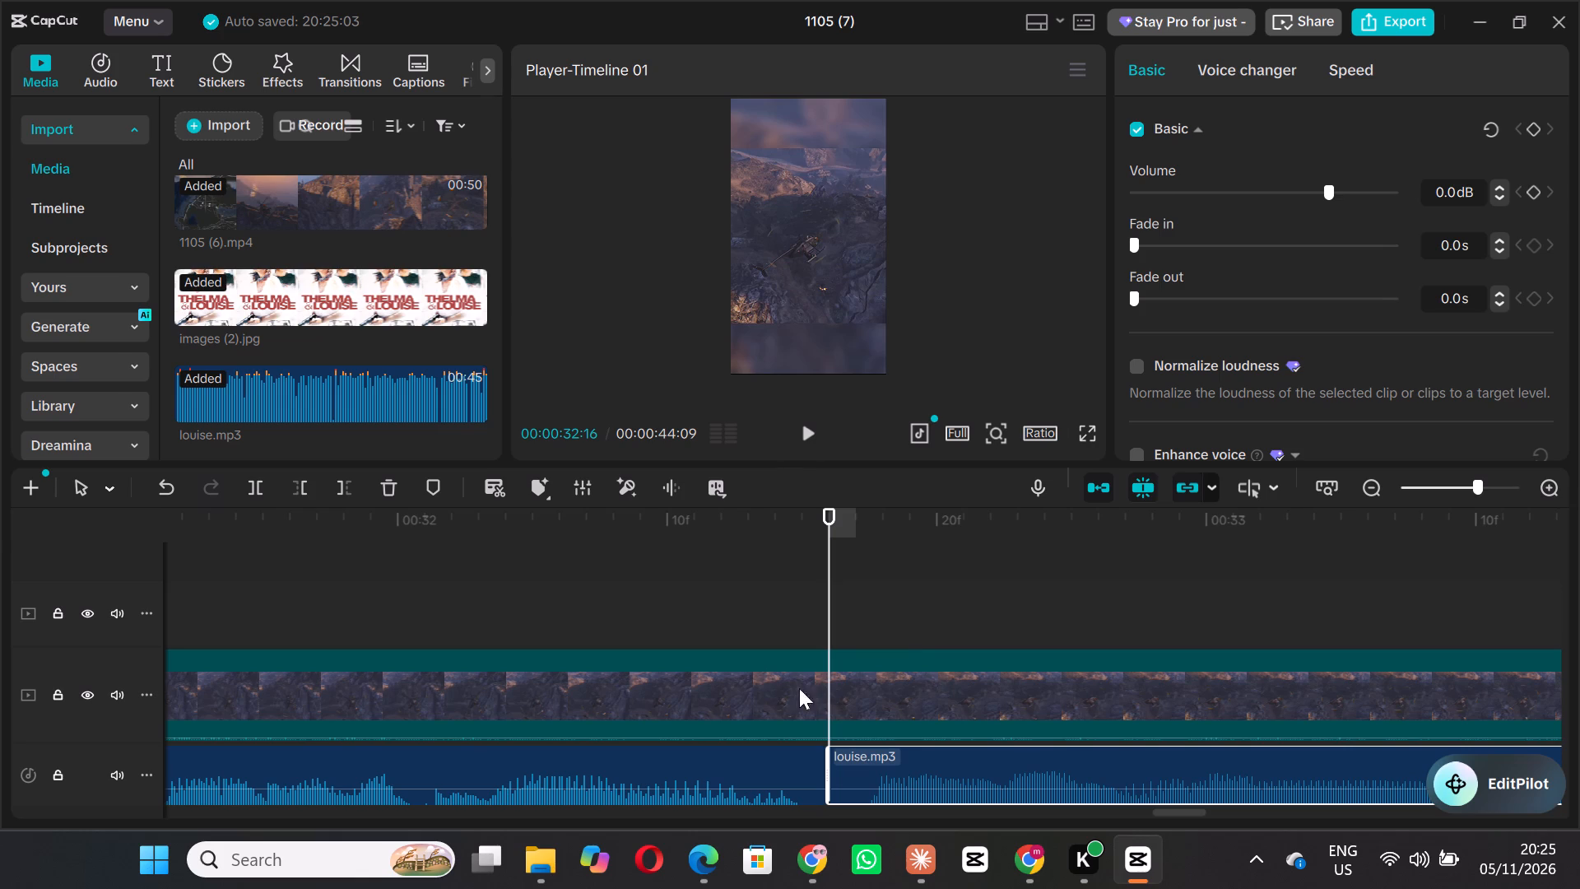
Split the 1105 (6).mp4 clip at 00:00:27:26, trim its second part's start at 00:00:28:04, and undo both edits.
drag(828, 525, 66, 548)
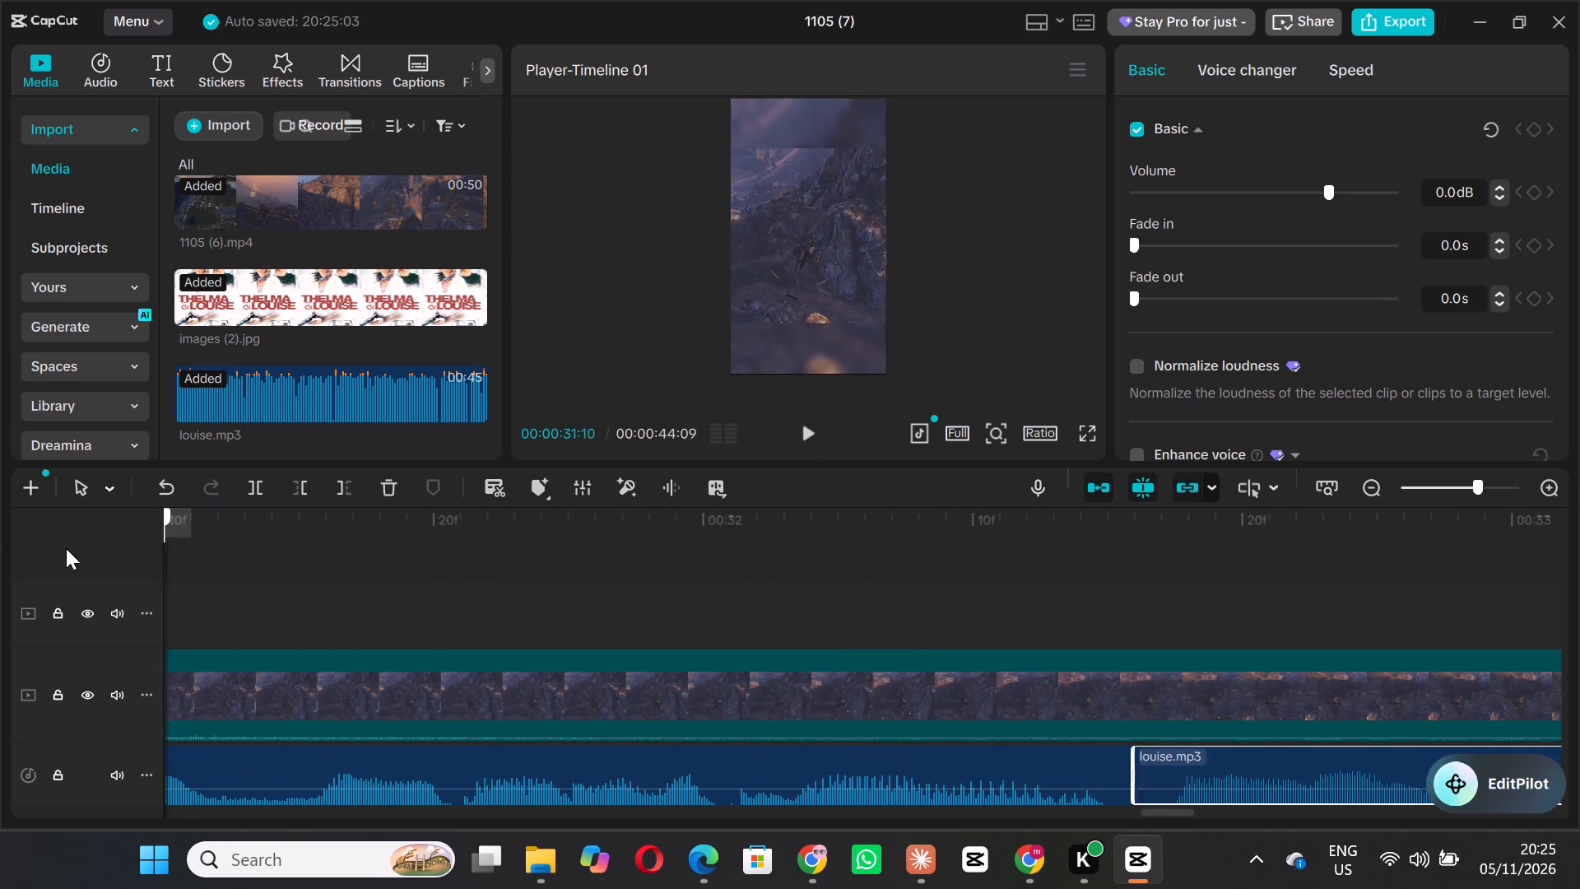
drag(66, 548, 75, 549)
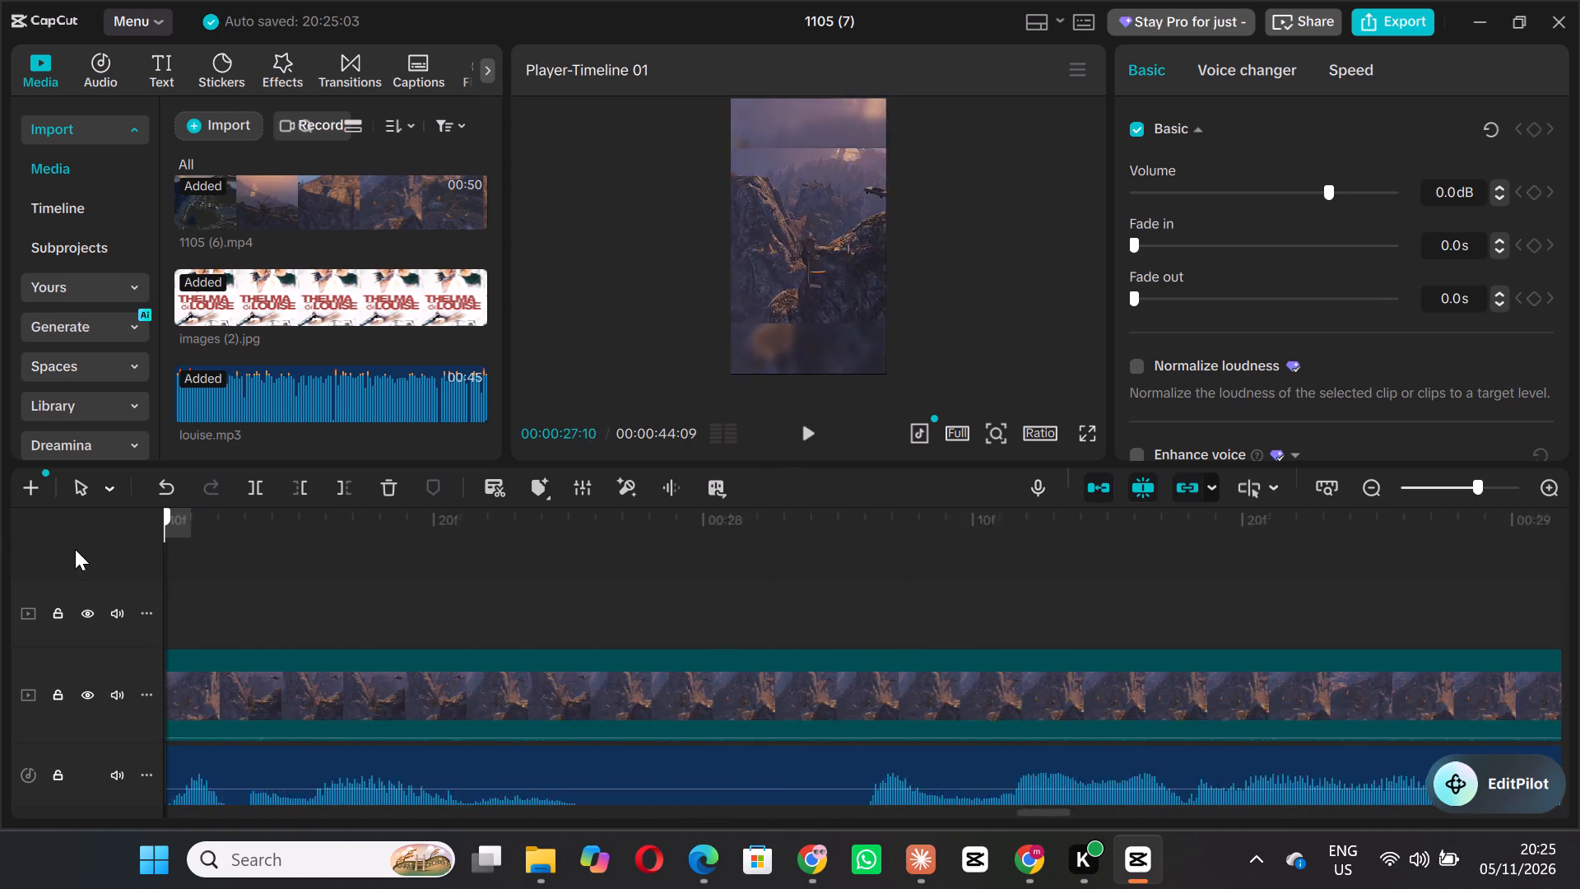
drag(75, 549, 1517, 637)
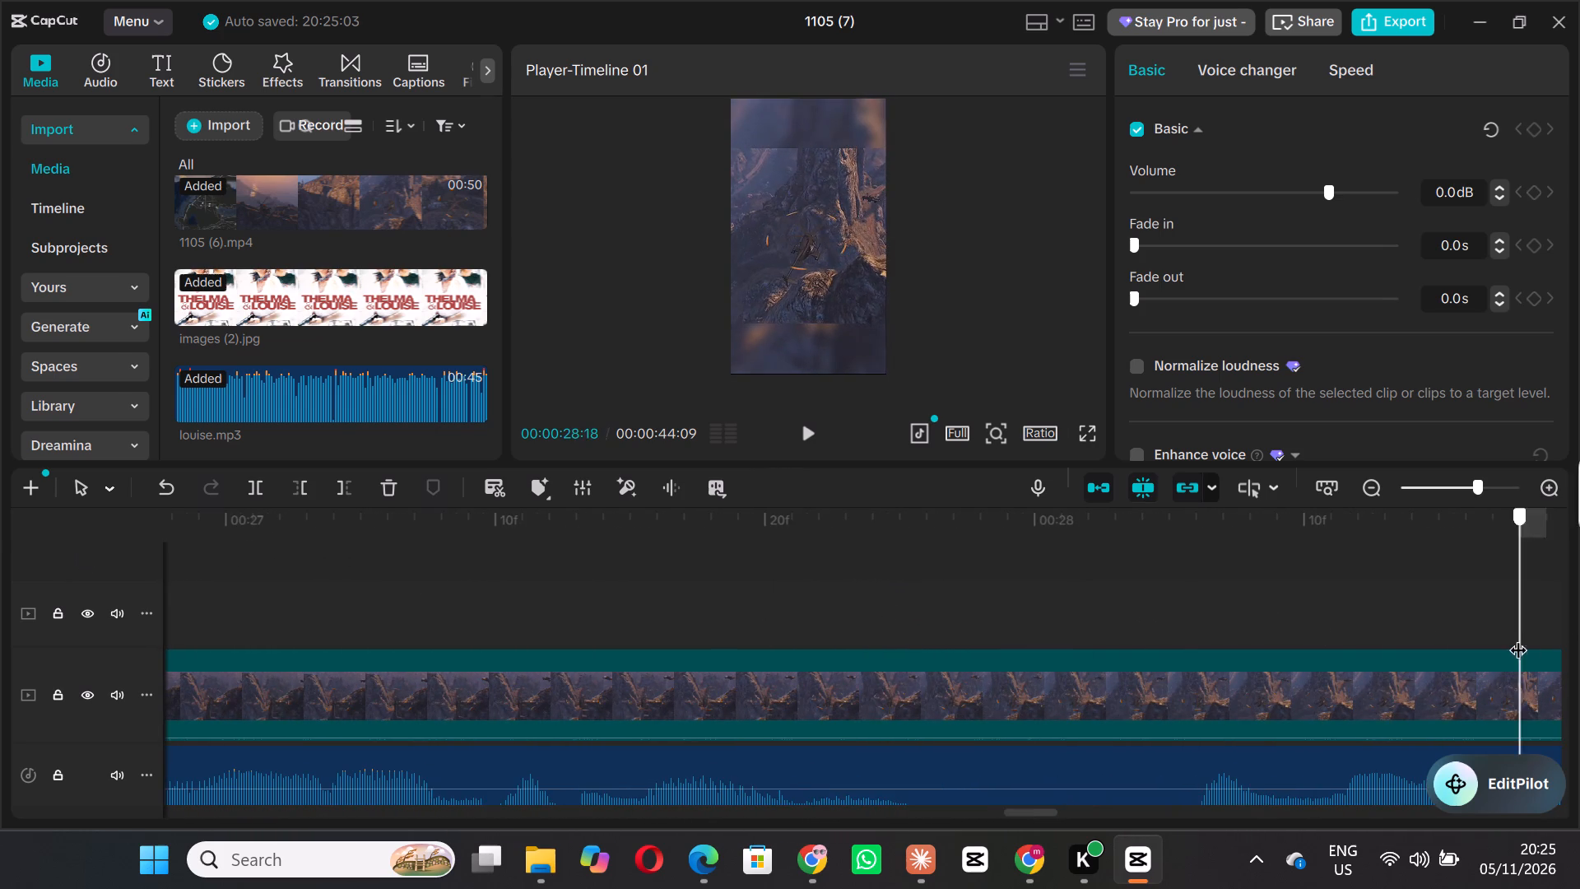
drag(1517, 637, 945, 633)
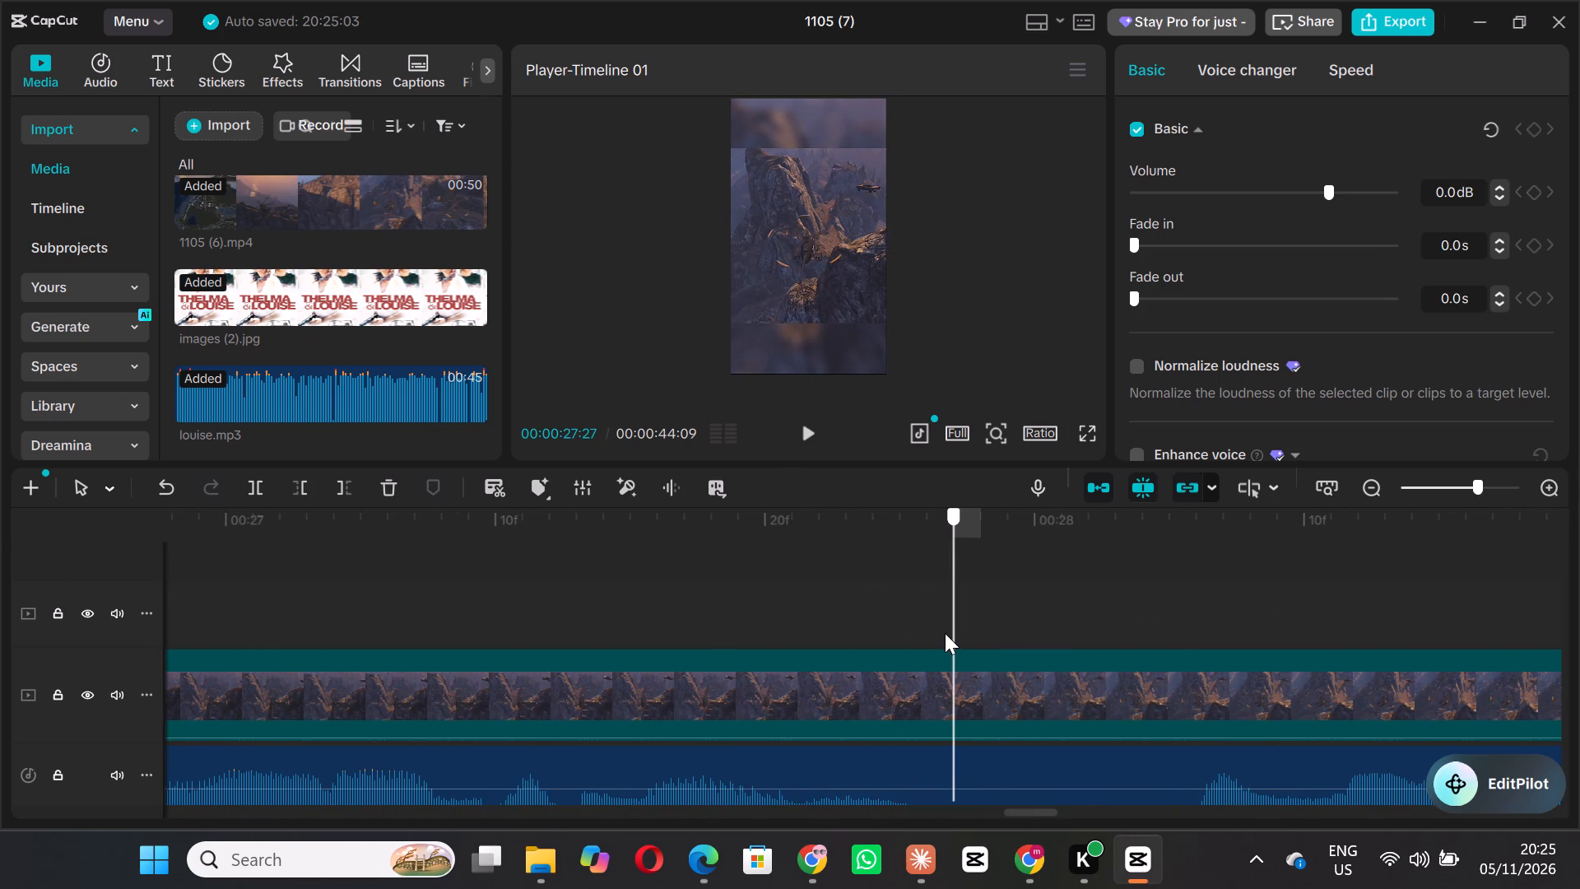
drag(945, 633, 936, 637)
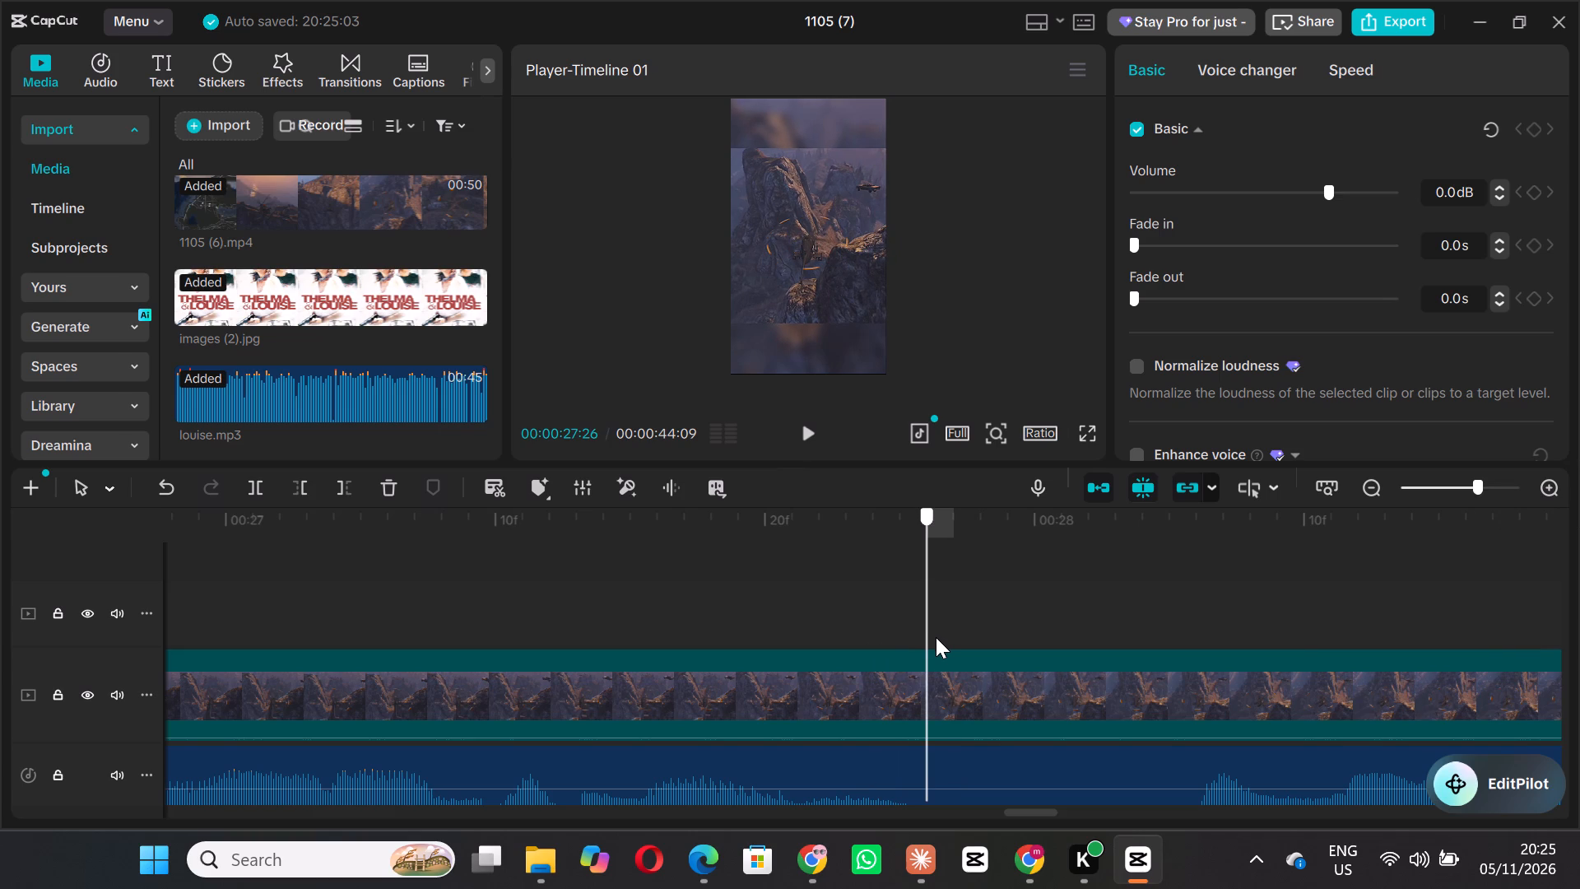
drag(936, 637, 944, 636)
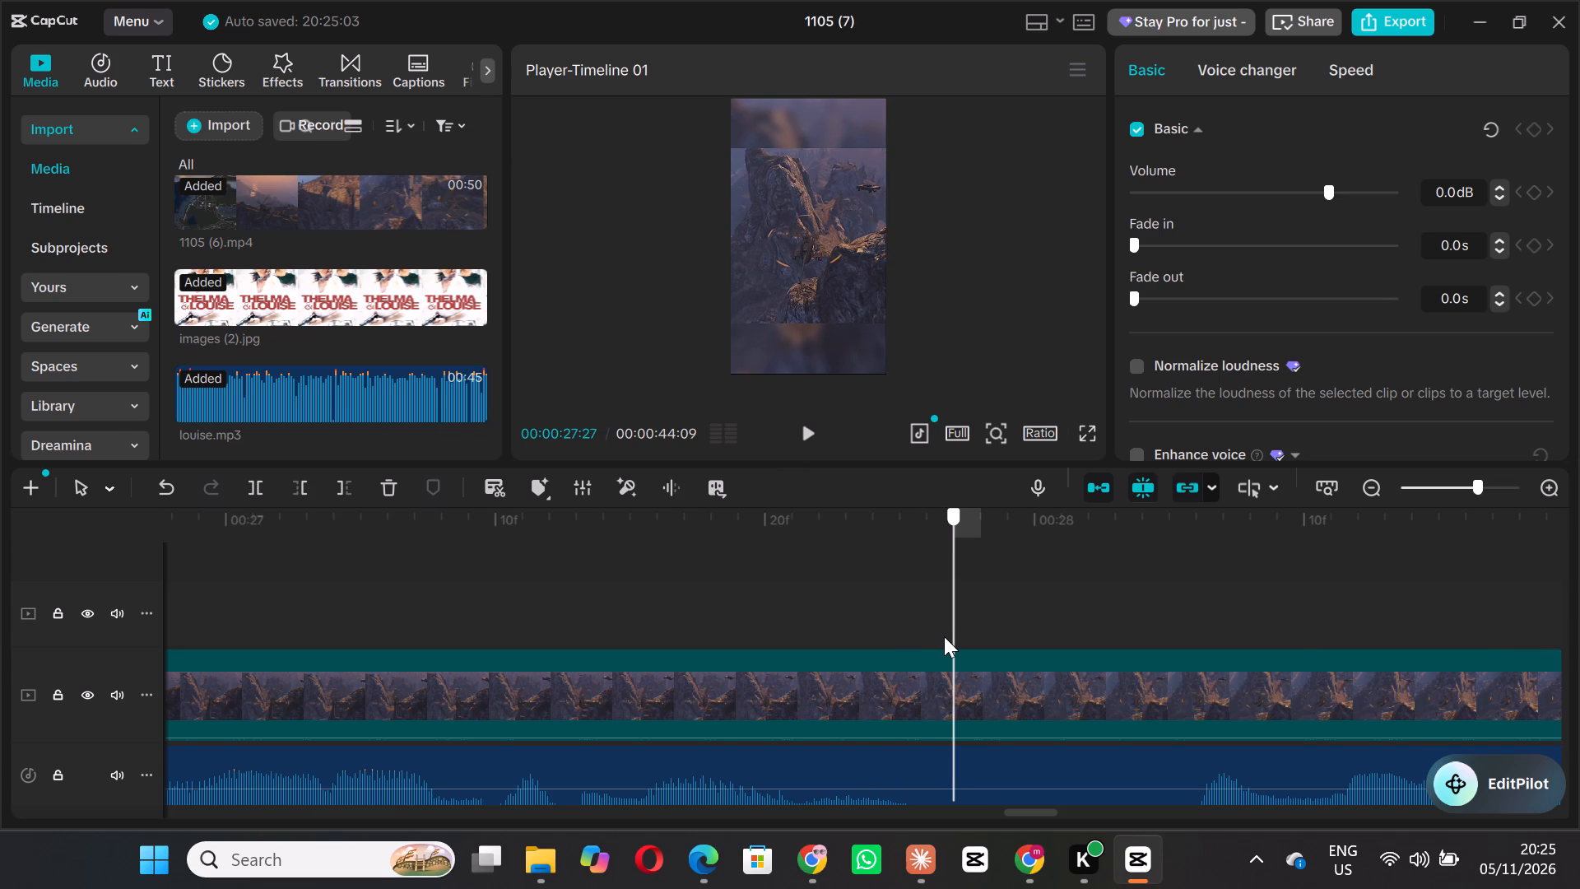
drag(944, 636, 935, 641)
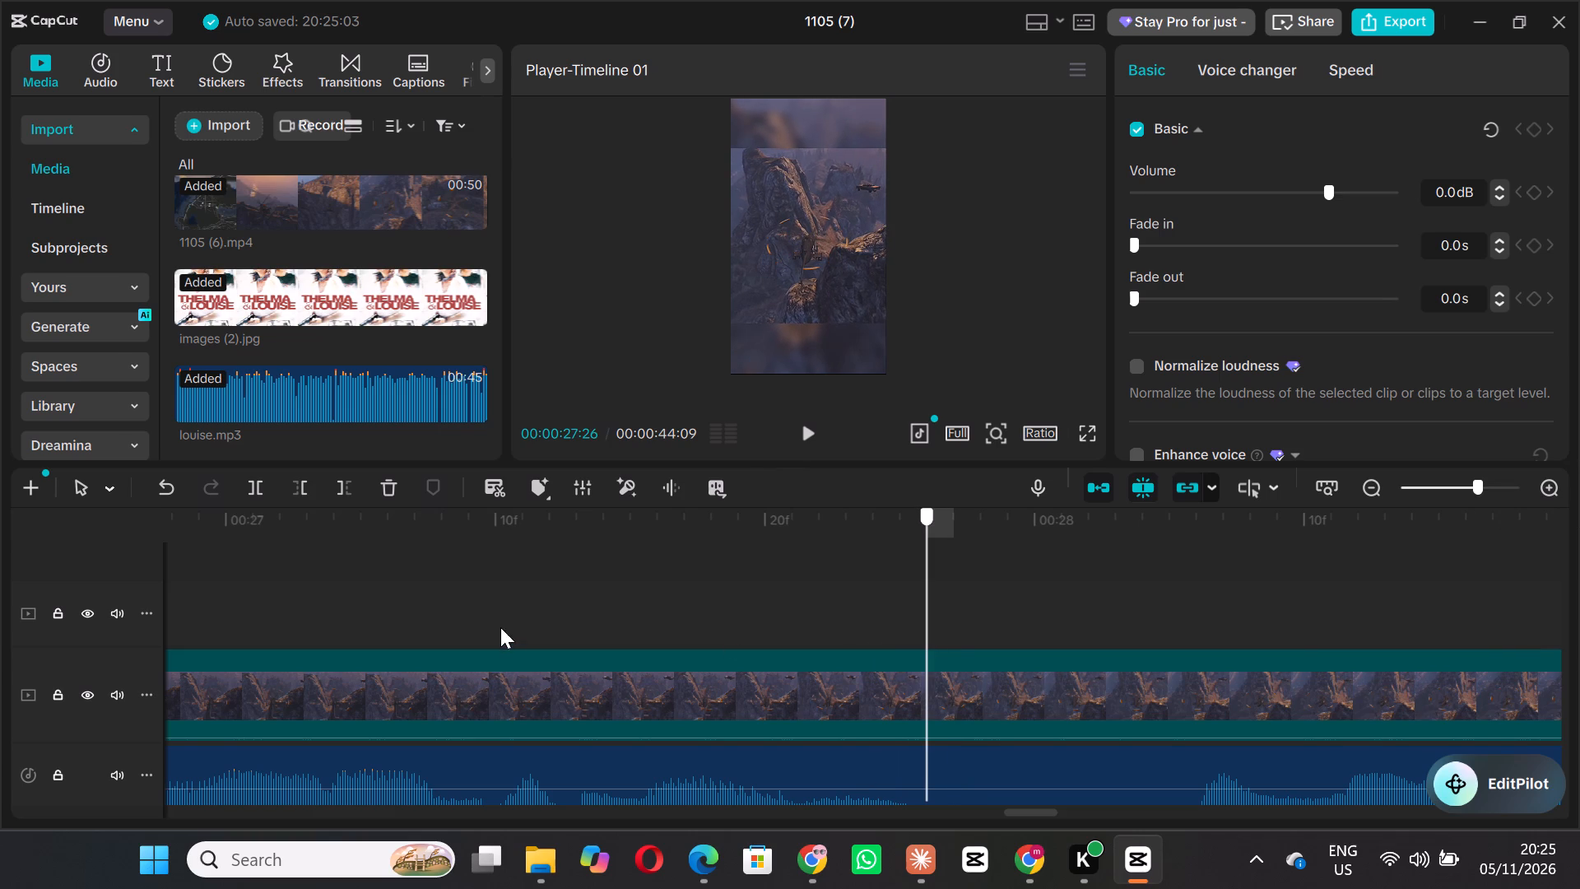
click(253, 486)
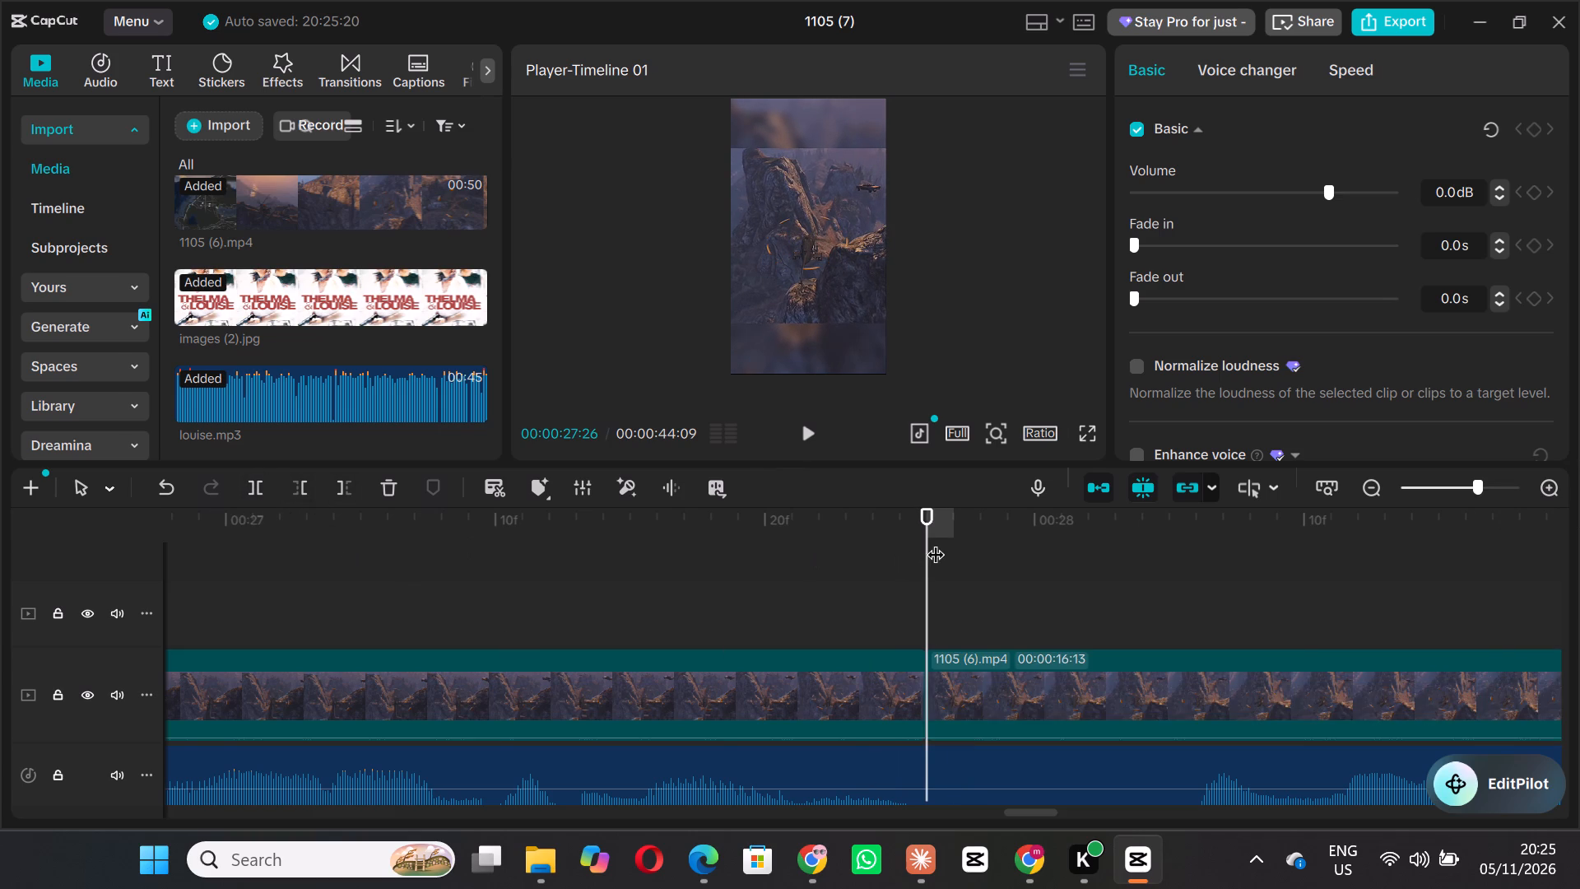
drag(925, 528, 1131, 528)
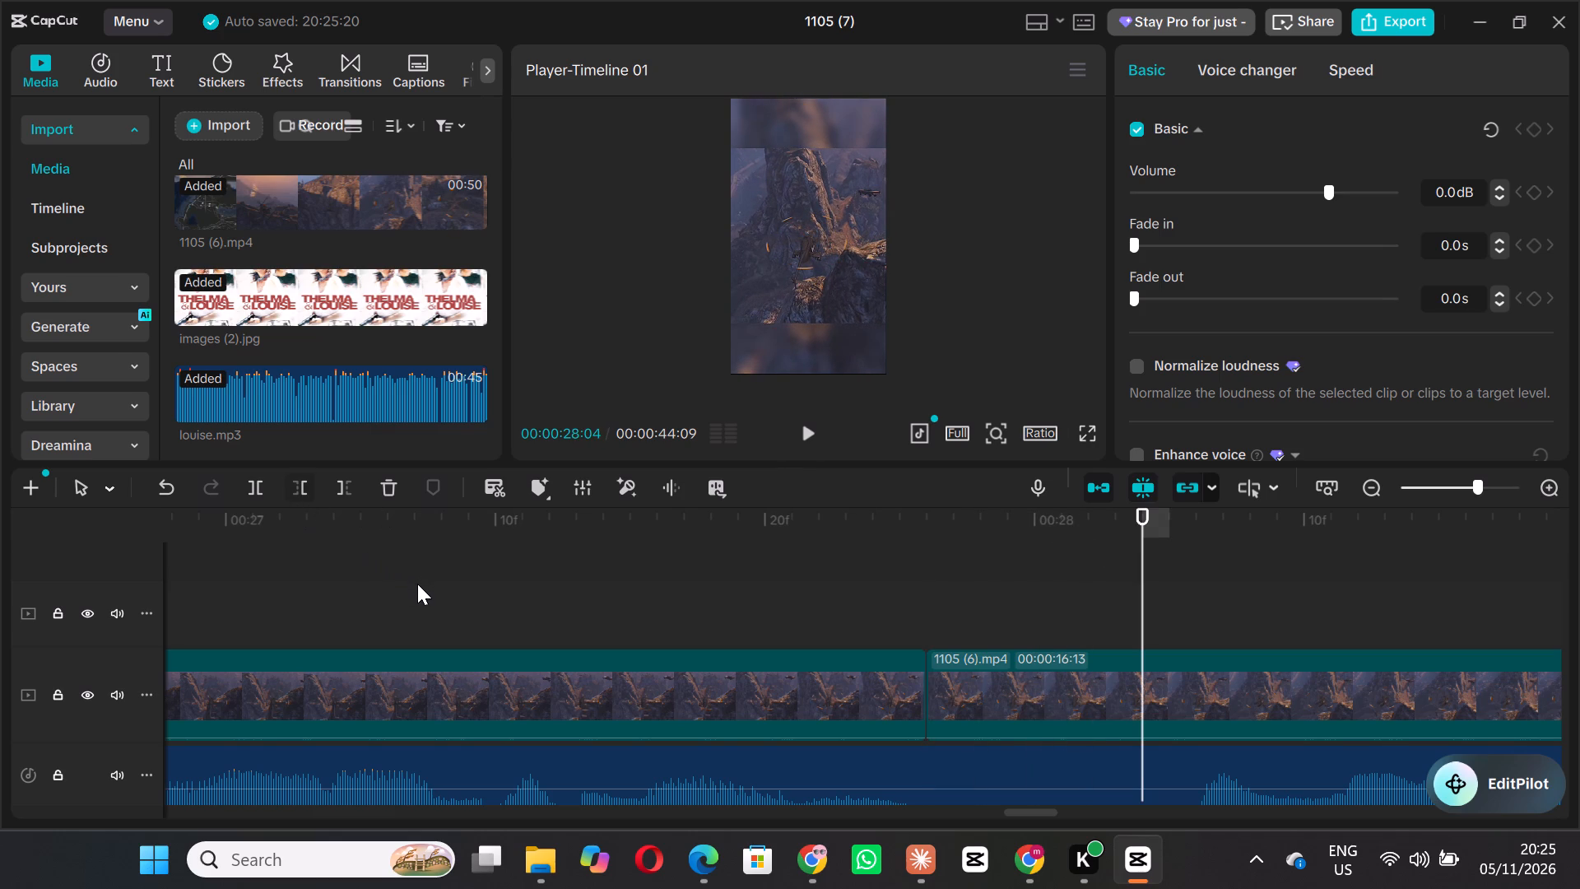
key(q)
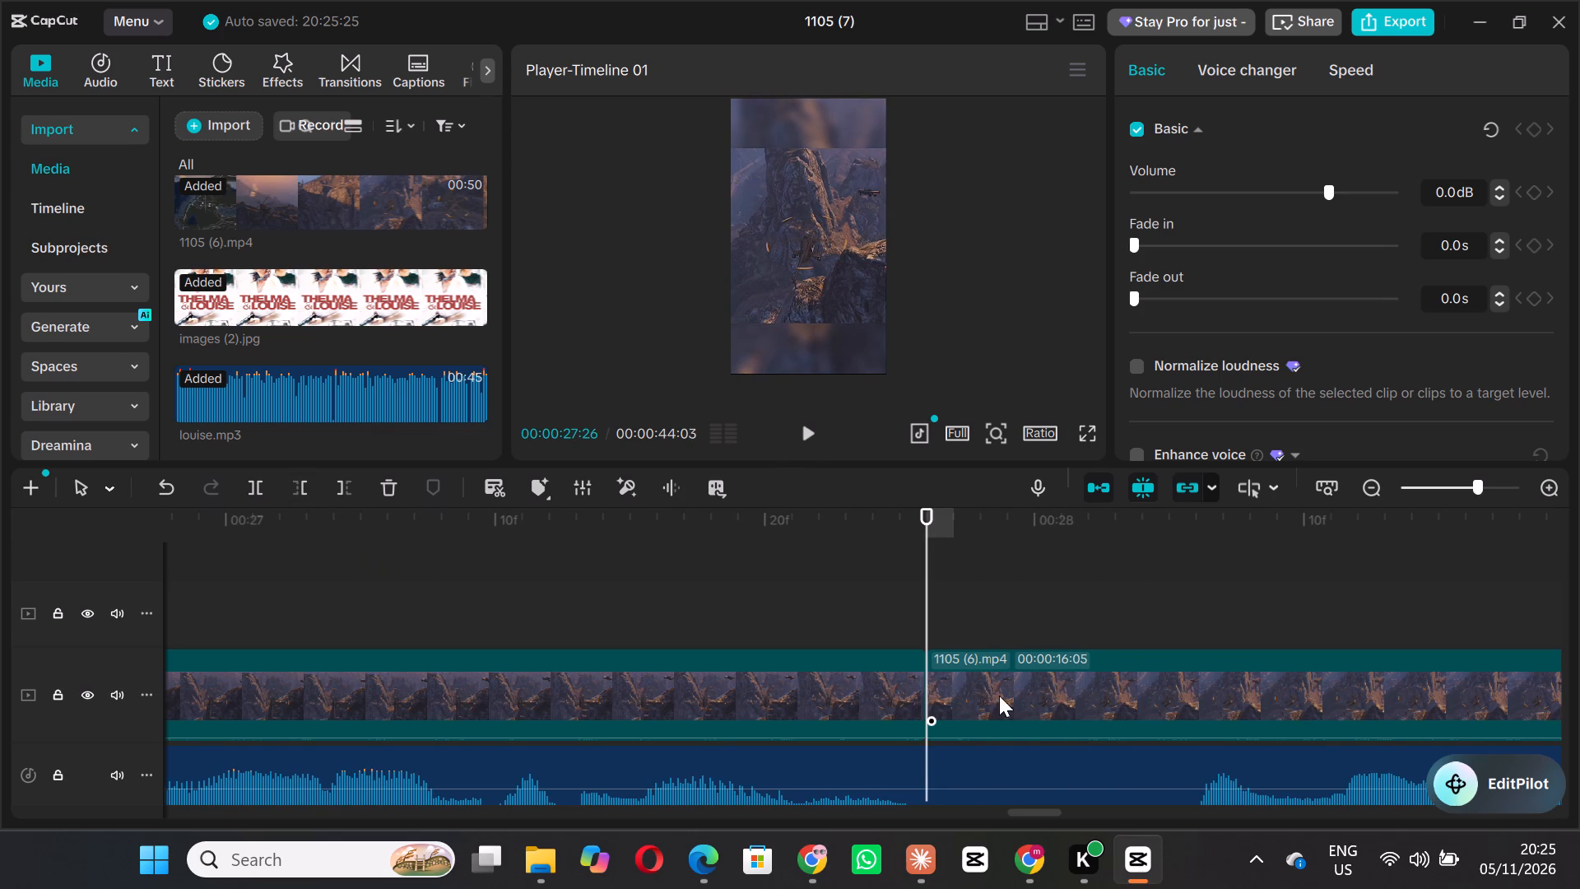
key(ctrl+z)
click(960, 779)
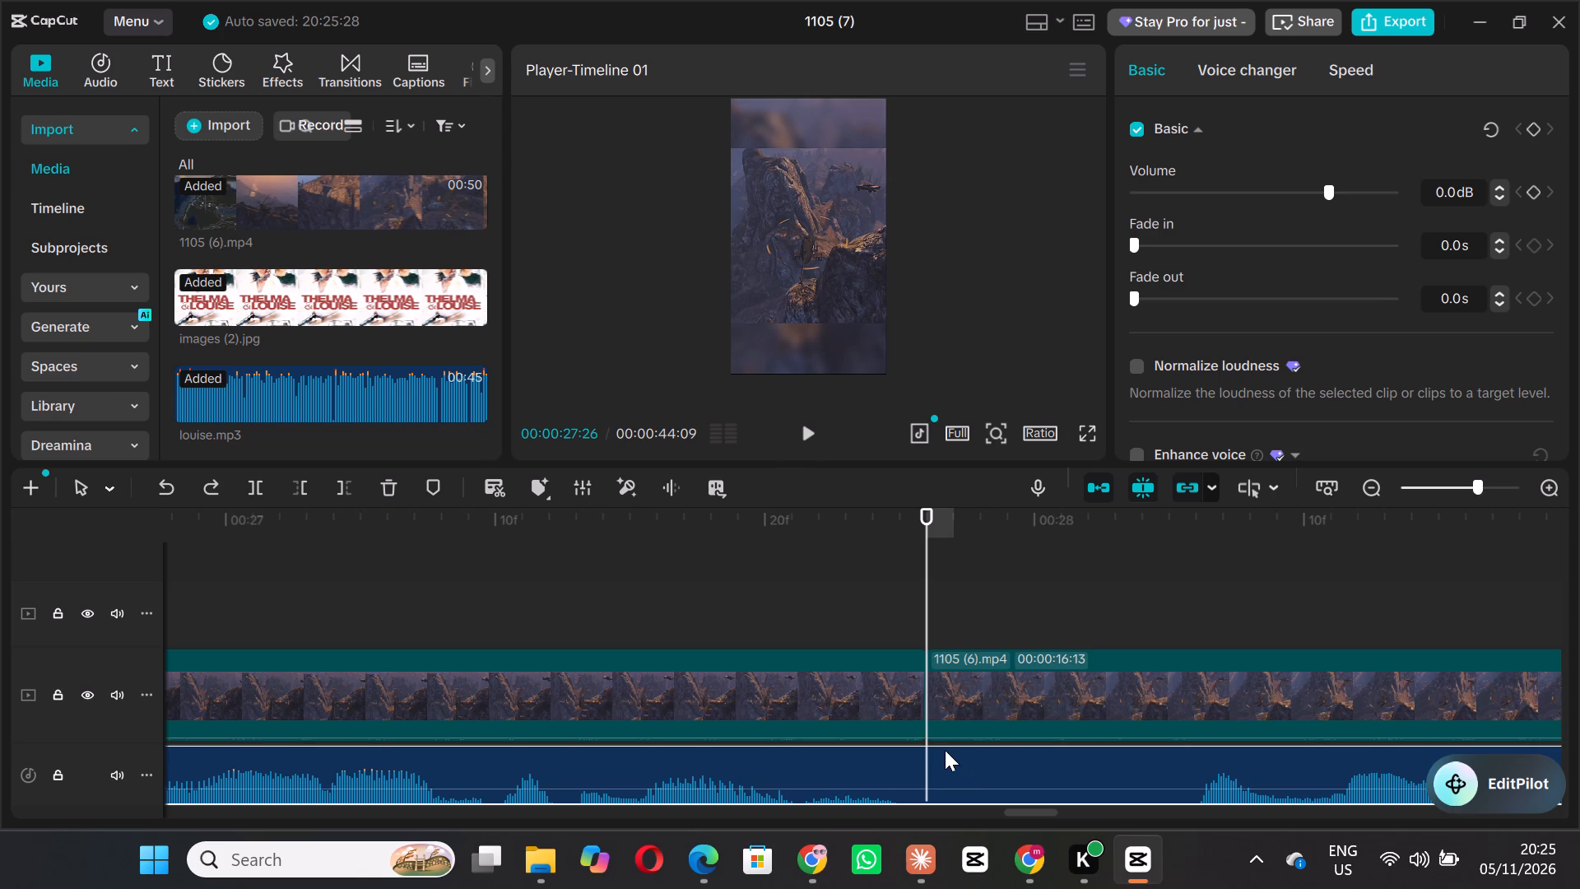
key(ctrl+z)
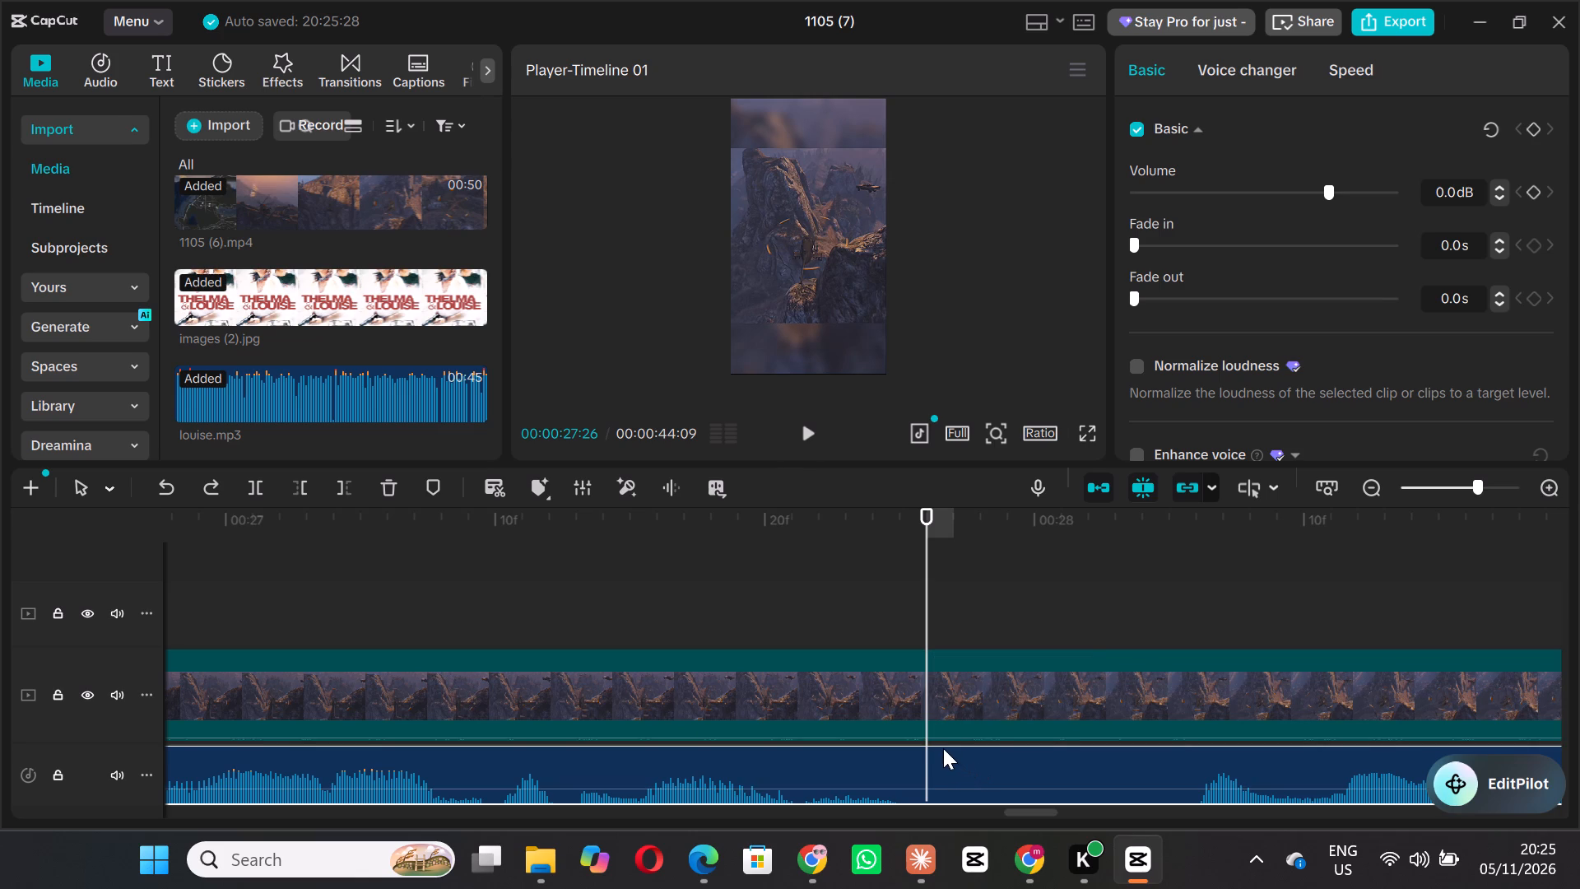
Cut the voiceover pause from 00:00:27:26 to 00:00:28:05 out of louise.mp3 and move the remaining segment back to close the gap.
click(958, 765)
click(258, 486)
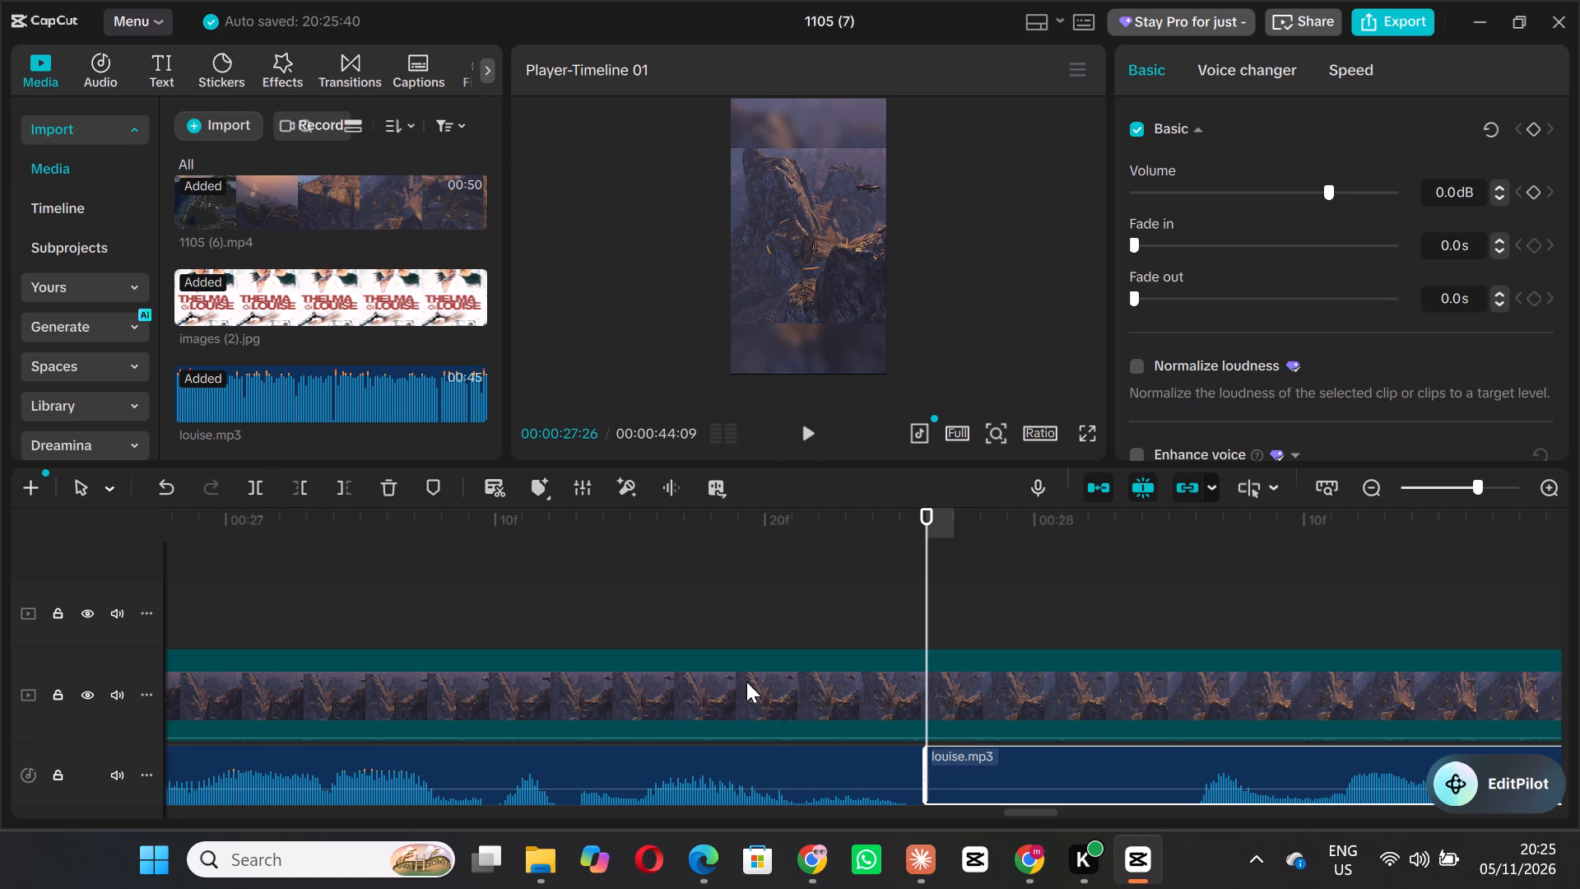
drag(929, 518, 1173, 553)
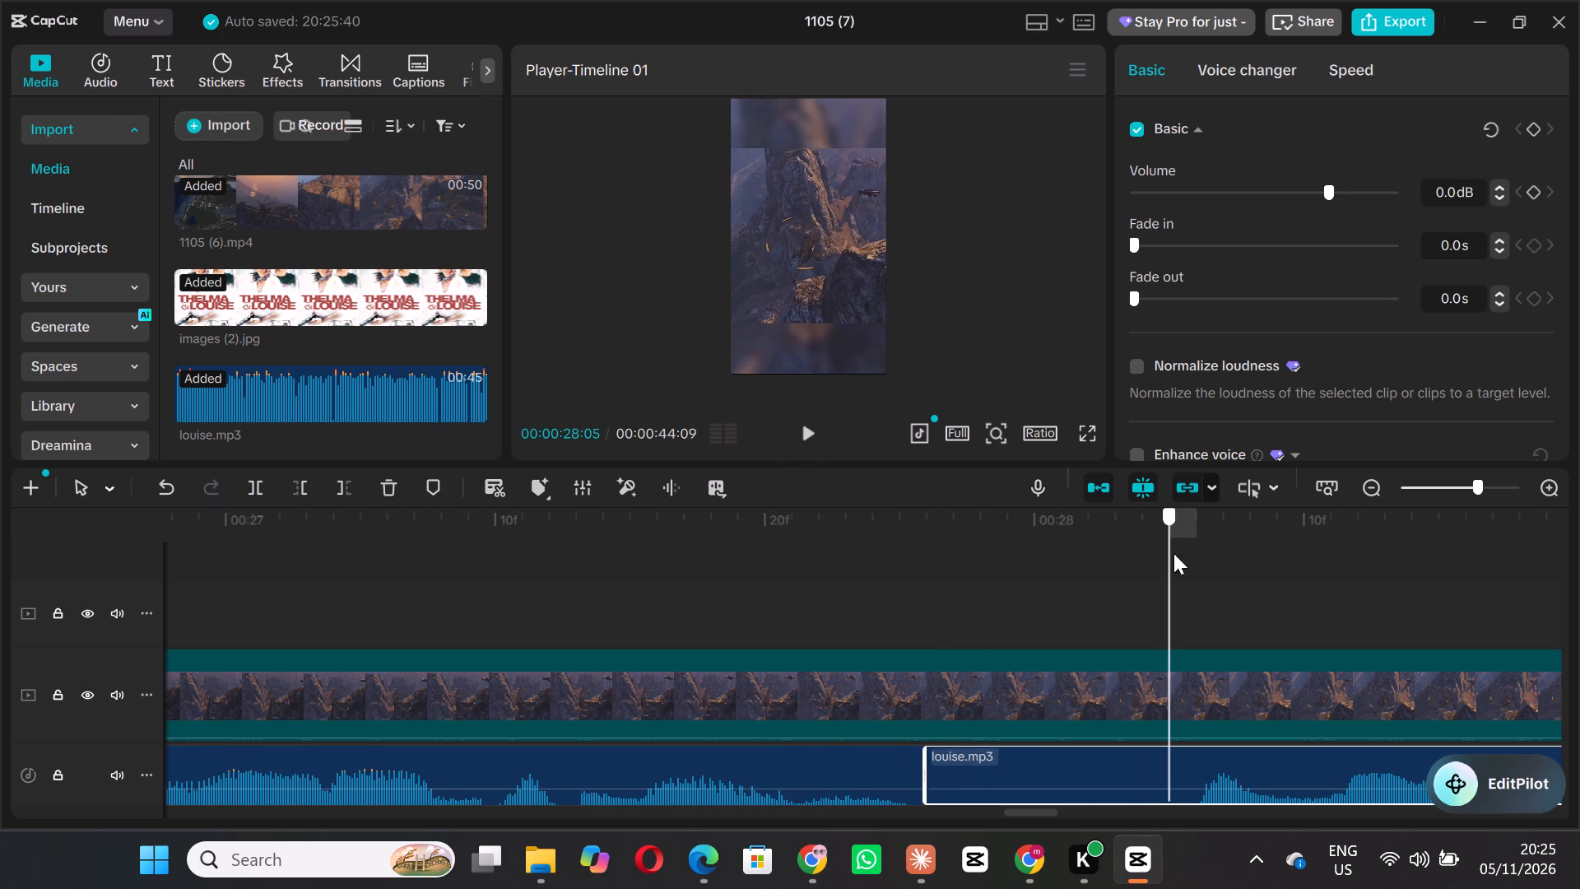
drag(1173, 553, 1183, 553)
key(q)
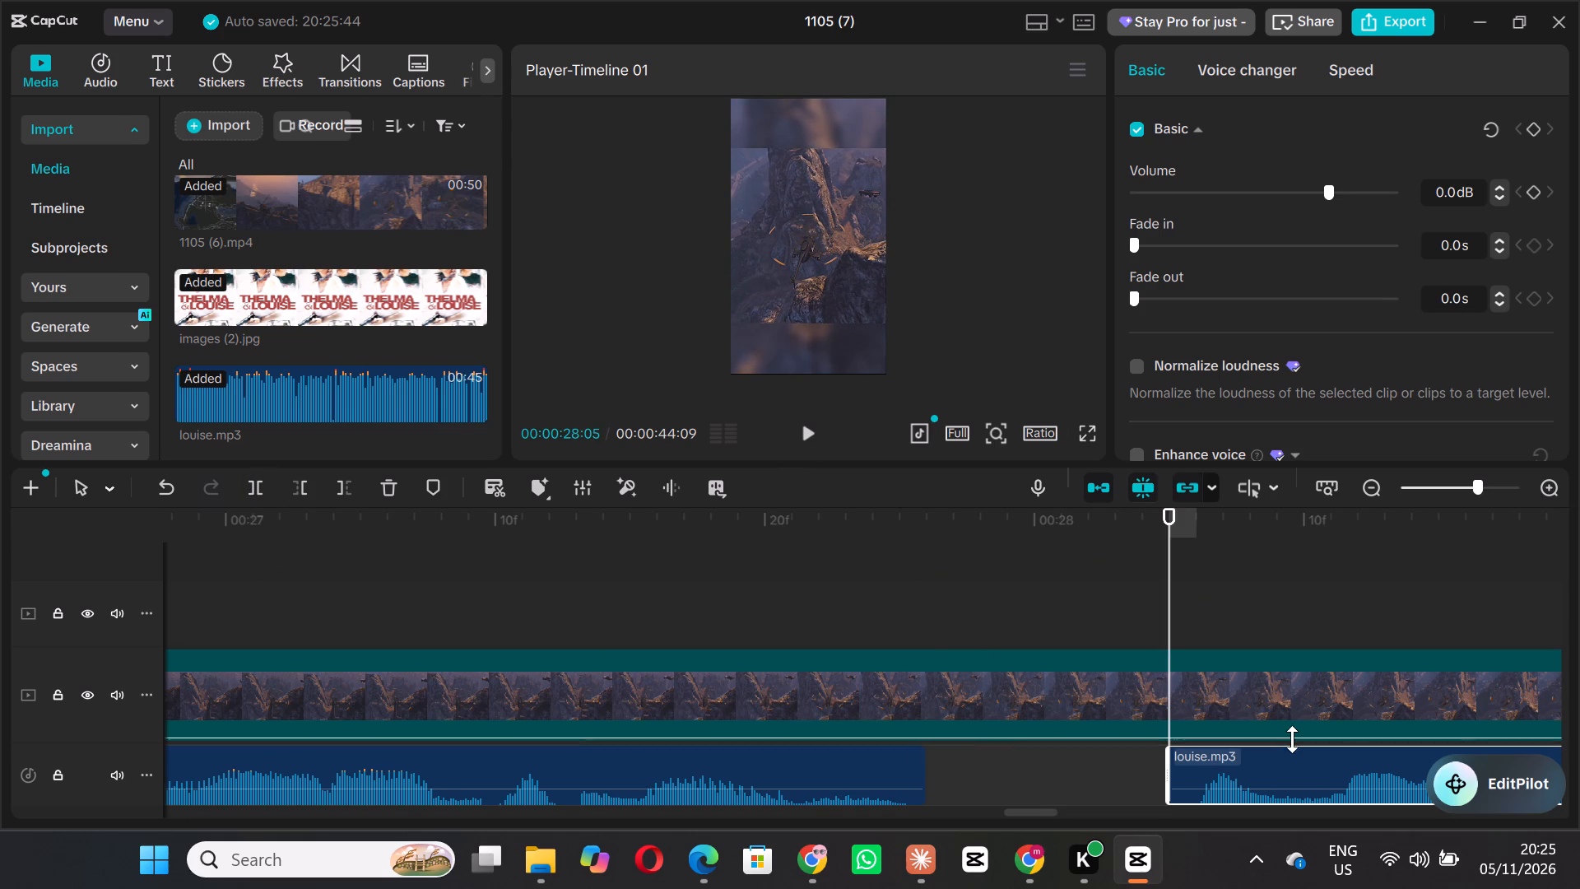
drag(1281, 773, 1047, 781)
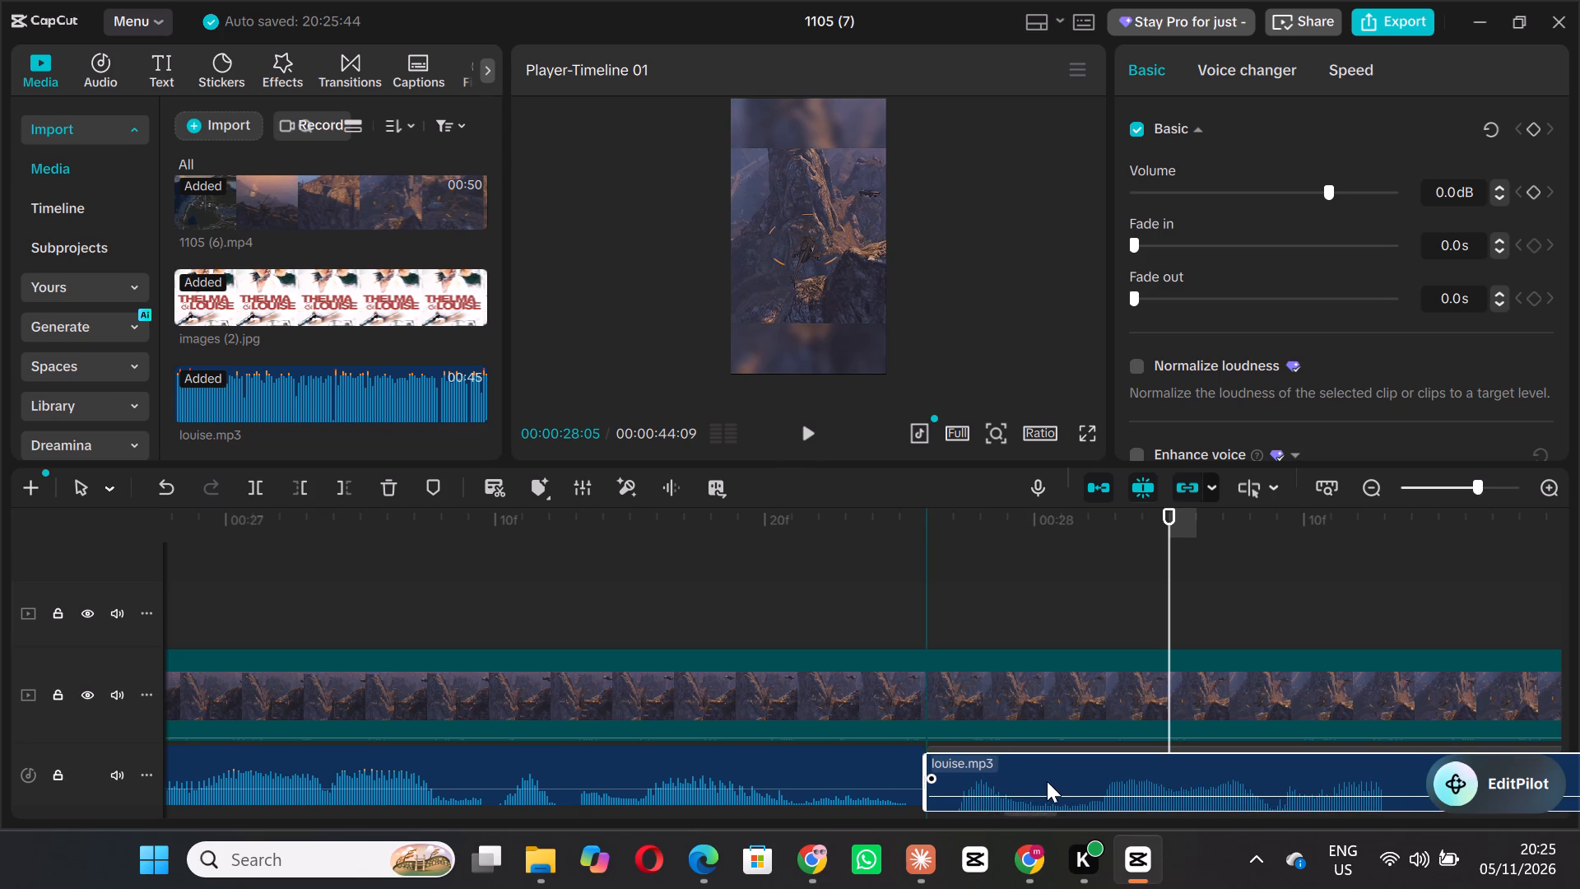
drag(1047, 781, 1052, 777)
Move the last louise.mp3 segment back against the preceding one to close the gap after 00:00:32.
drag(1164, 520, 1280, 529)
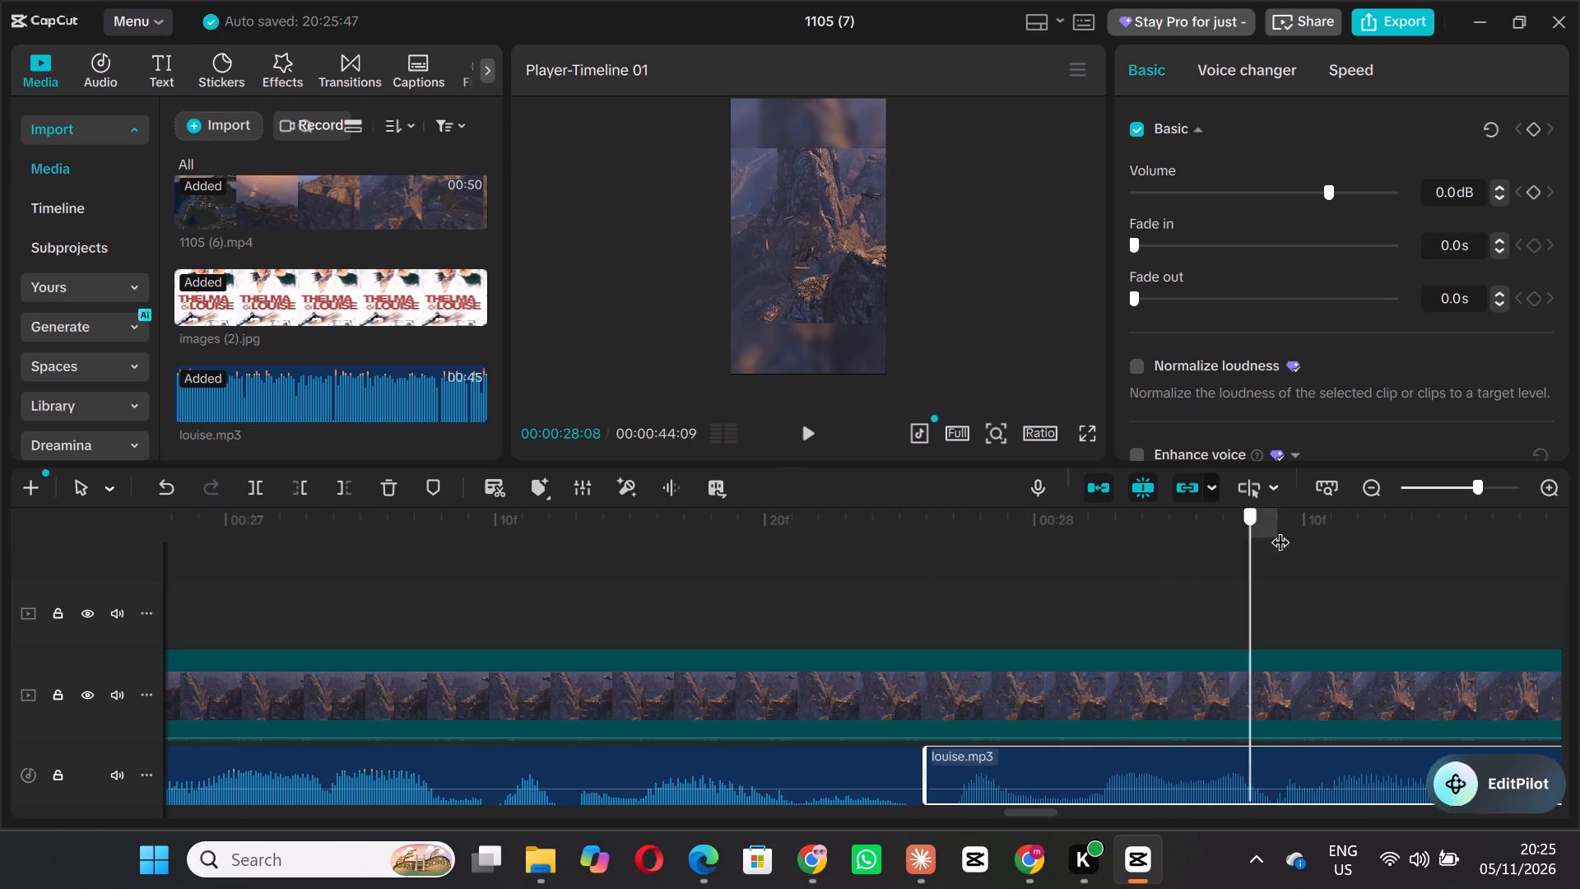
drag(1280, 529, 1570, 566)
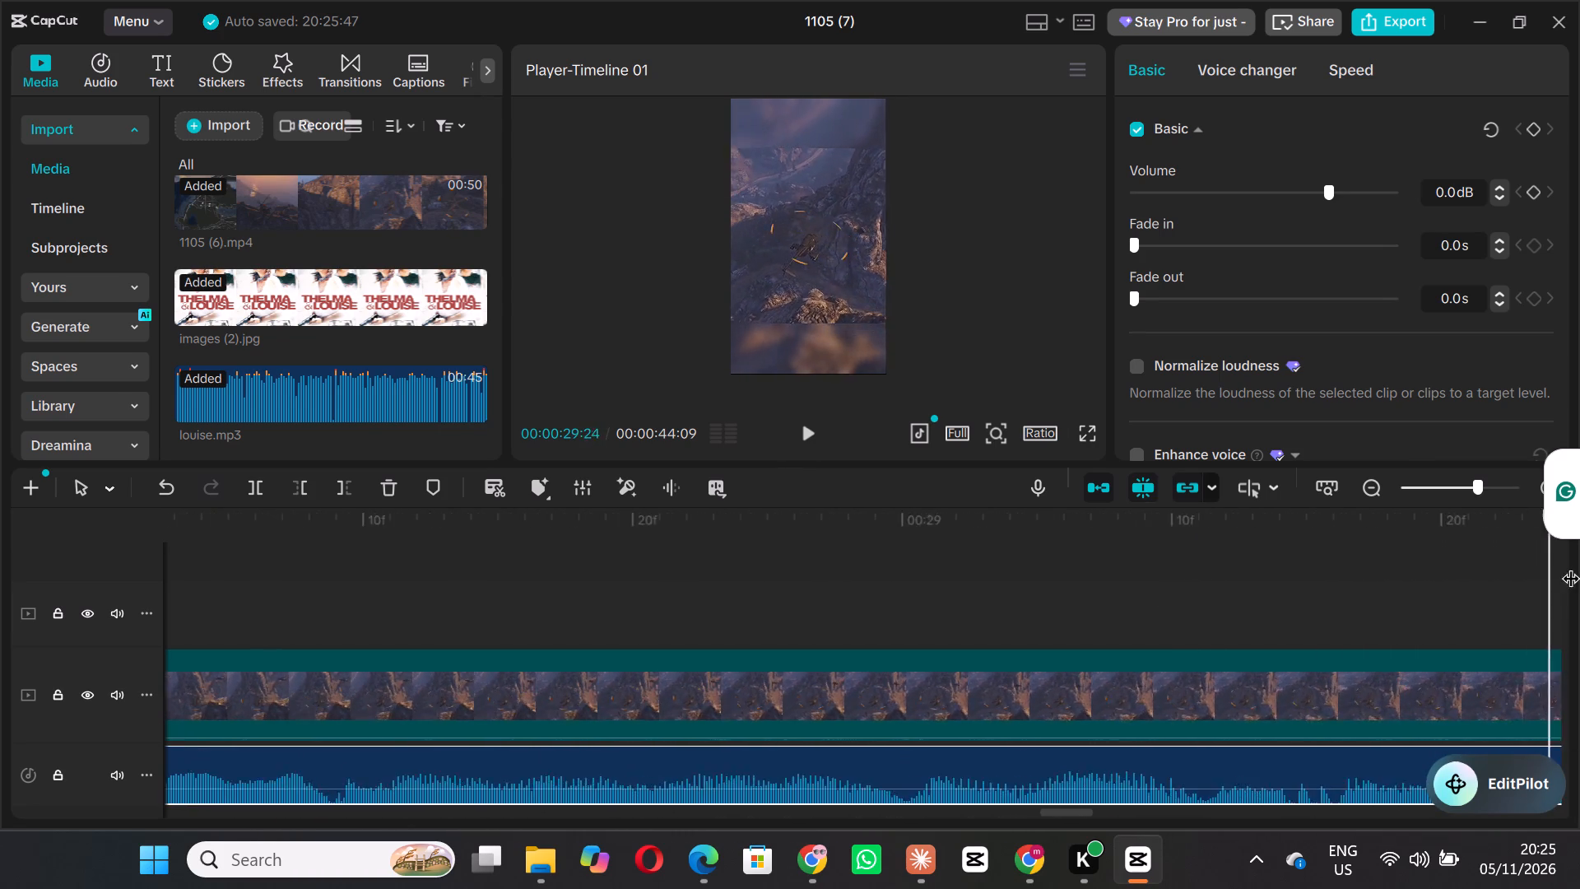
drag(1570, 566, 1537, 613)
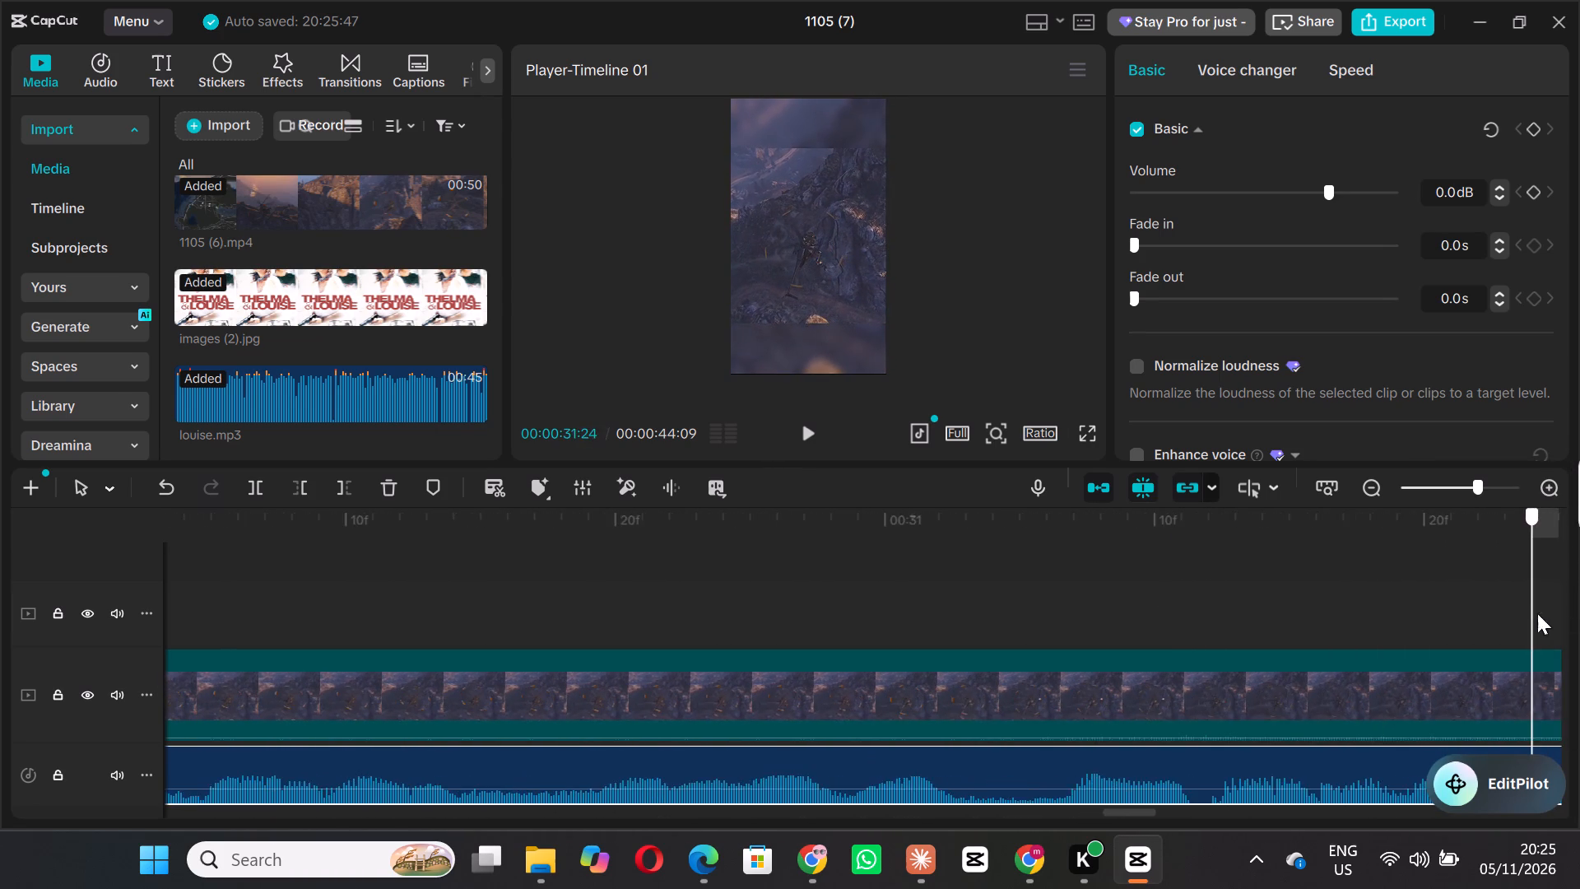
drag(1537, 613, 1577, 610)
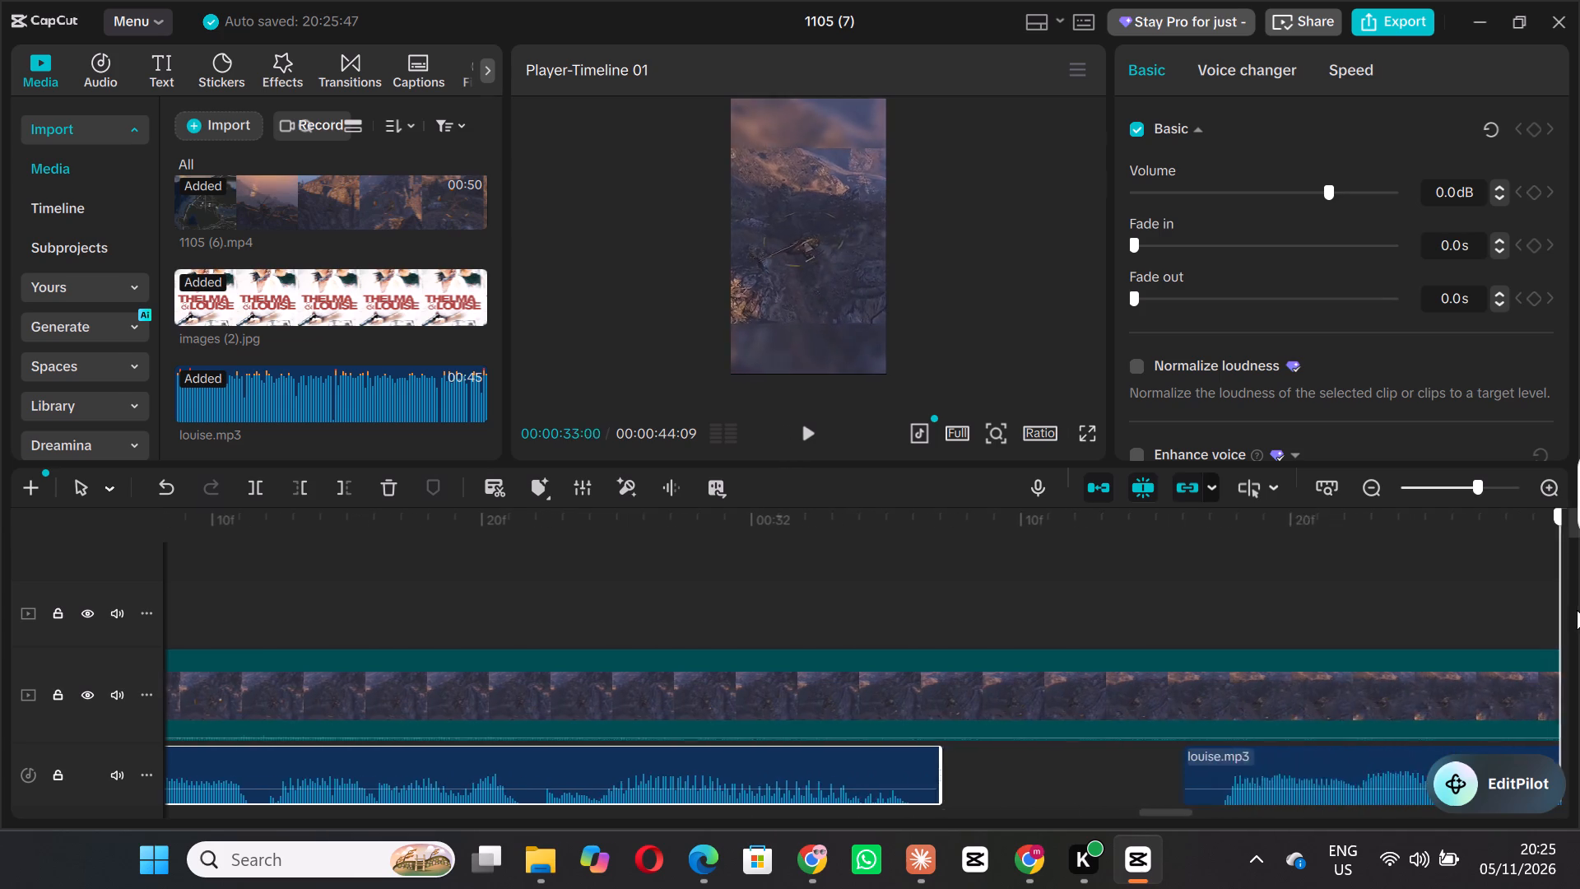
drag(1577, 610, 1148, 684)
drag(1098, 760, 922, 766)
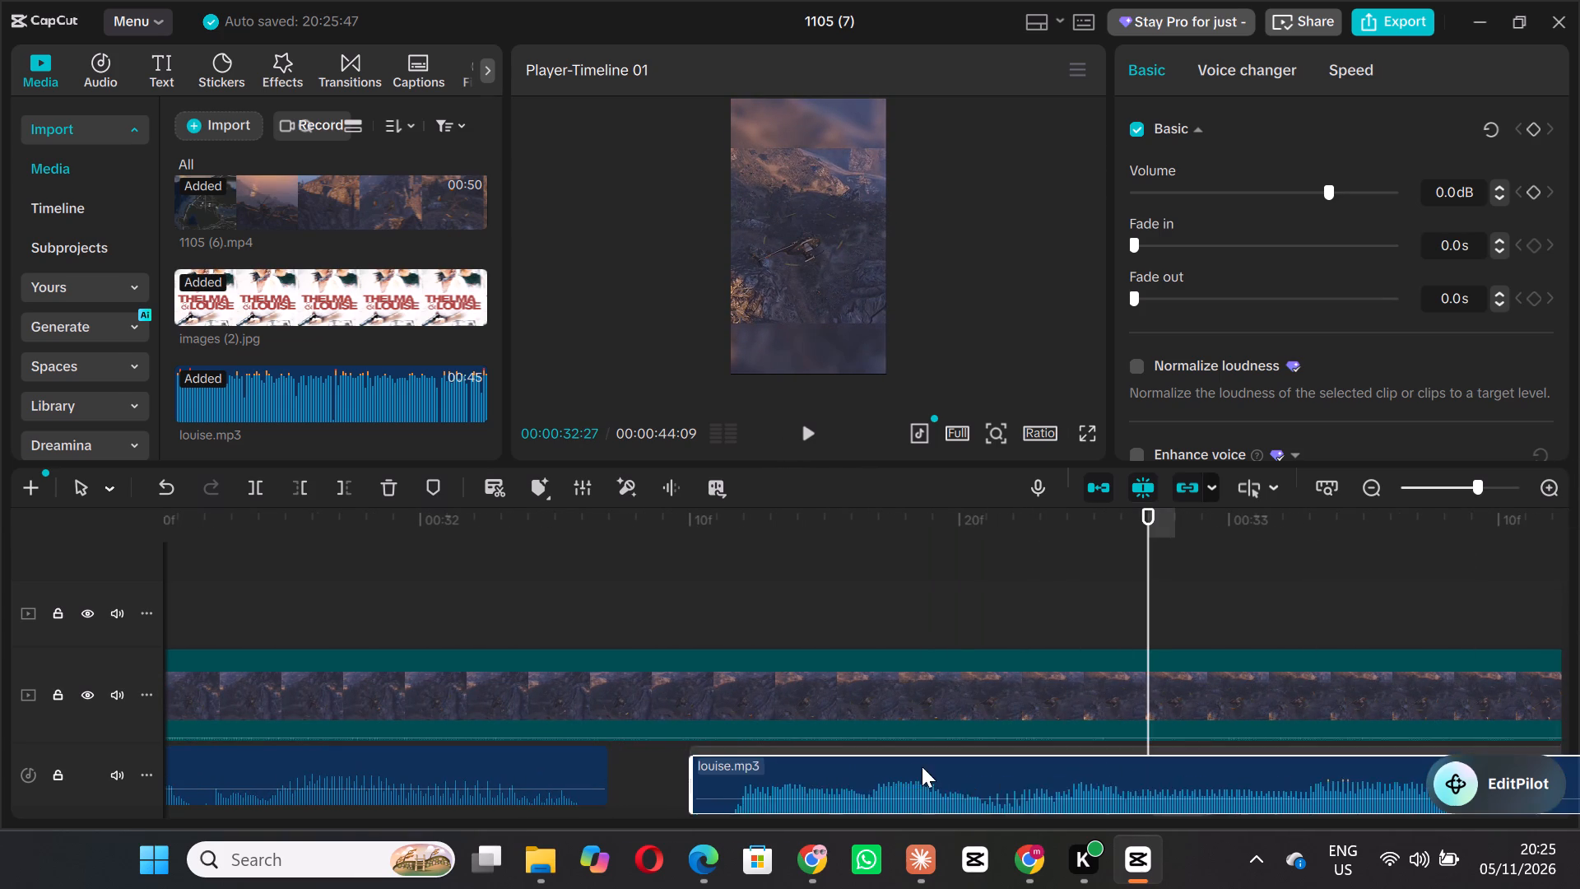
drag(922, 766, 864, 756)
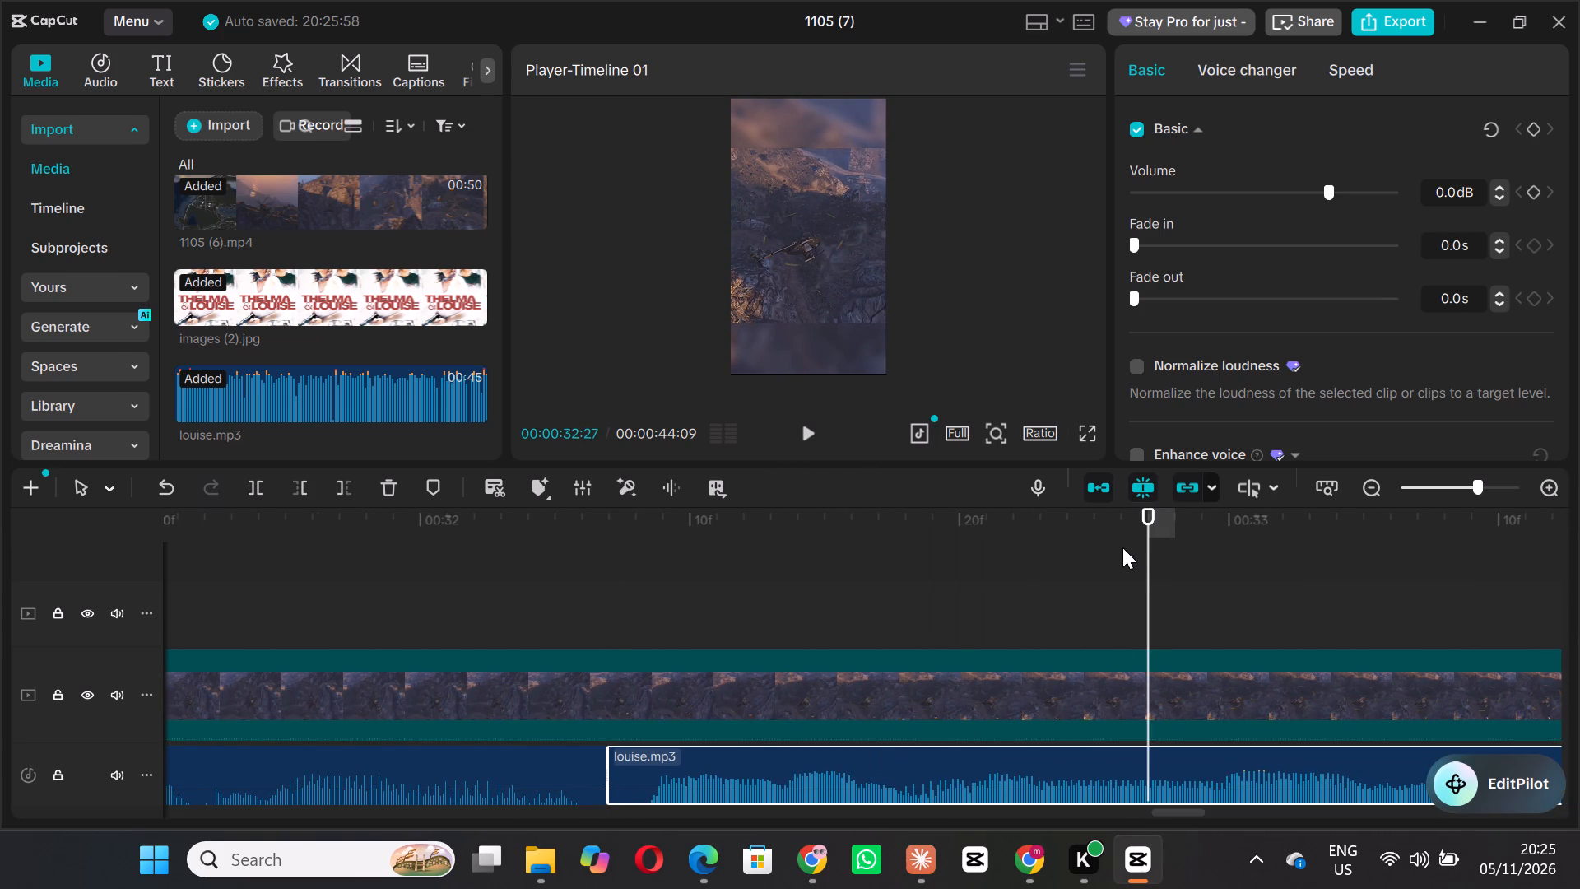
Cut the voiceover pause from 00:00:36:16 to 00:00:36:26 out of louise.mp3 and move the remaining segment back to close the gap.
drag(1145, 566, 1579, 610)
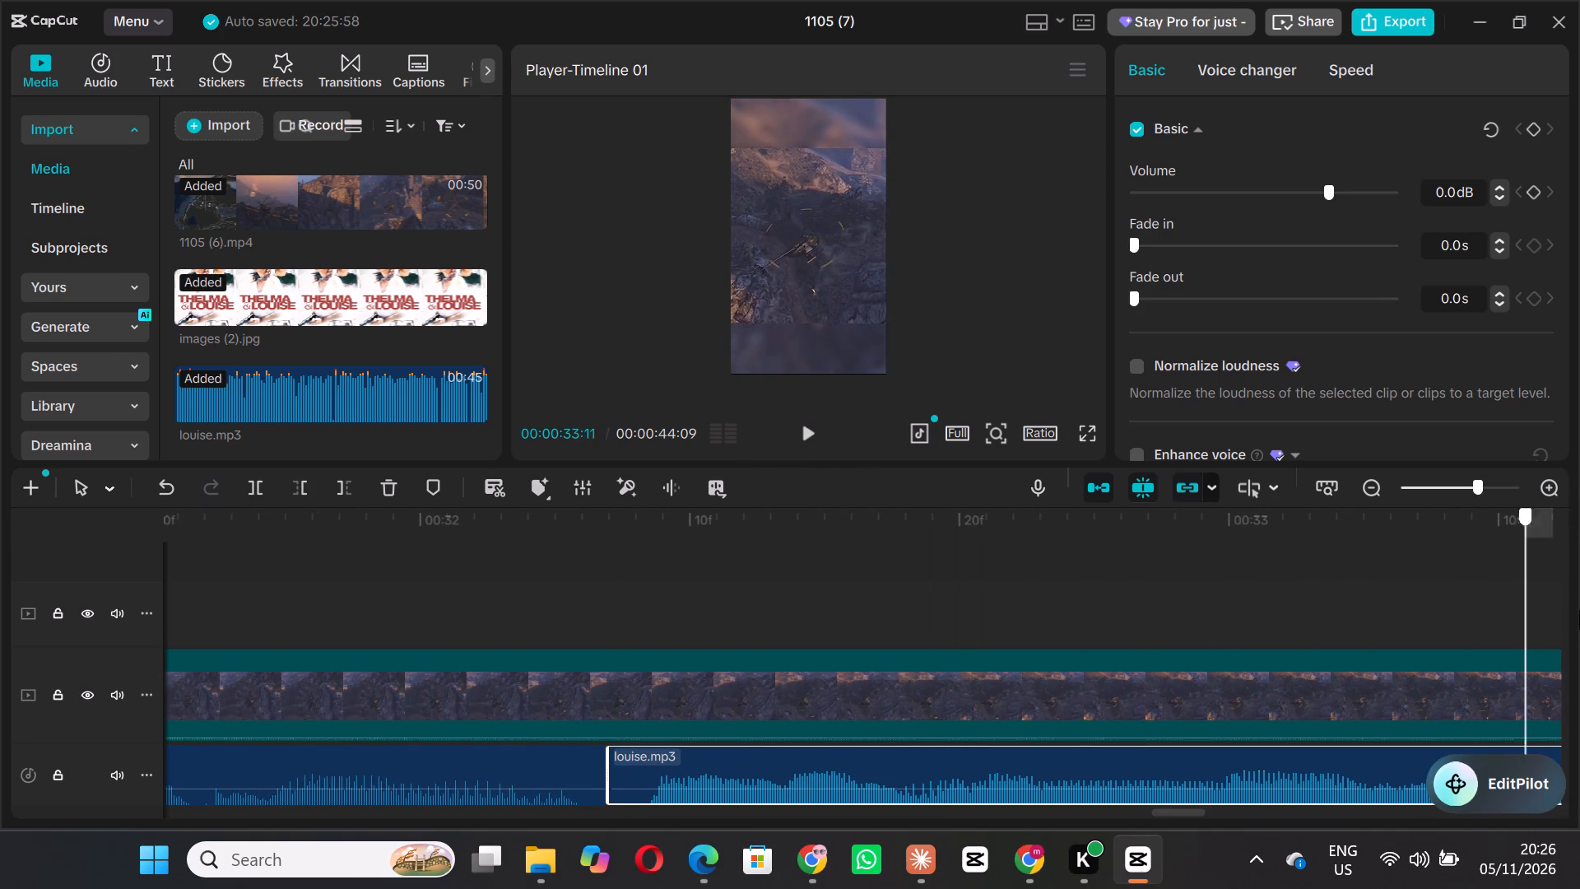
drag(1579, 610, 1579, 593)
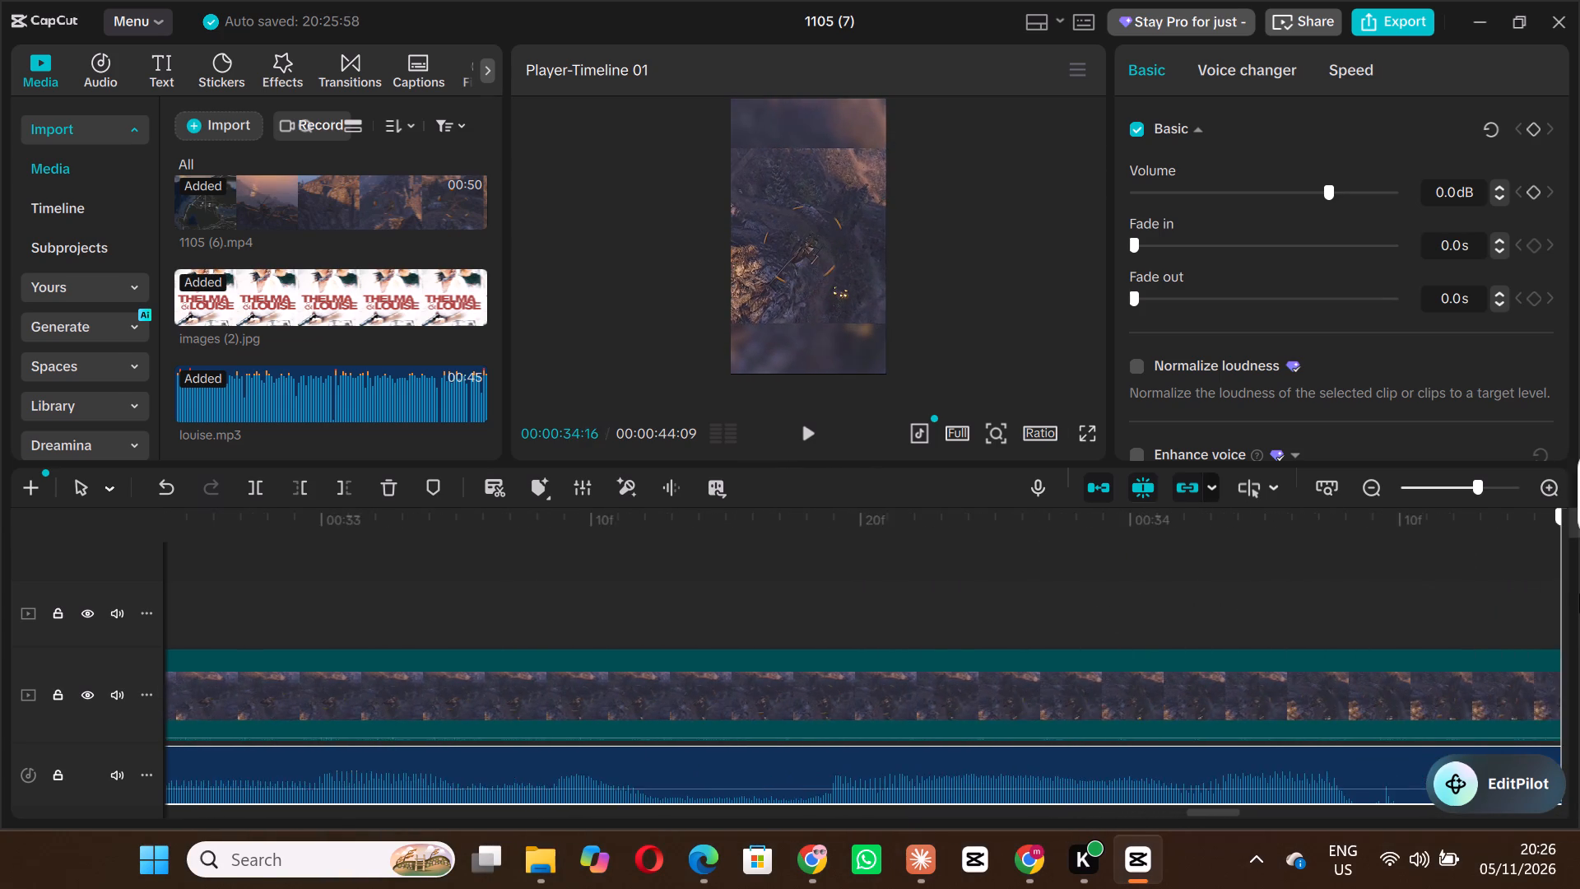
drag(1579, 593, 1576, 625)
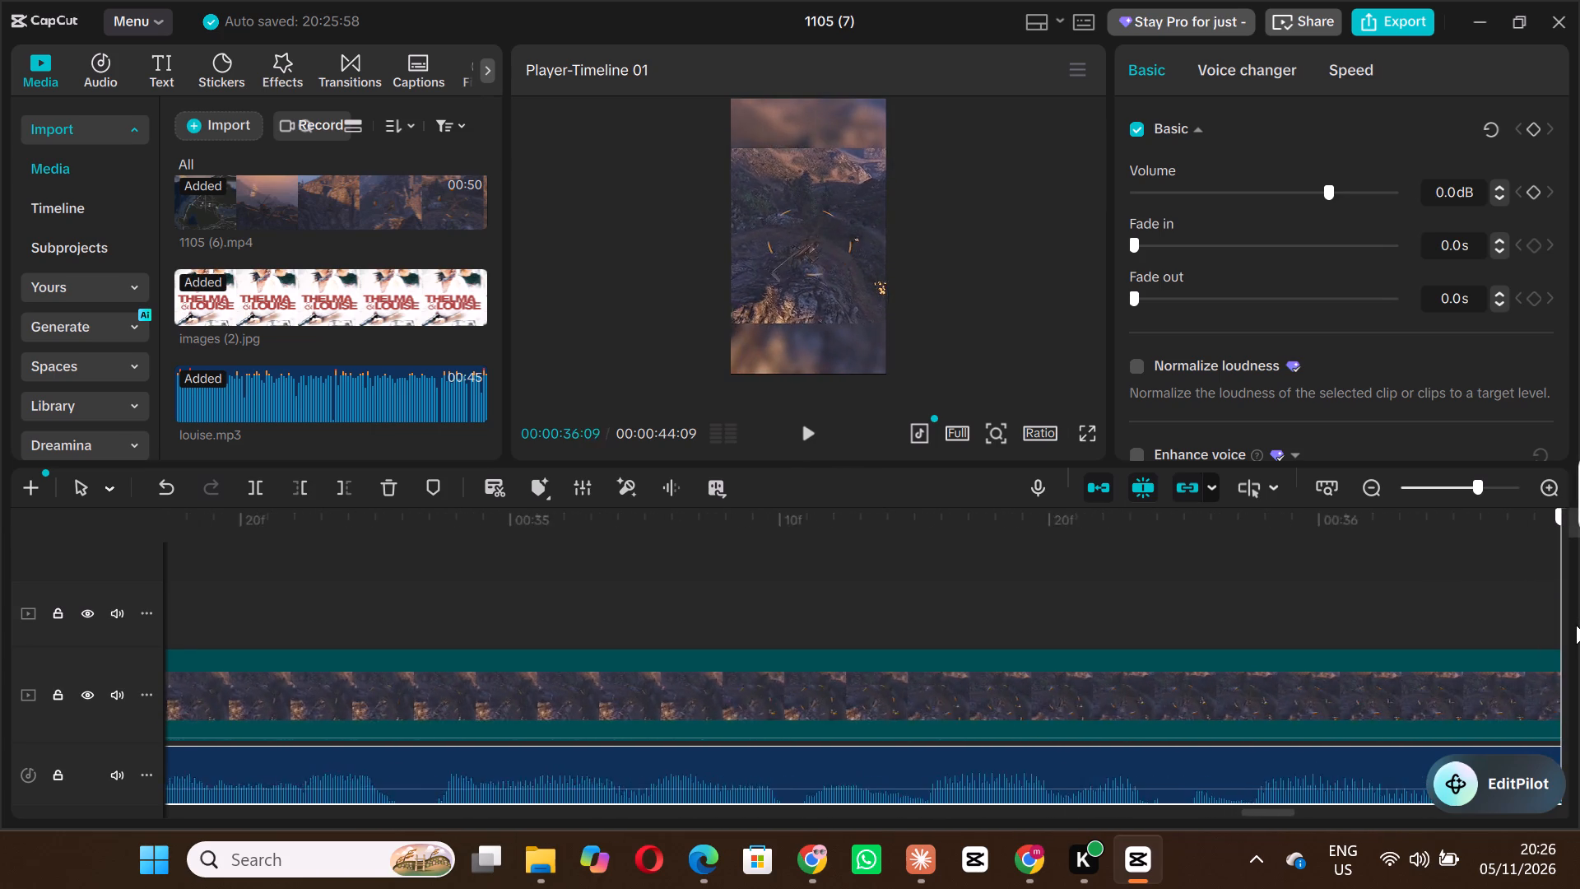
drag(1576, 625, 148, 659)
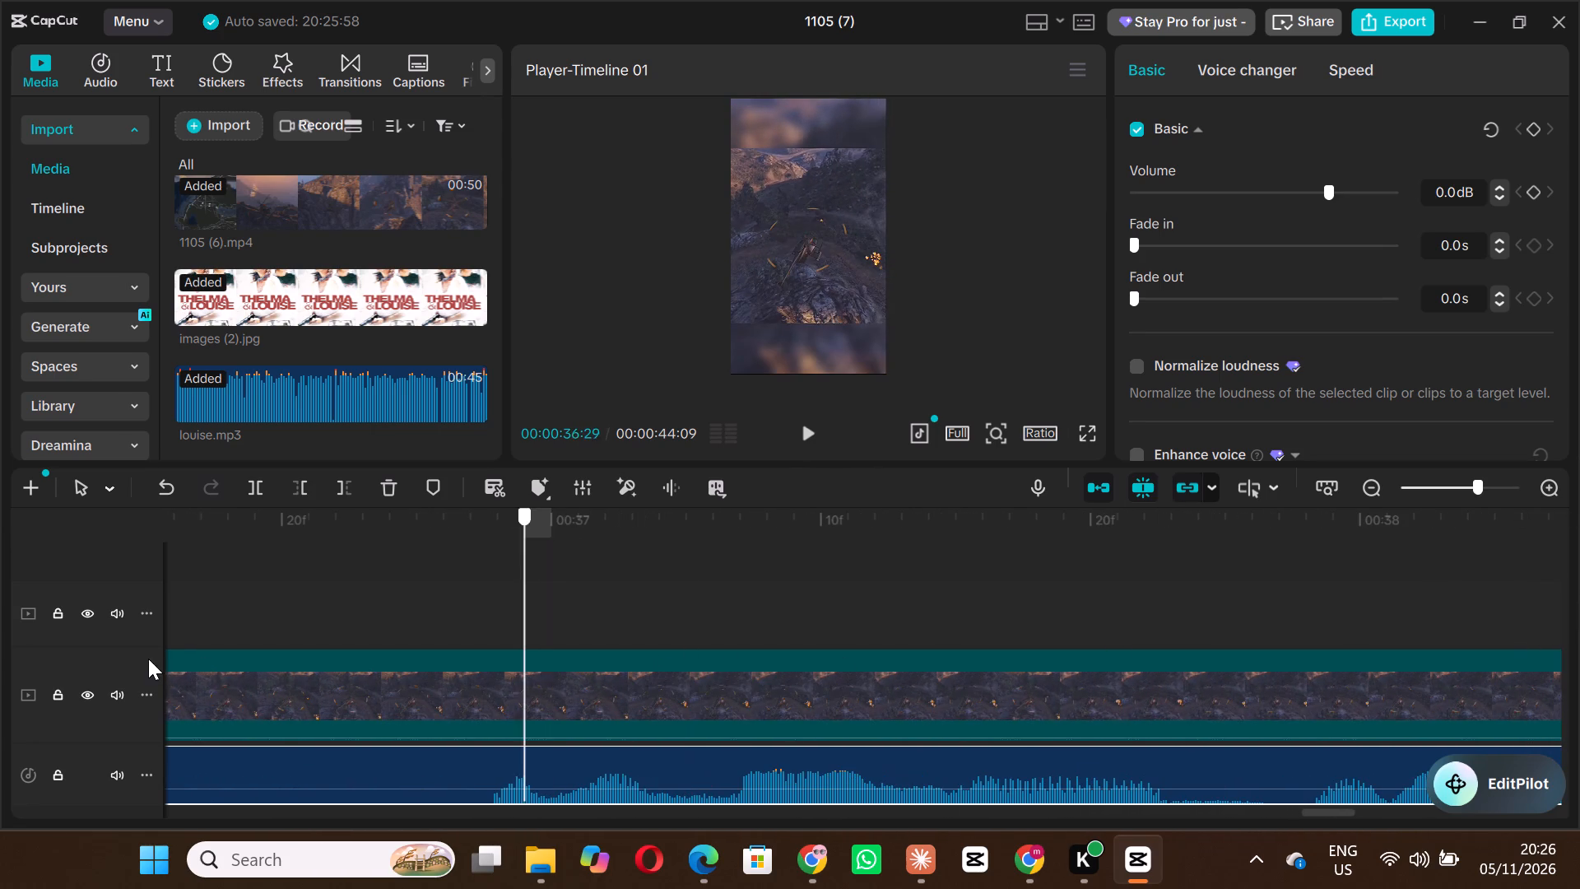
drag(148, 659, 1579, 646)
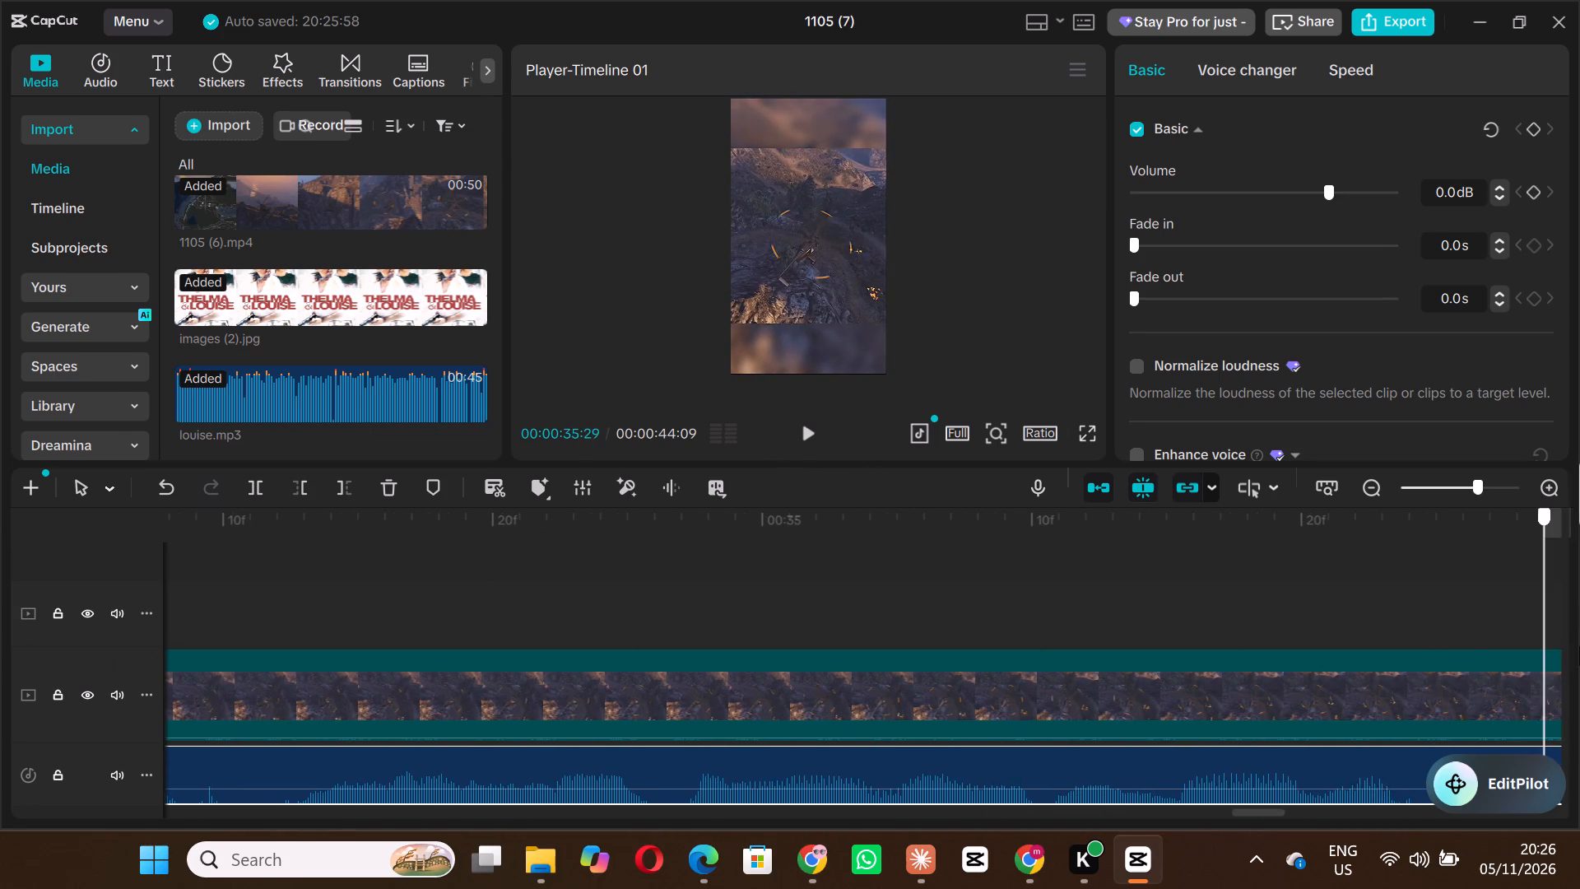
drag(1579, 646, 1528, 645)
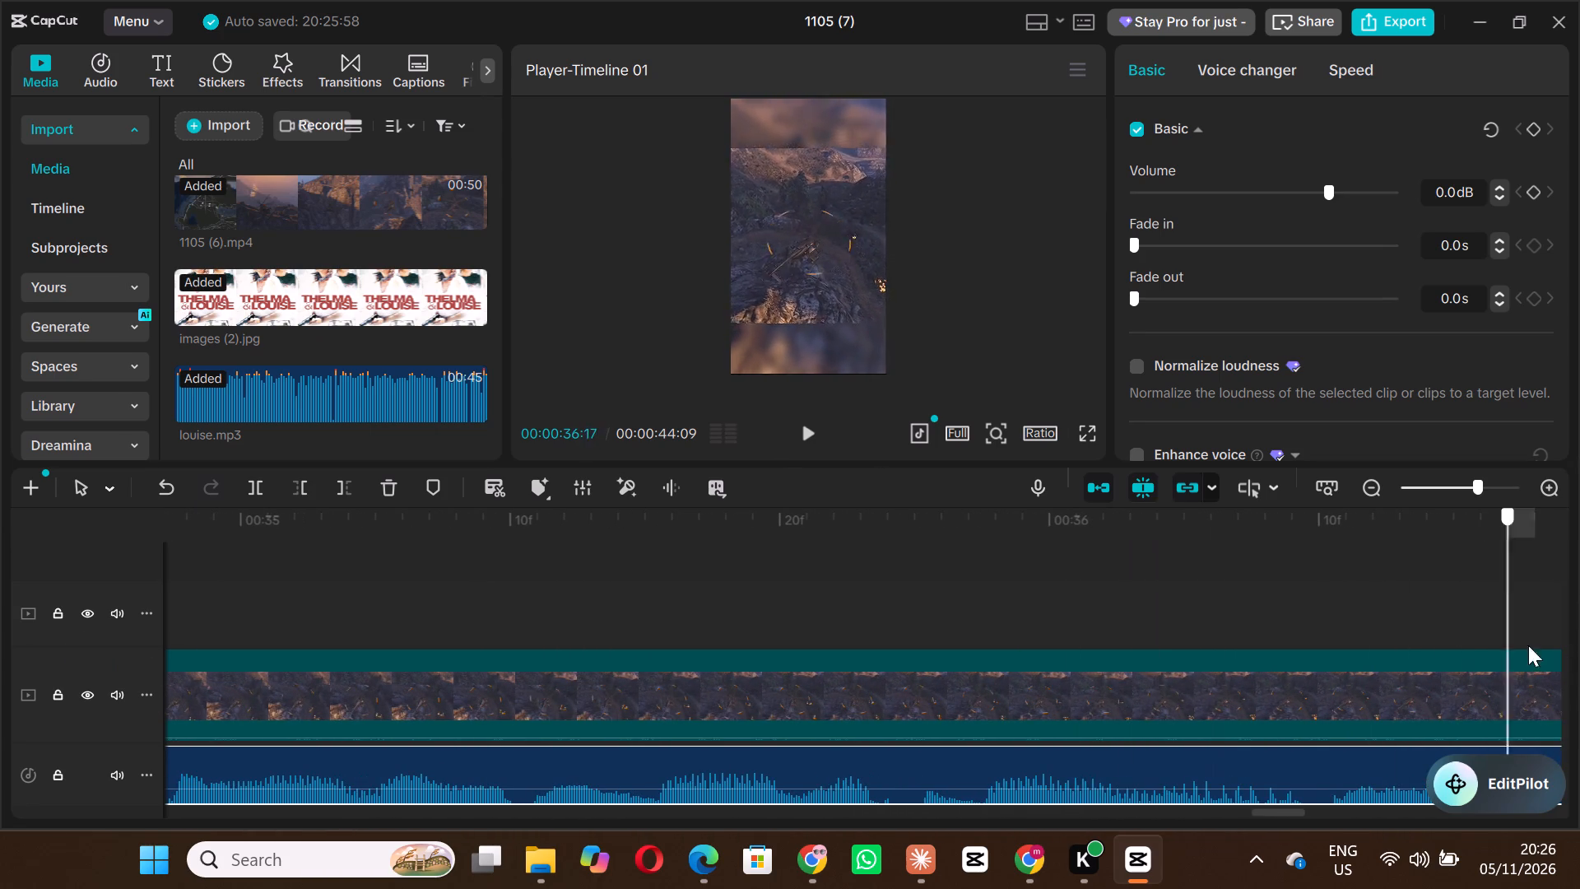
drag(1528, 645, 926, 677)
click(959, 757)
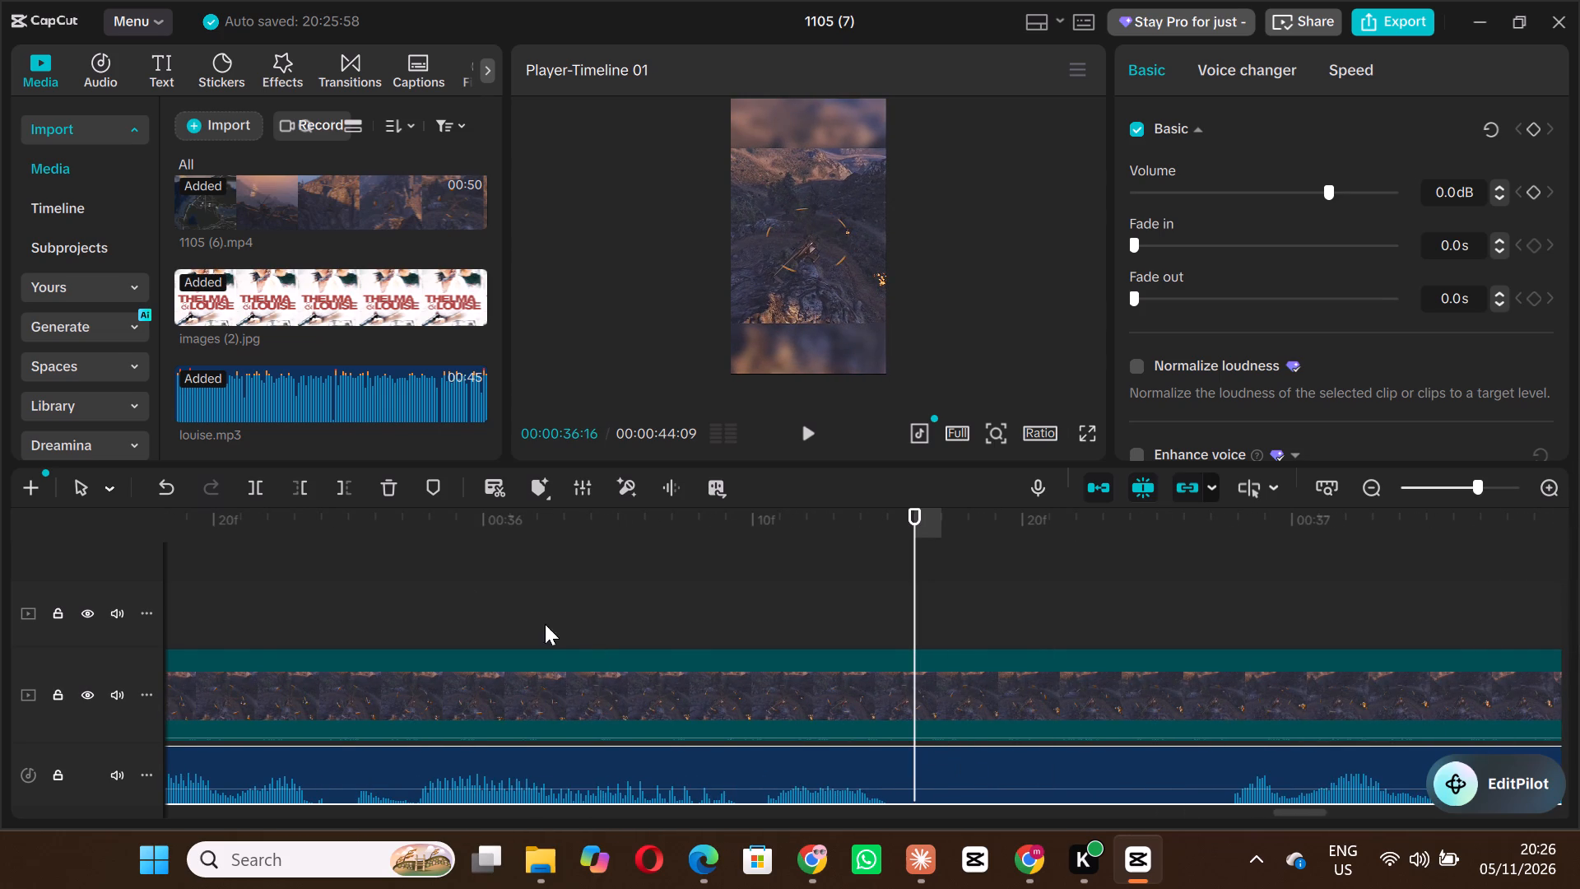
click(251, 483)
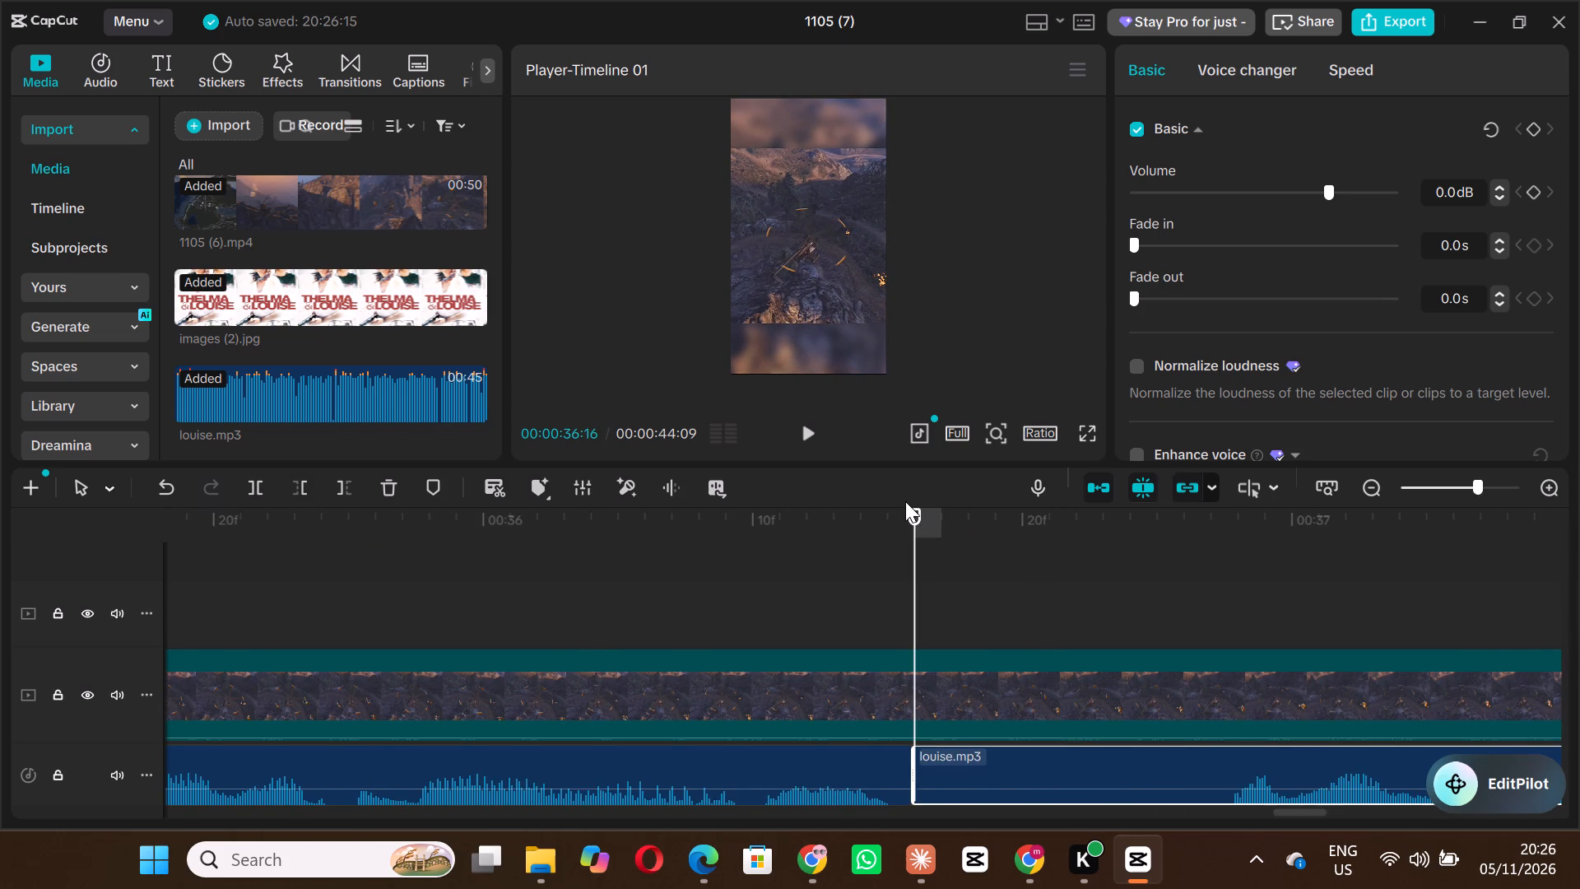
drag(913, 510, 1177, 518)
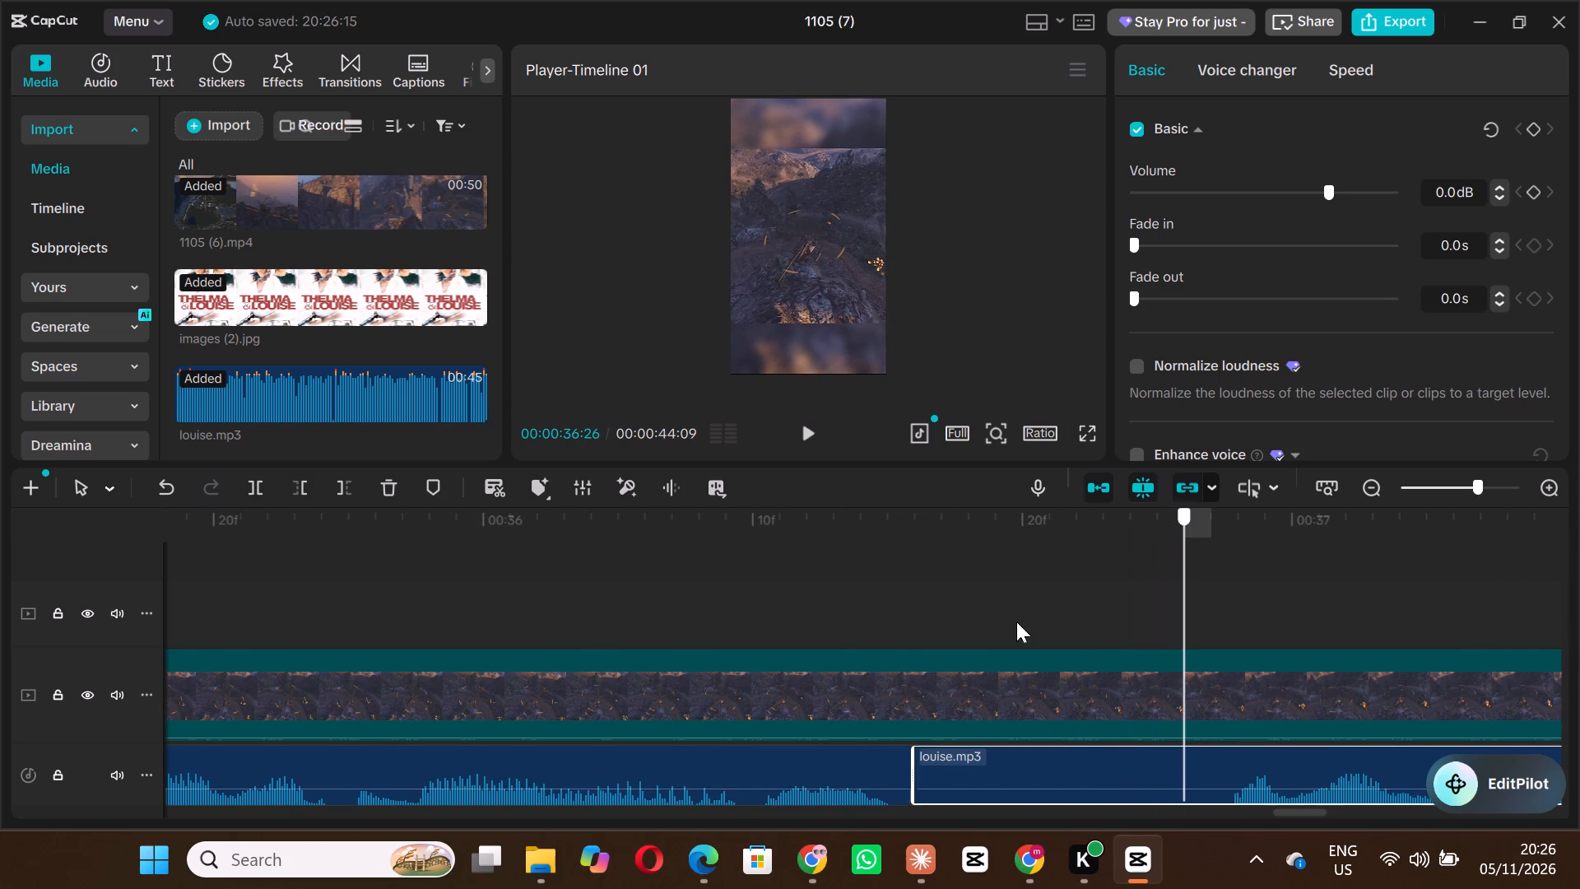
key(q)
drag(1312, 757, 1128, 766)
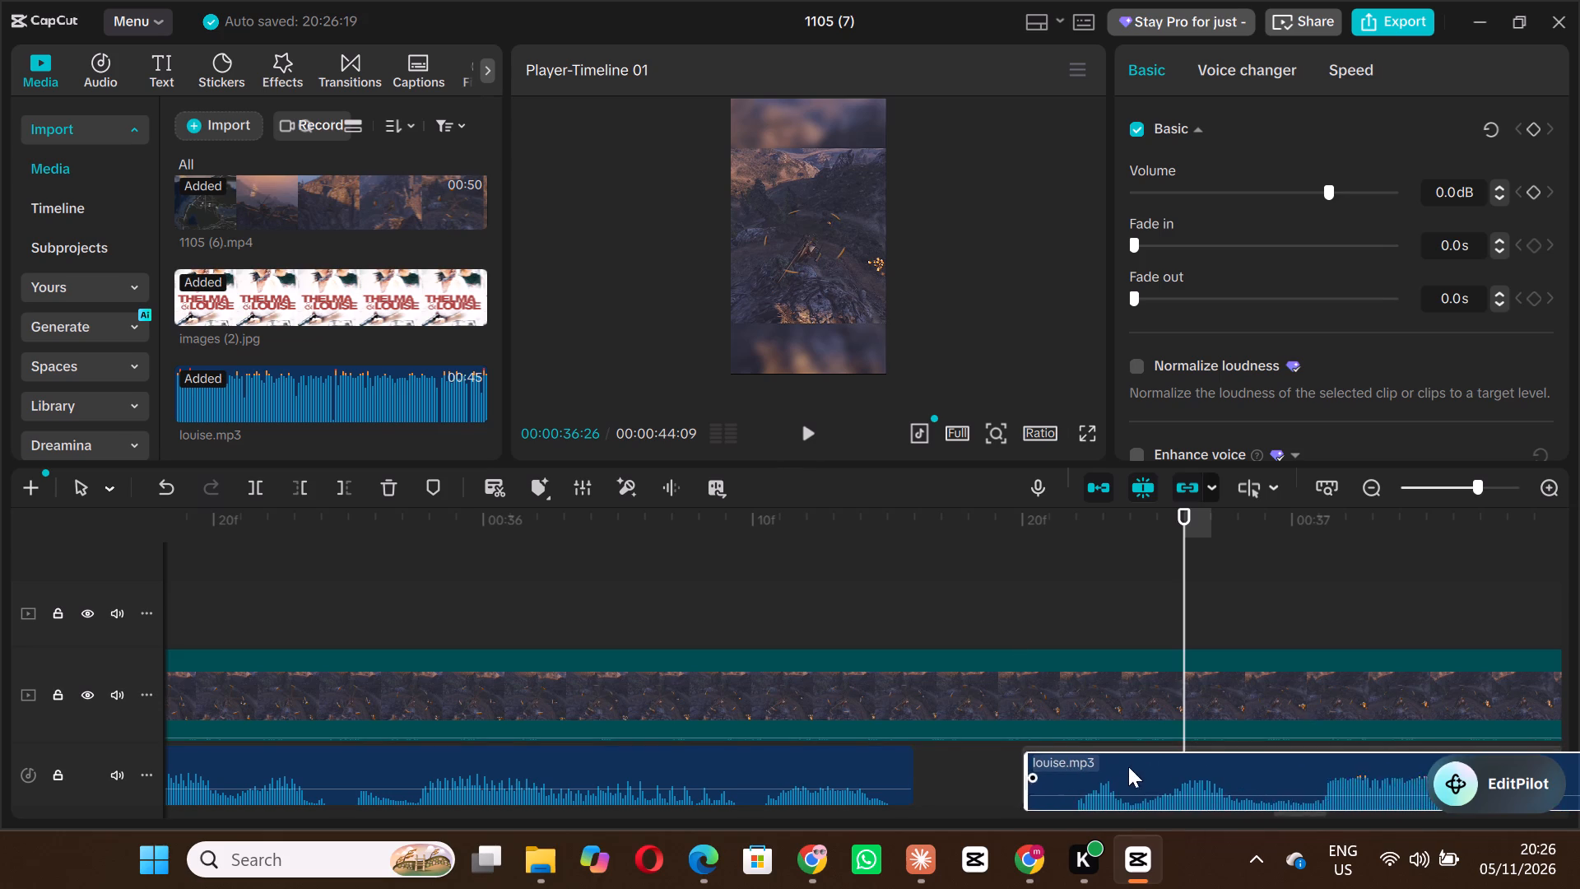
drag(1128, 766, 1048, 759)
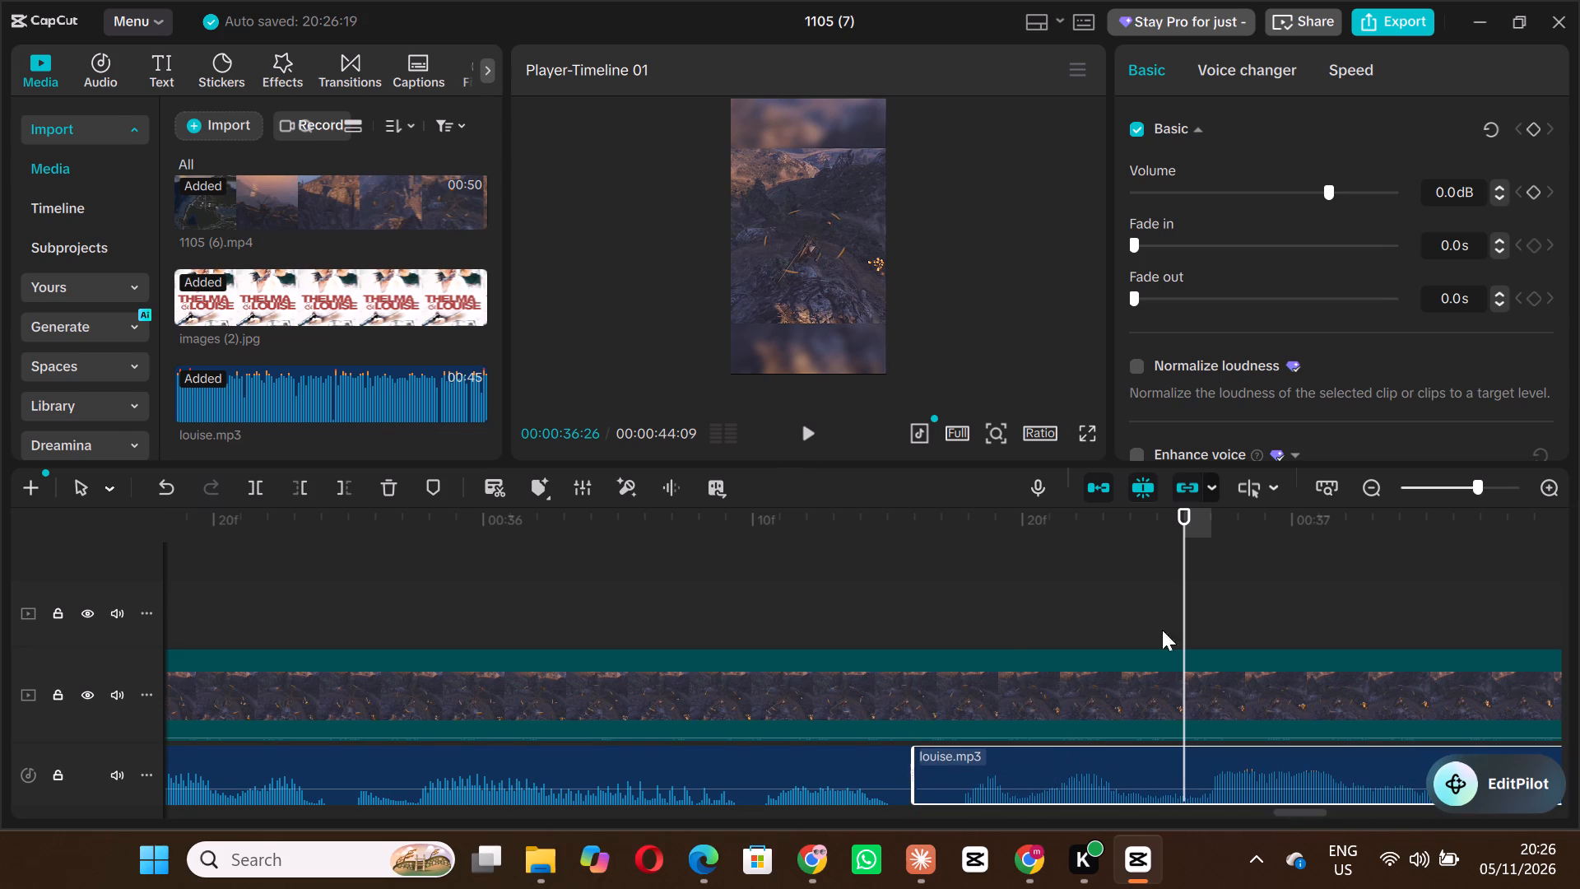
Cut the louise.mp3 pause from 00:00:40:12 to 00:00:40:22 and move the following segment back against the preceding one.
drag(1188, 516, 1579, 506)
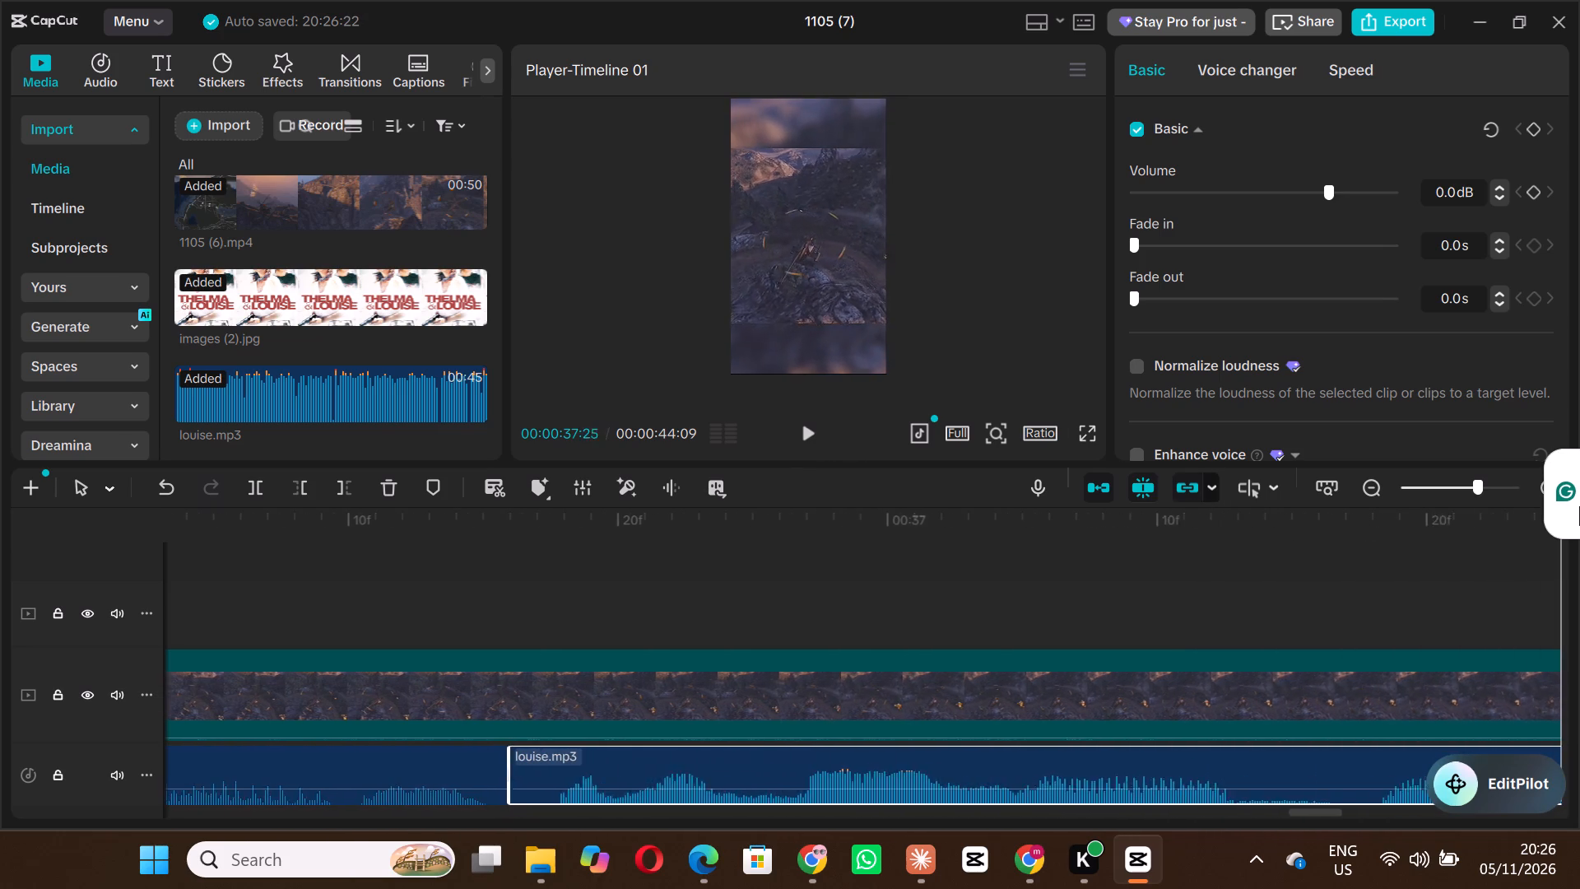
drag(1579, 506, 839, 590)
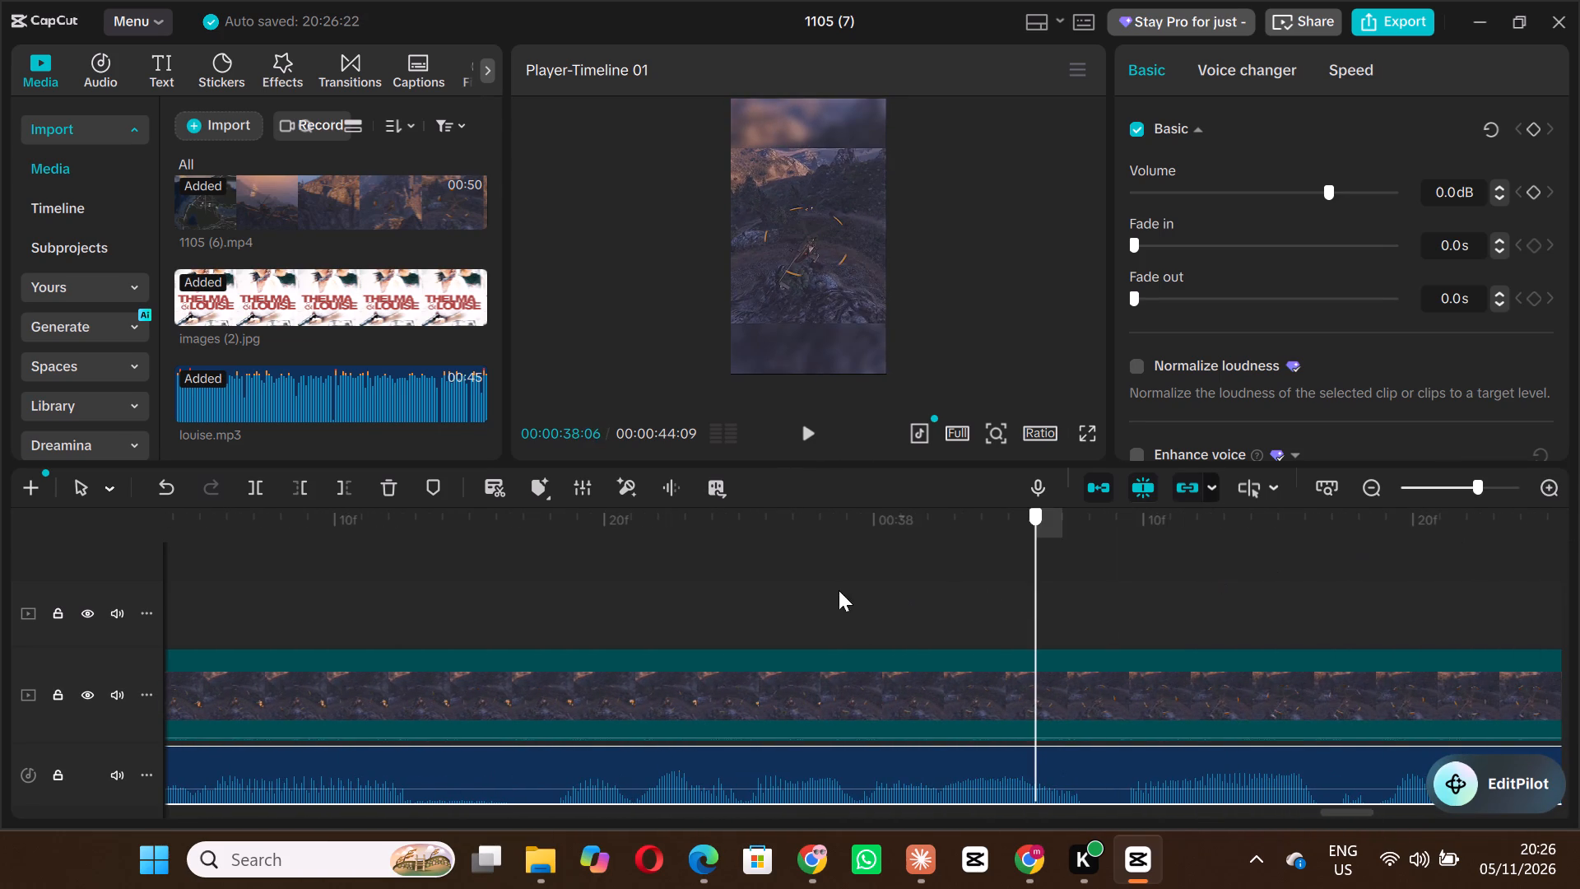
drag(839, 590, 1579, 539)
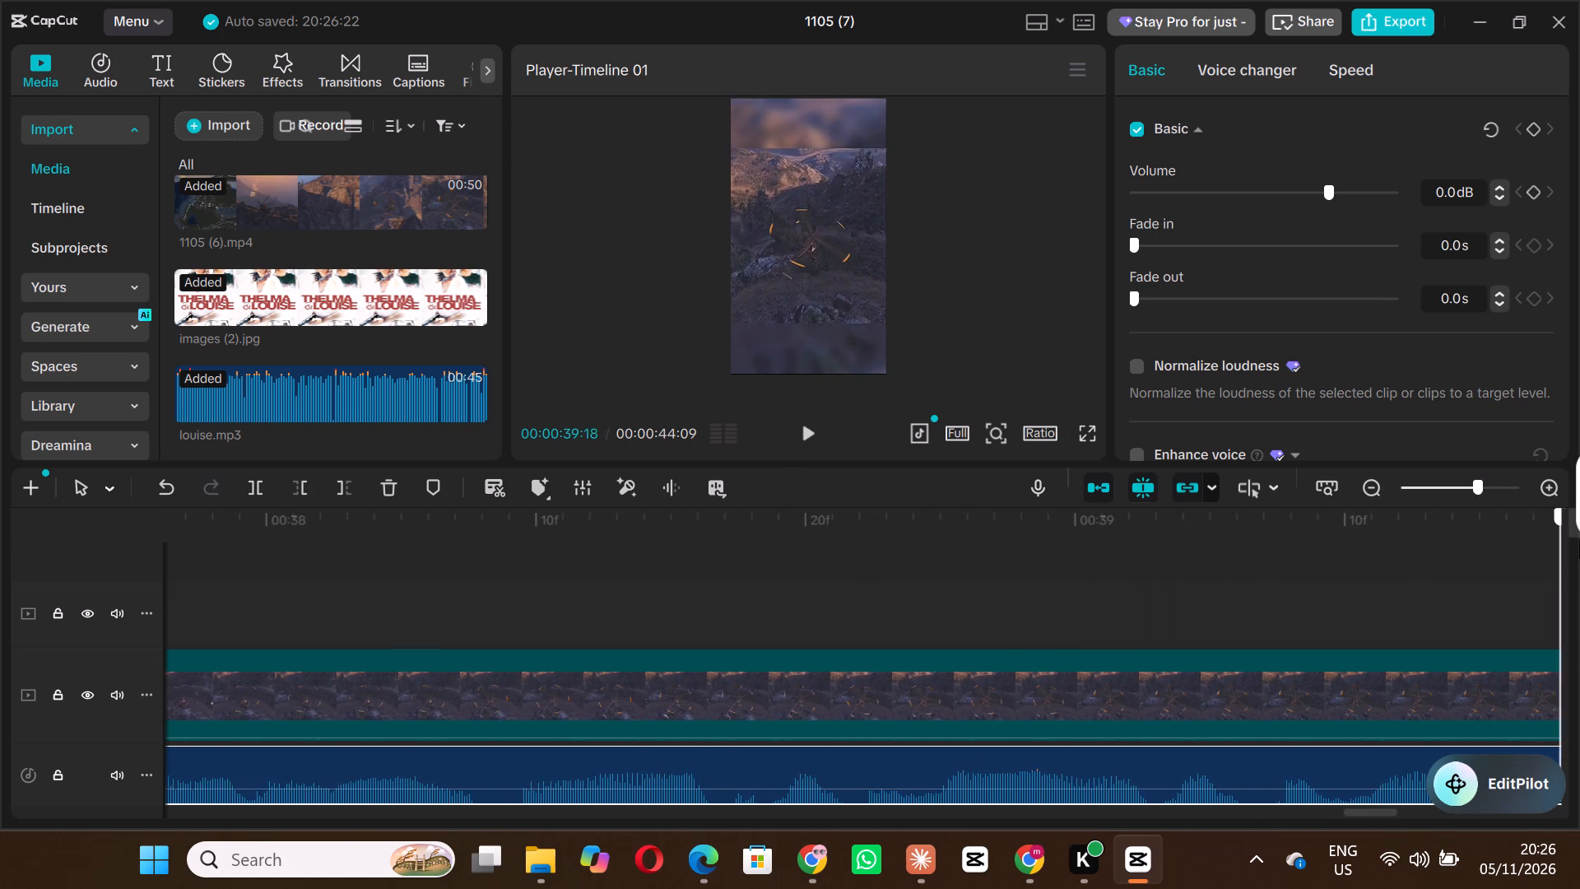
drag(1579, 539, 1574, 539)
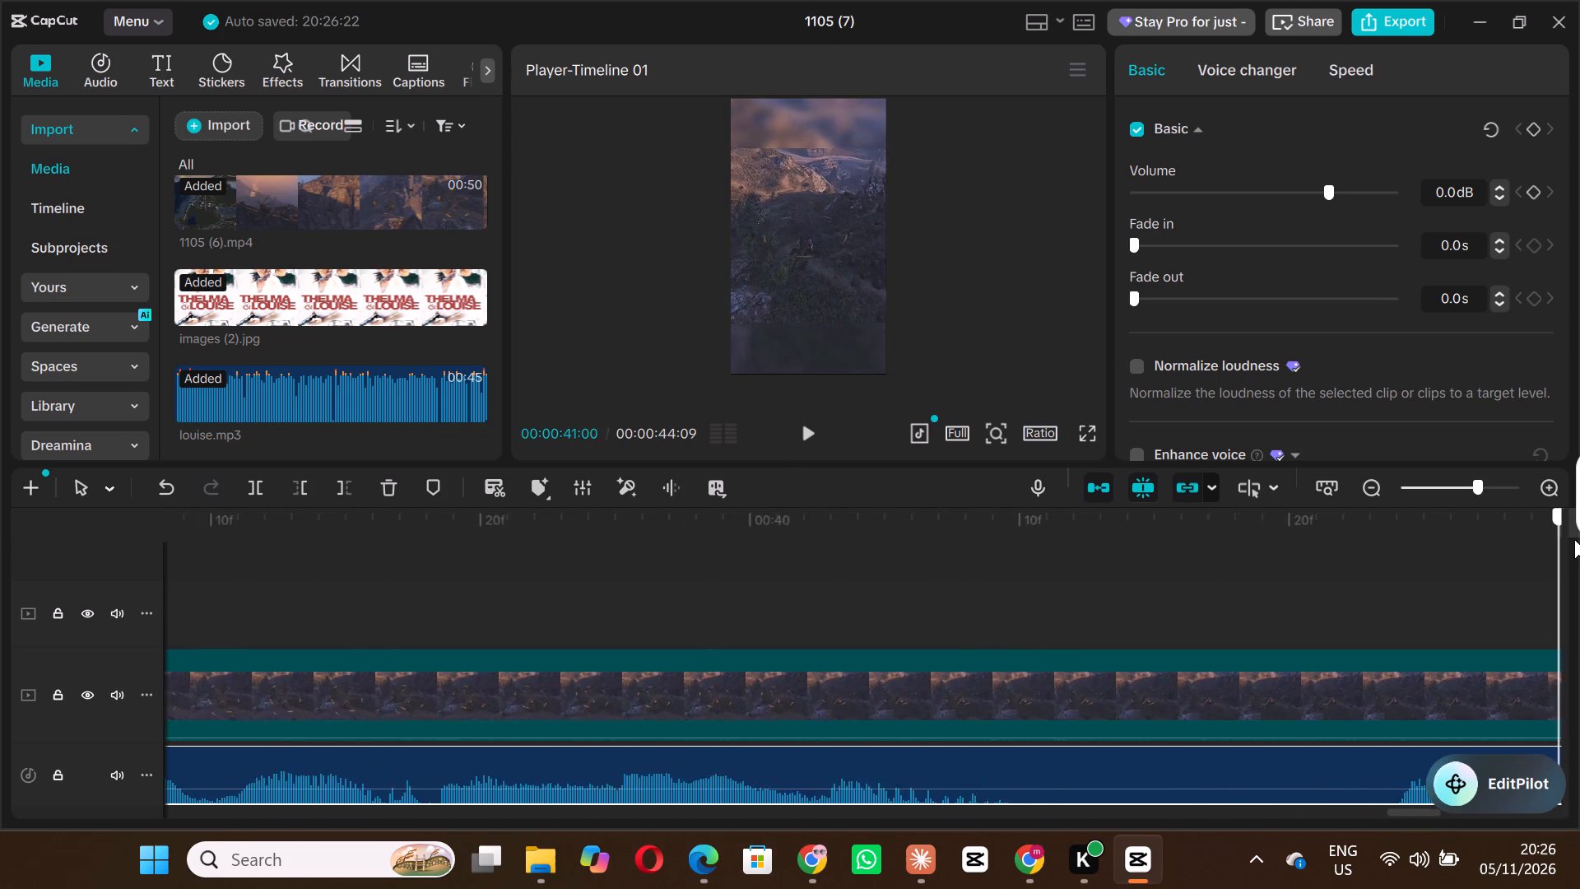
drag(1574, 539, 302, 627)
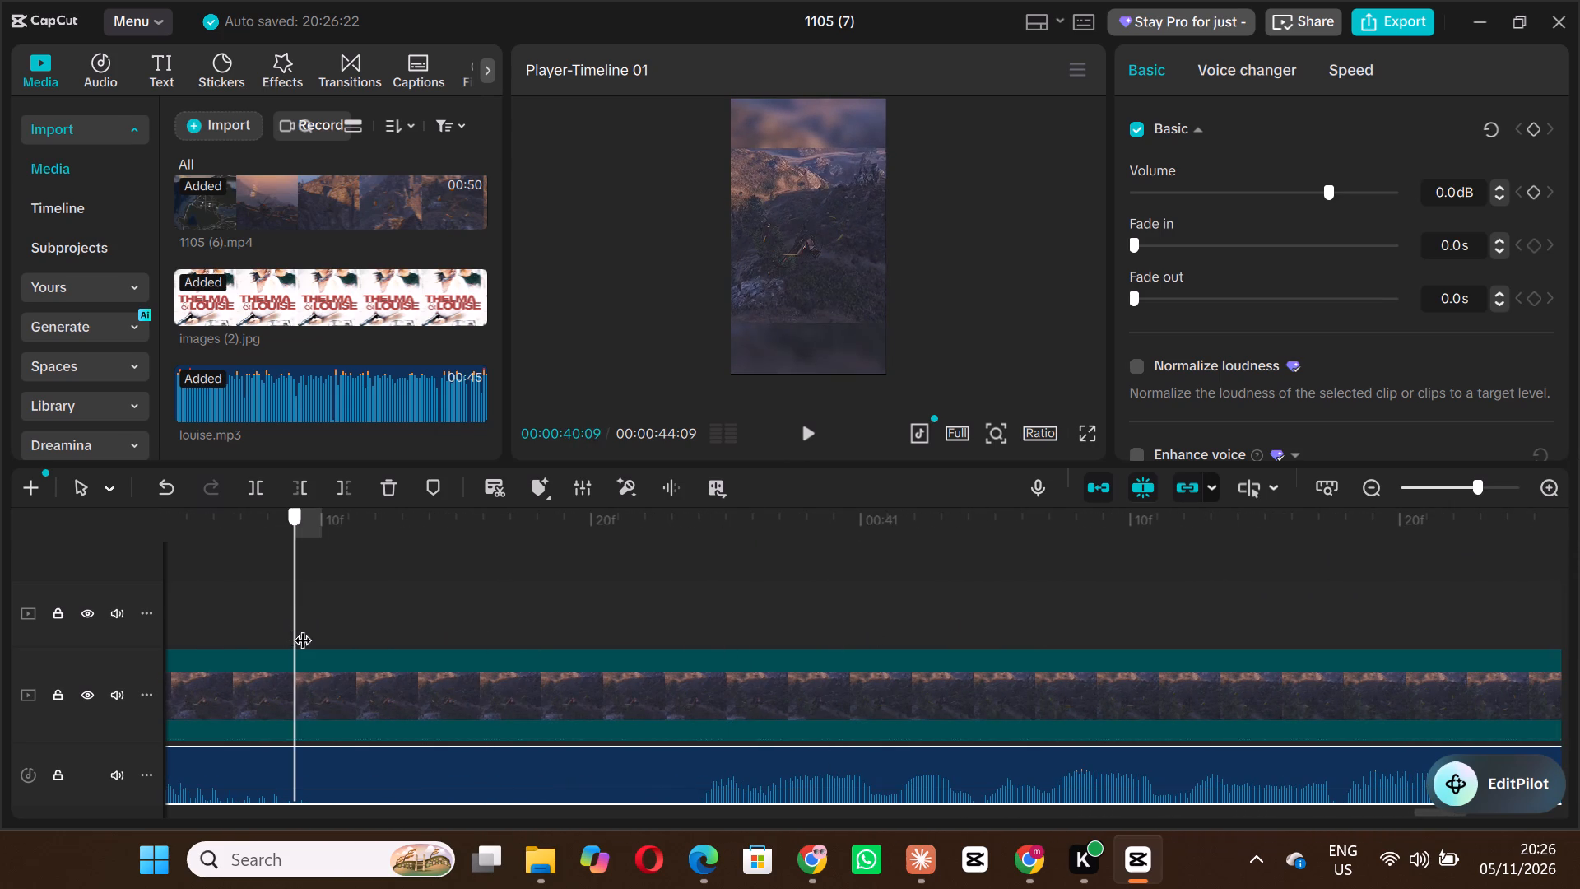
drag(302, 627, 360, 625)
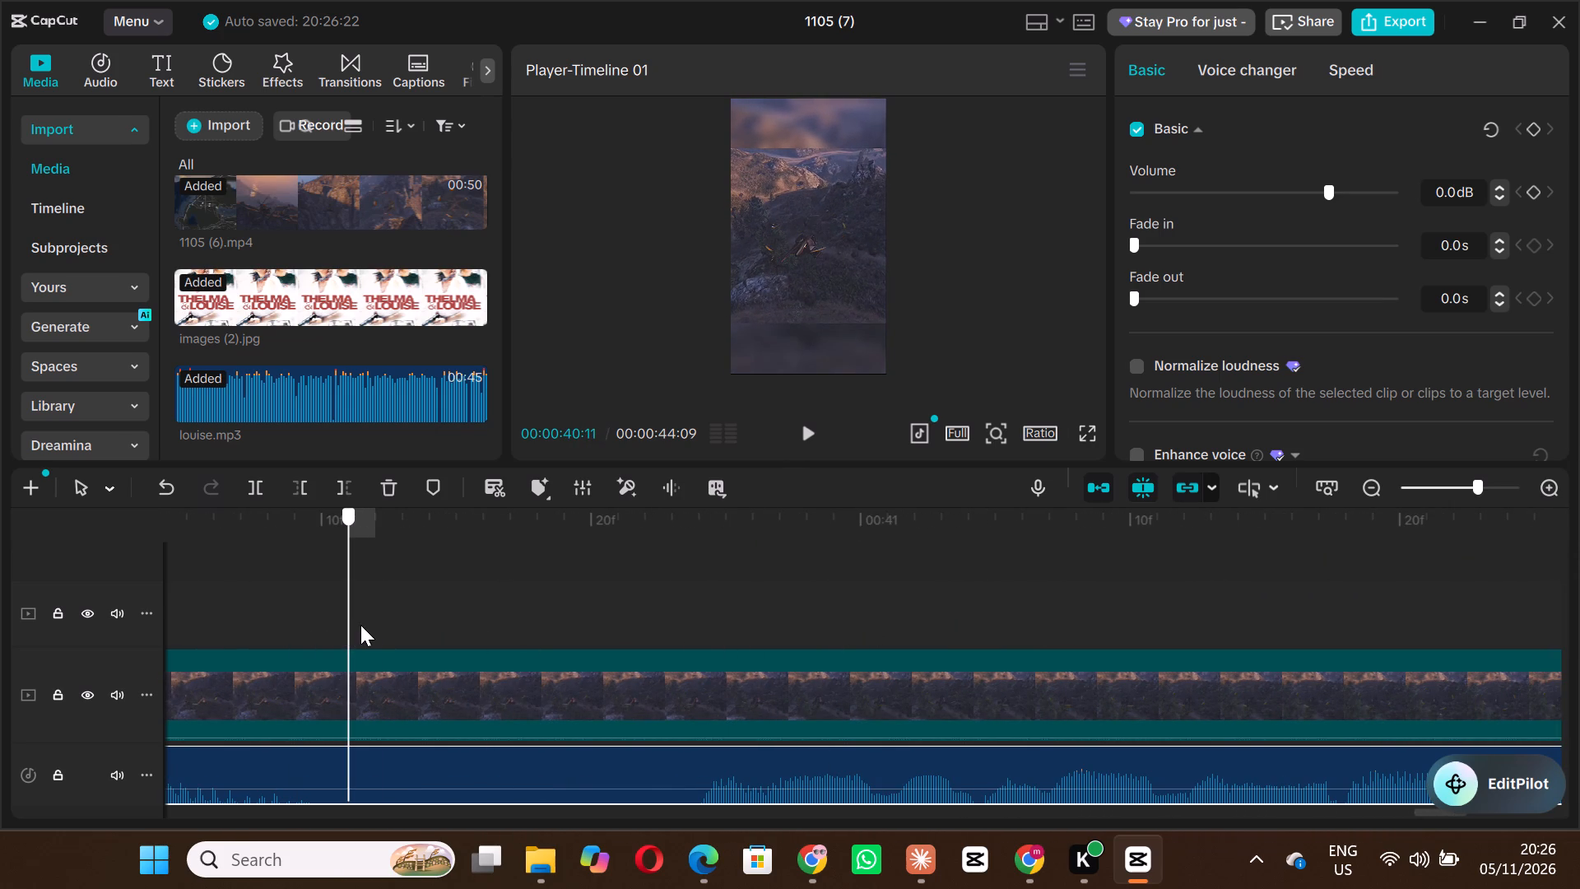
drag(360, 625, 364, 624)
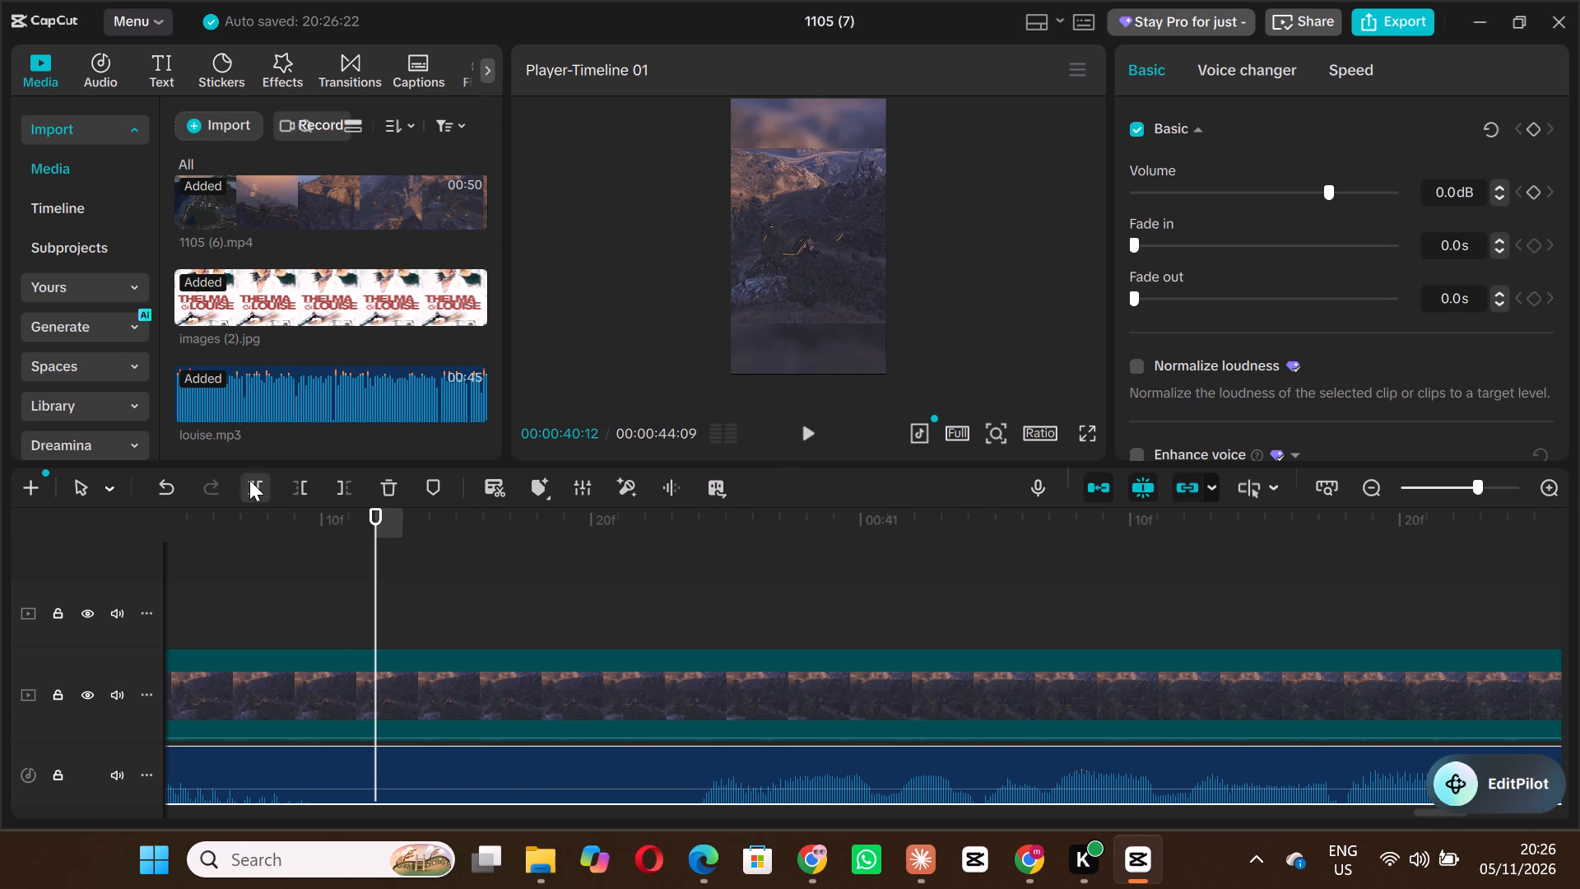
click(253, 480)
drag(381, 514, 557, 534)
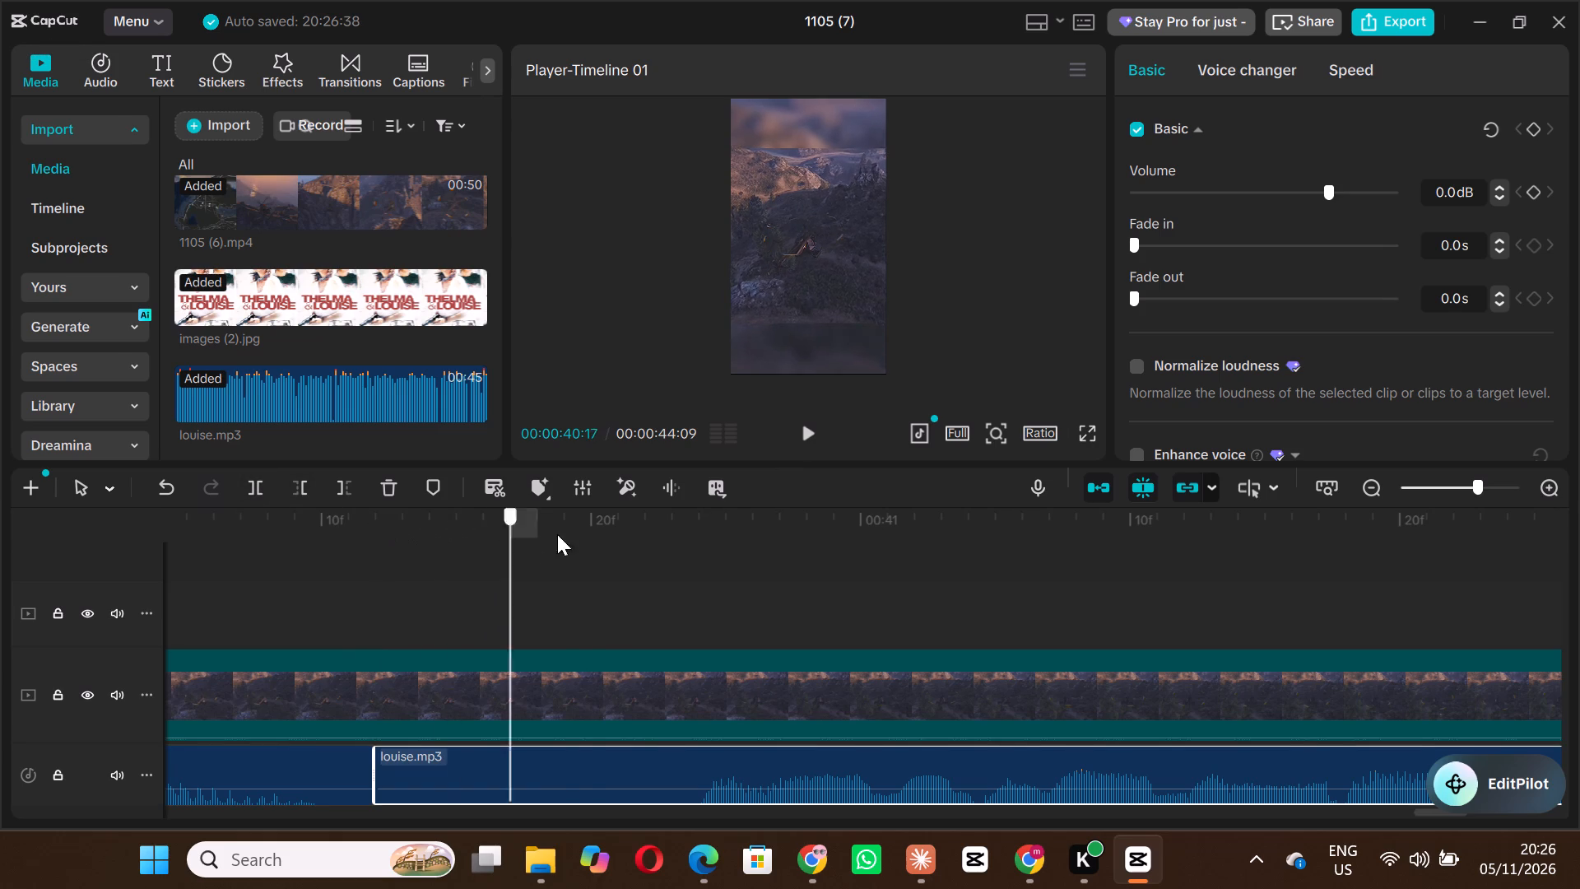
drag(557, 534, 644, 538)
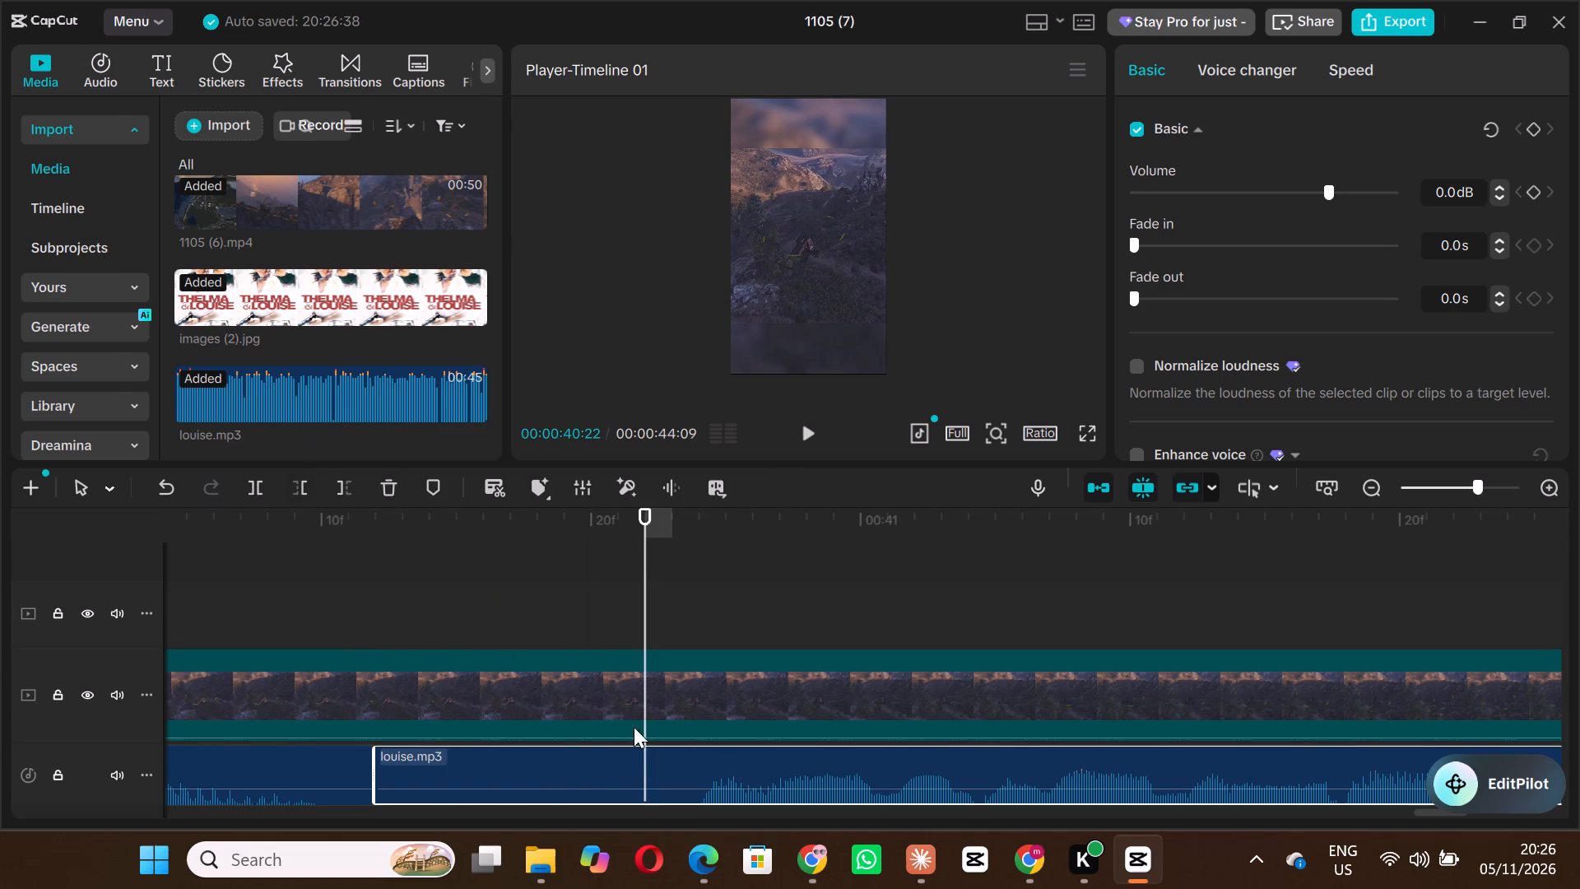
key(q)
drag(846, 771, 709, 758)
right_drag(843, 771, 704, 773)
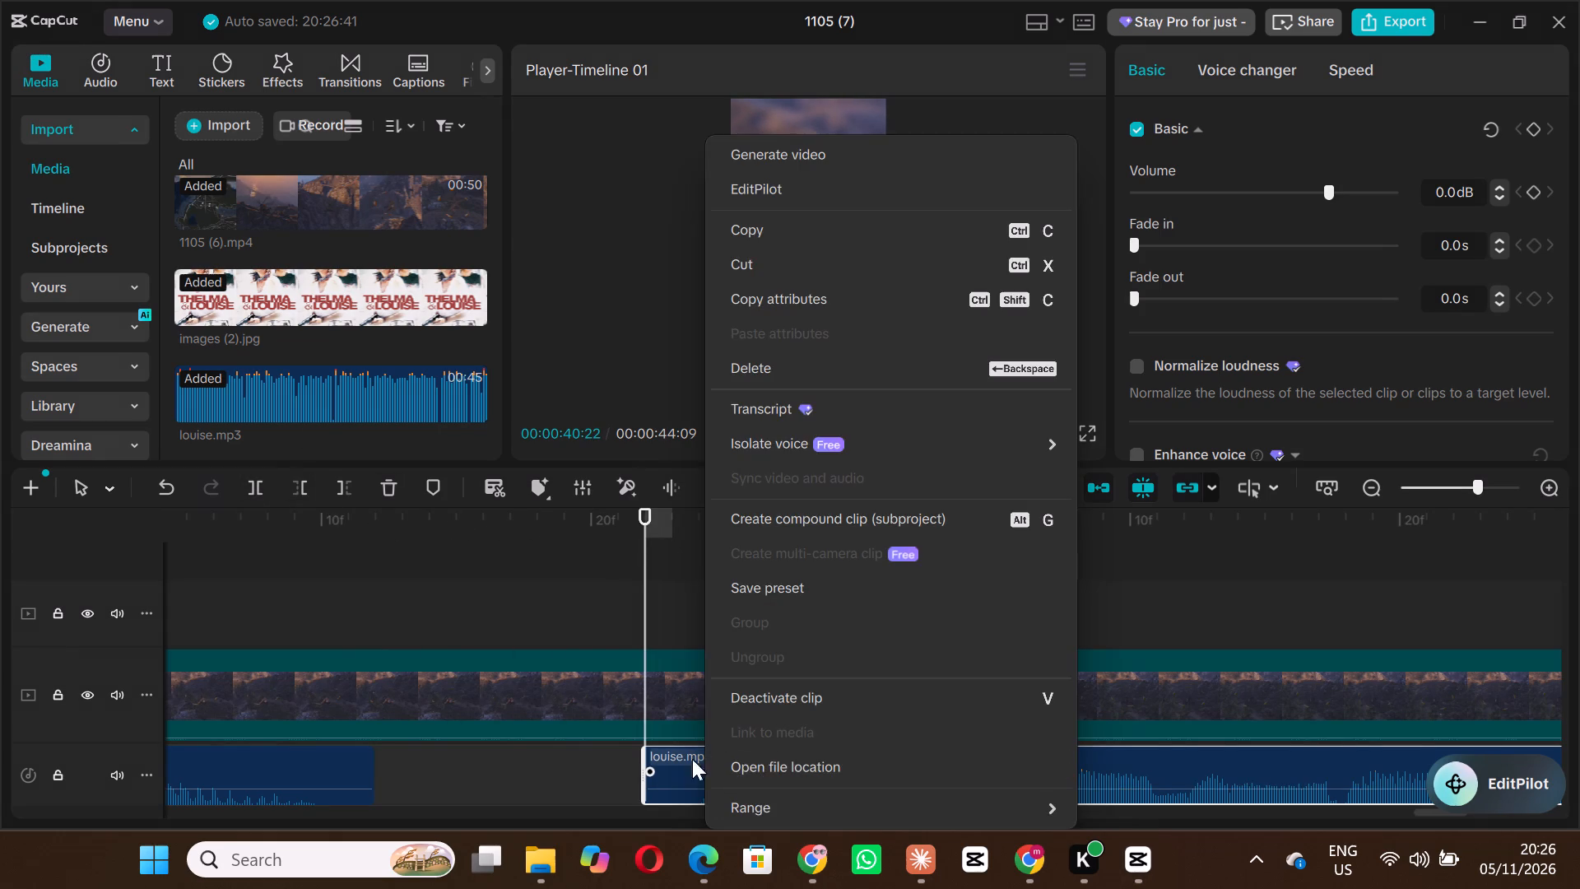
click(676, 767)
drag(809, 765, 554, 765)
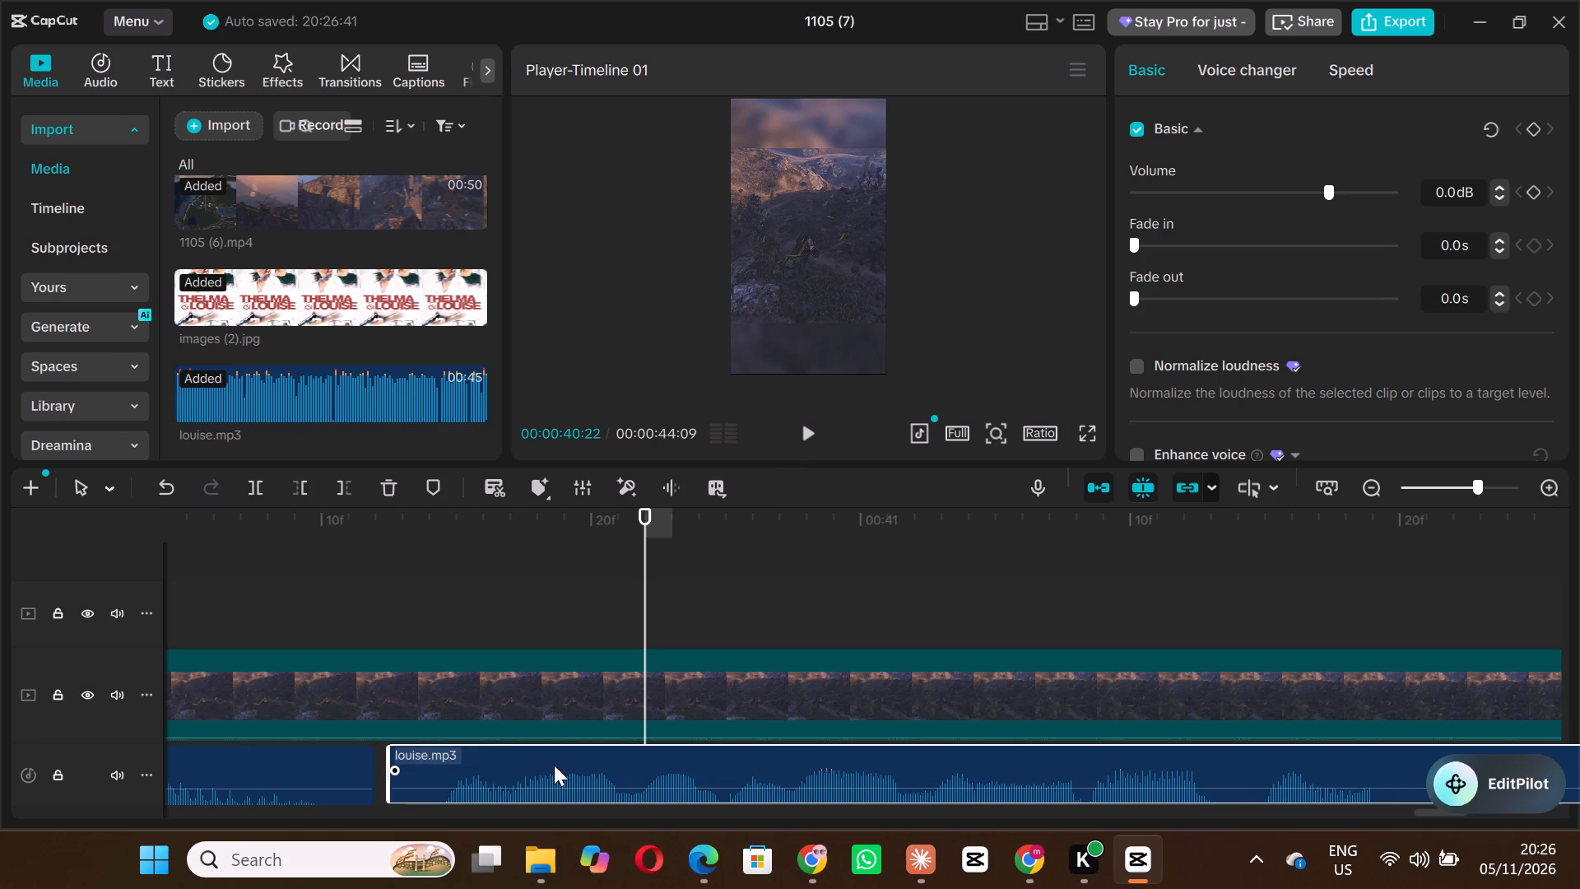
drag(554, 765, 544, 767)
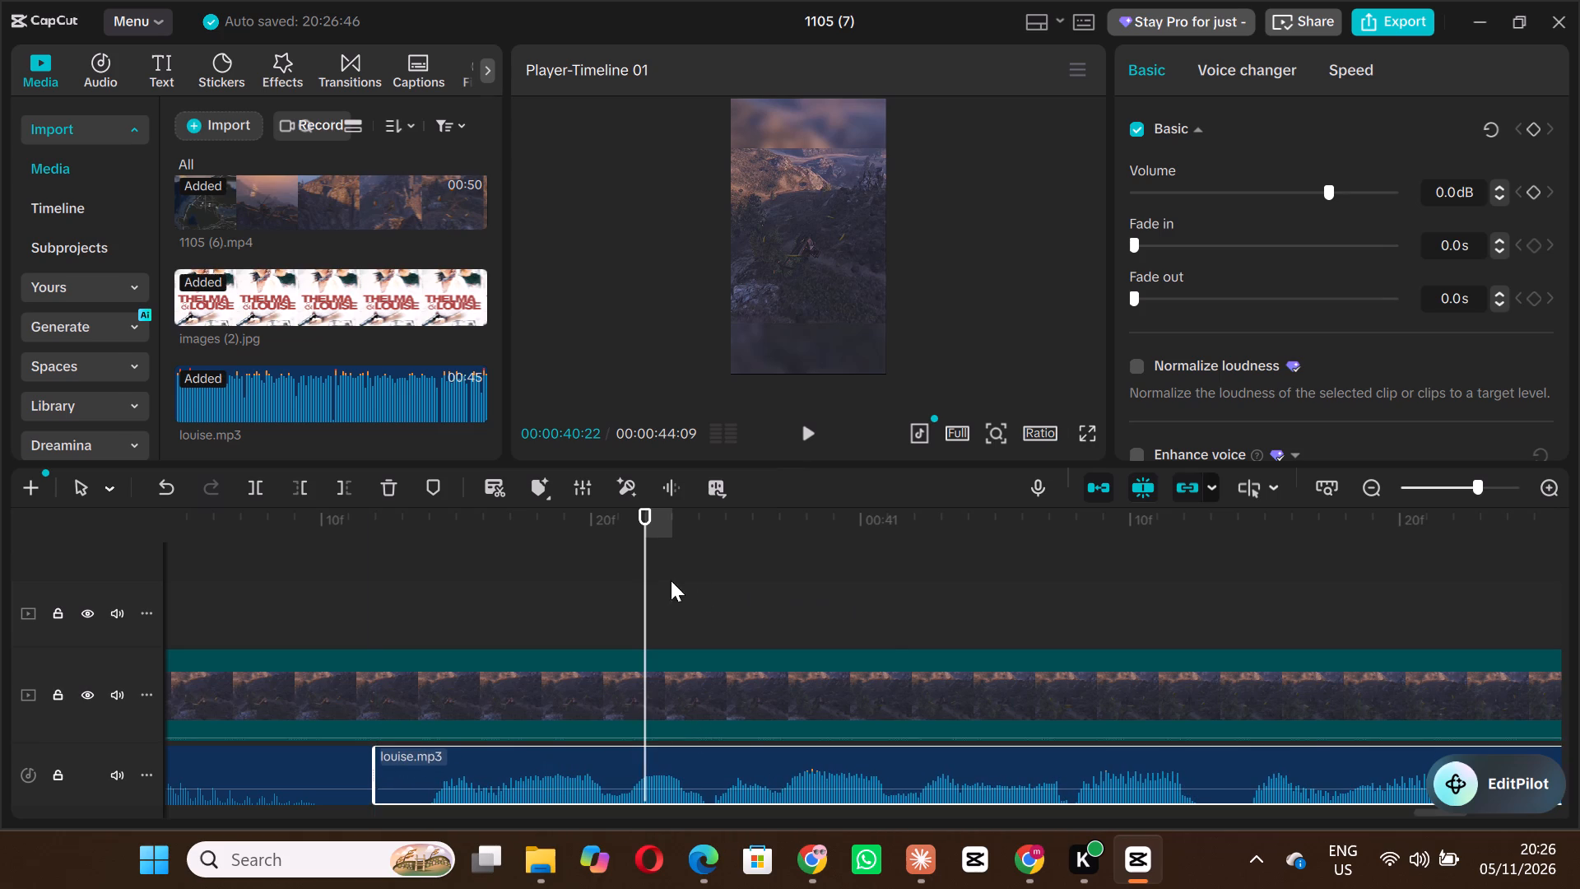
Remove the louise.mp3 pause between 00:00:41:29 and 00:00:42:07 and move the last segment back to close the gap.
drag(647, 538, 1579, 529)
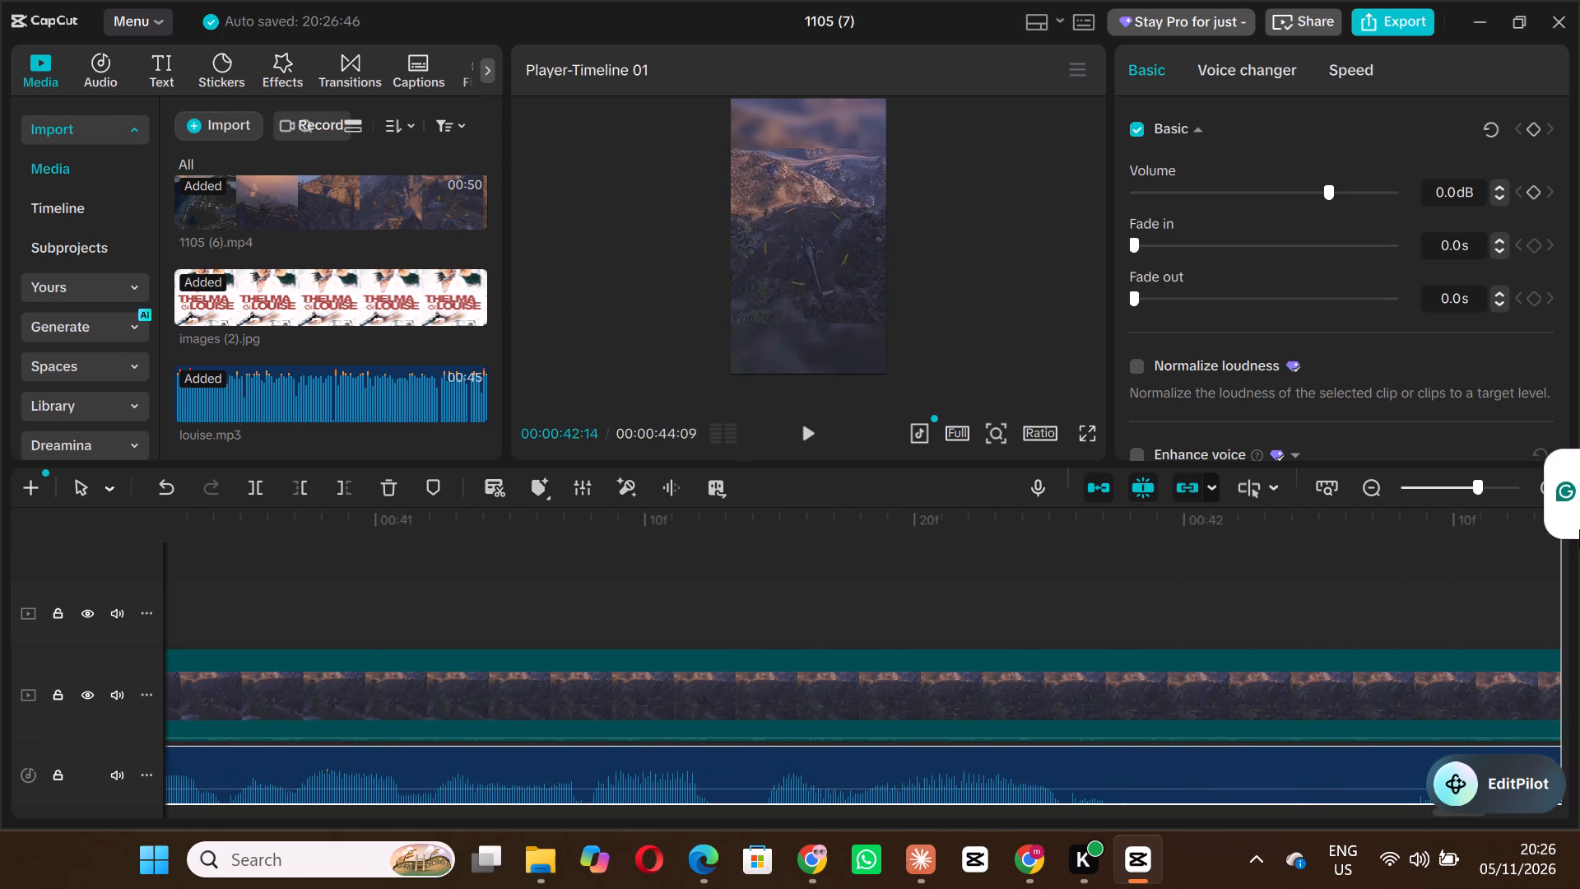
drag(1579, 529, 589, 690)
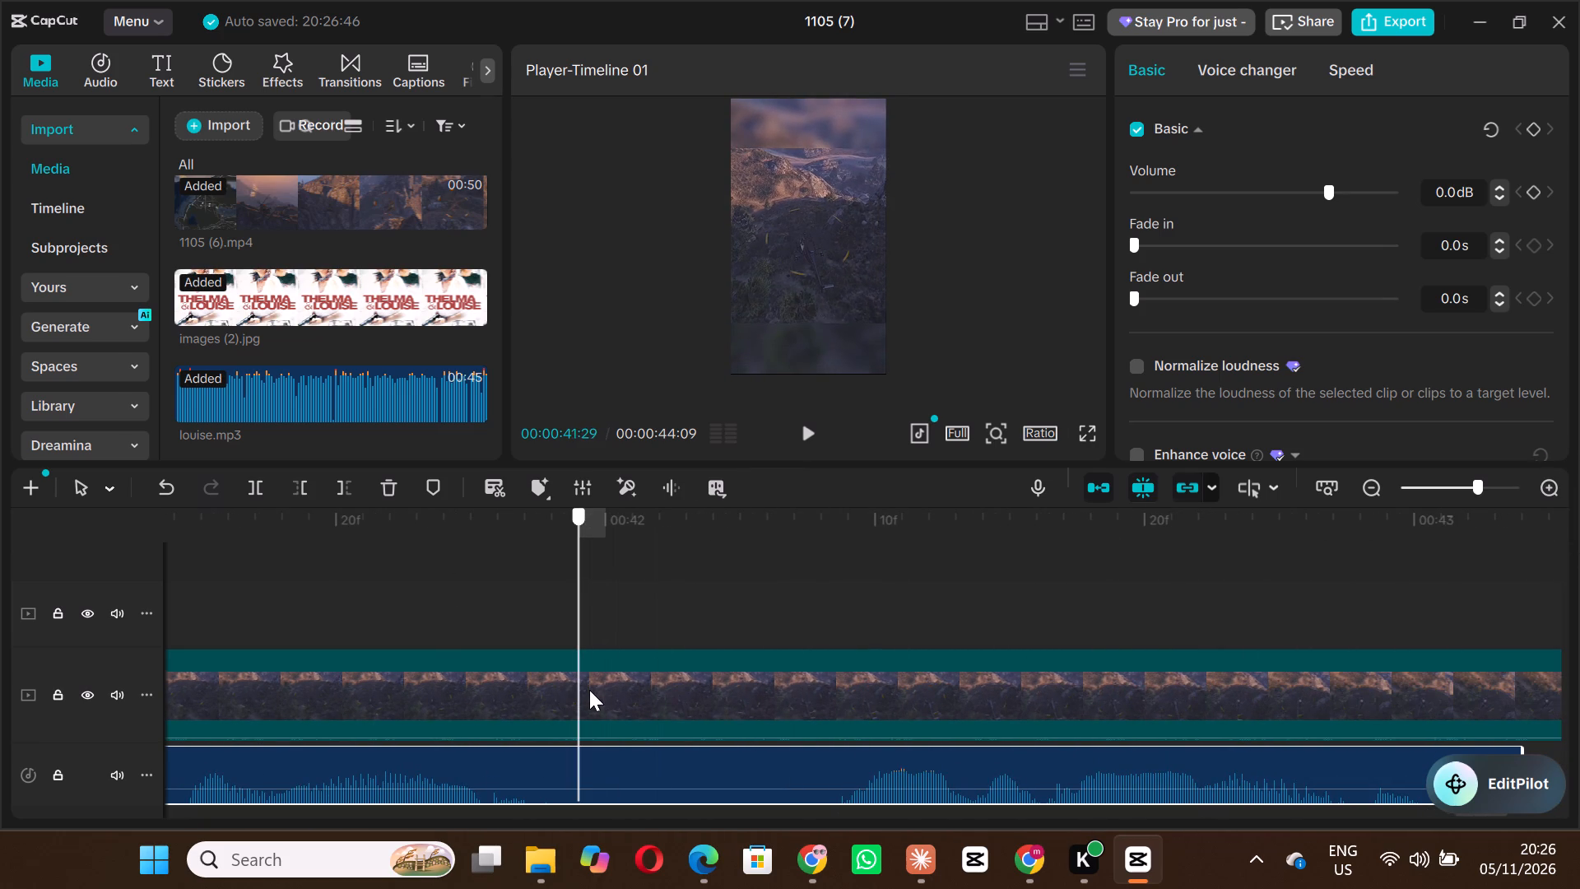
drag(589, 690, 588, 690)
click(256, 488)
drag(577, 518, 813, 519)
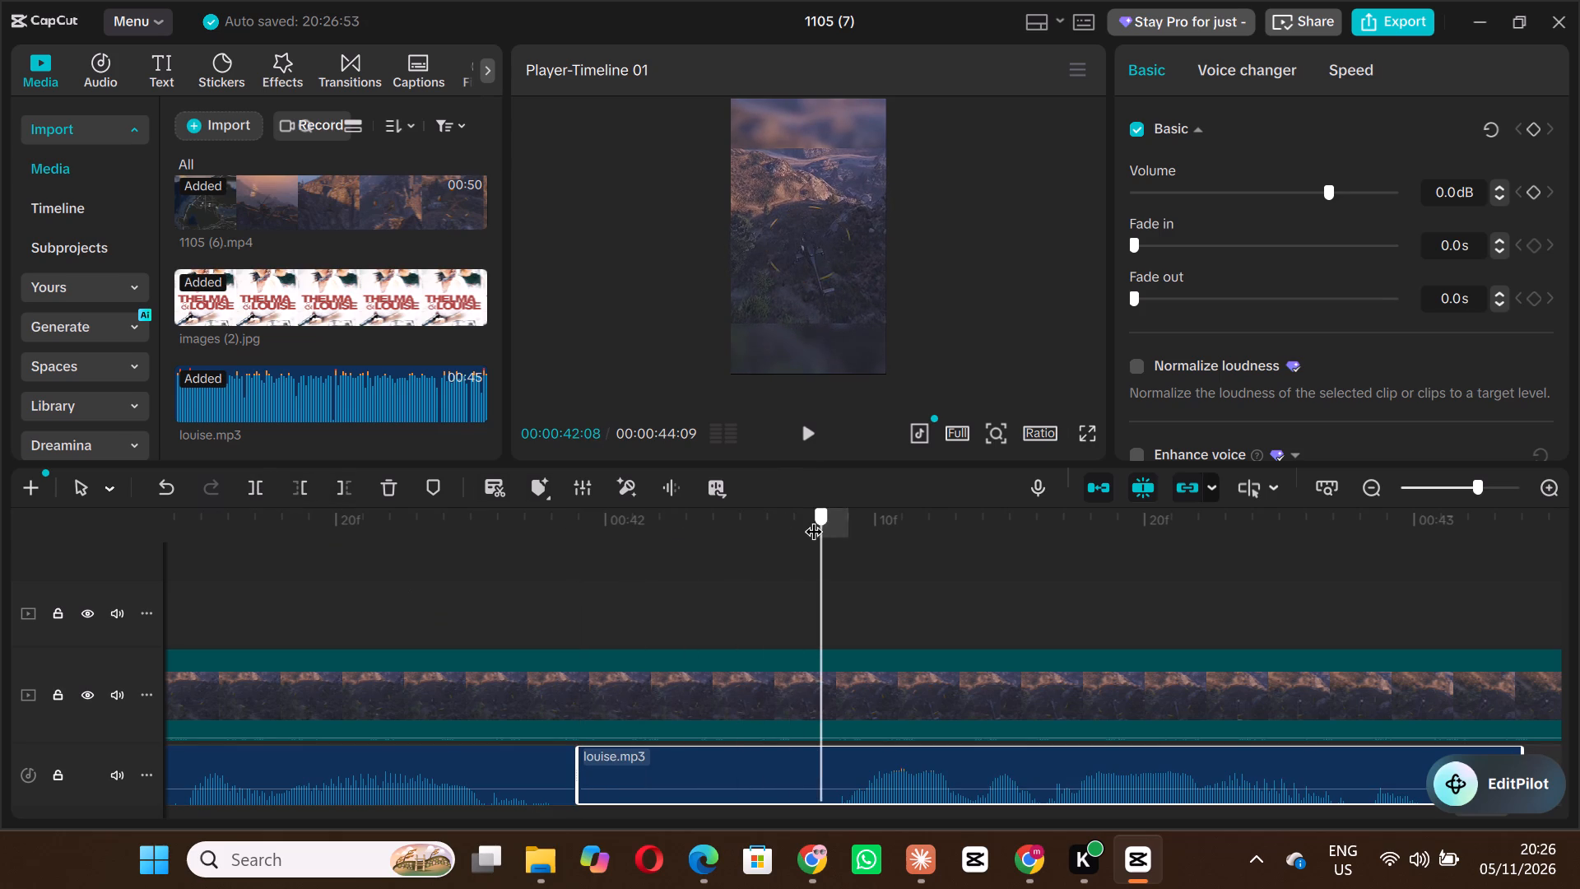
drag(813, 519, 785, 522)
key(q)
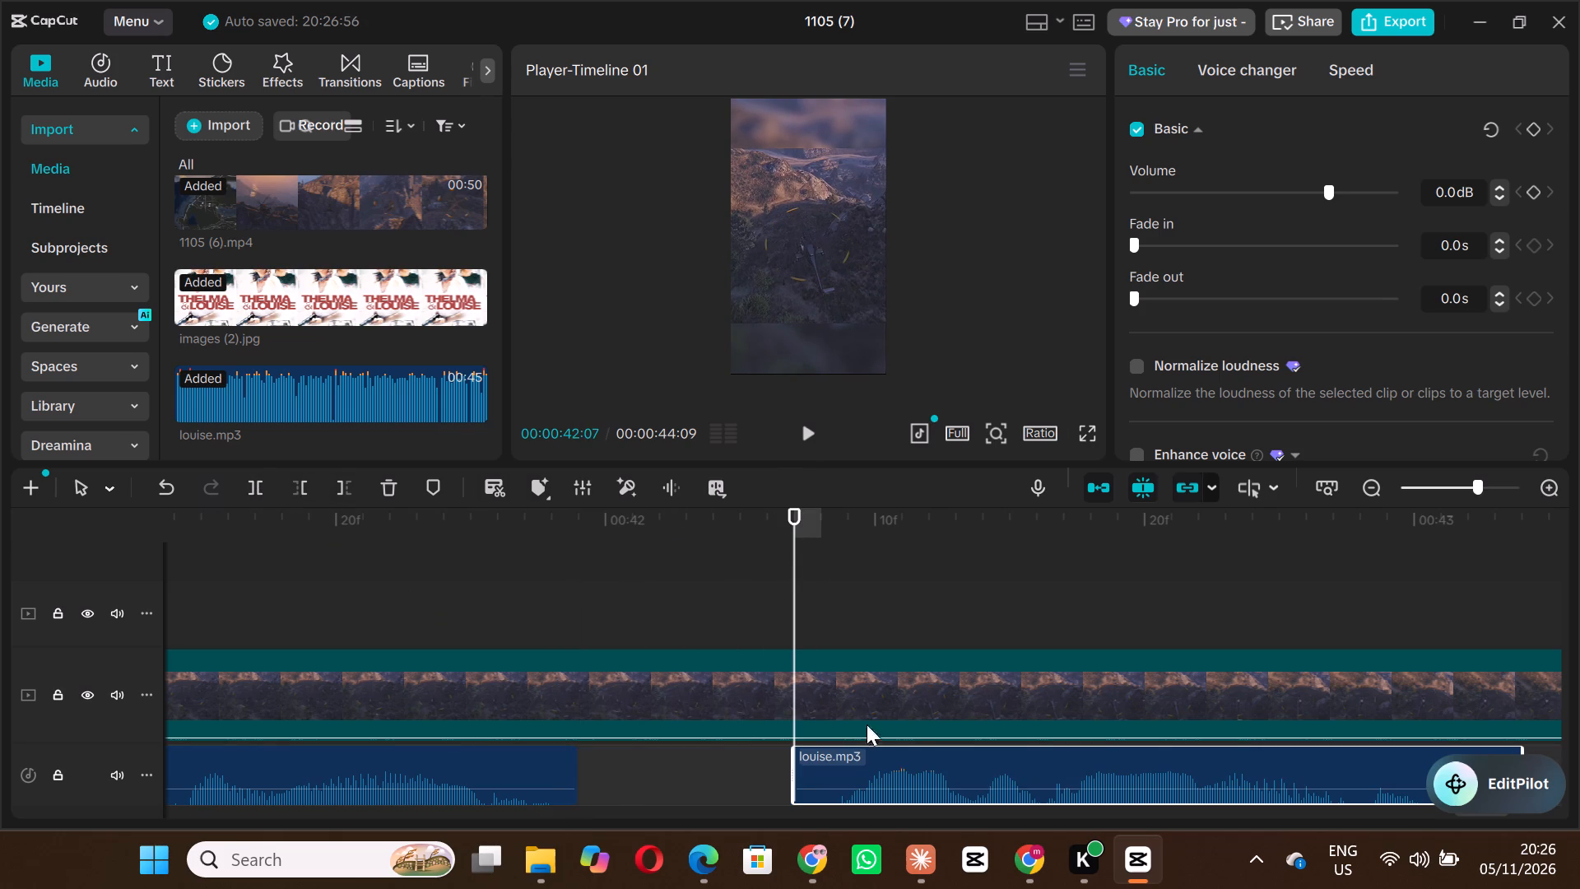
drag(927, 756, 708, 752)
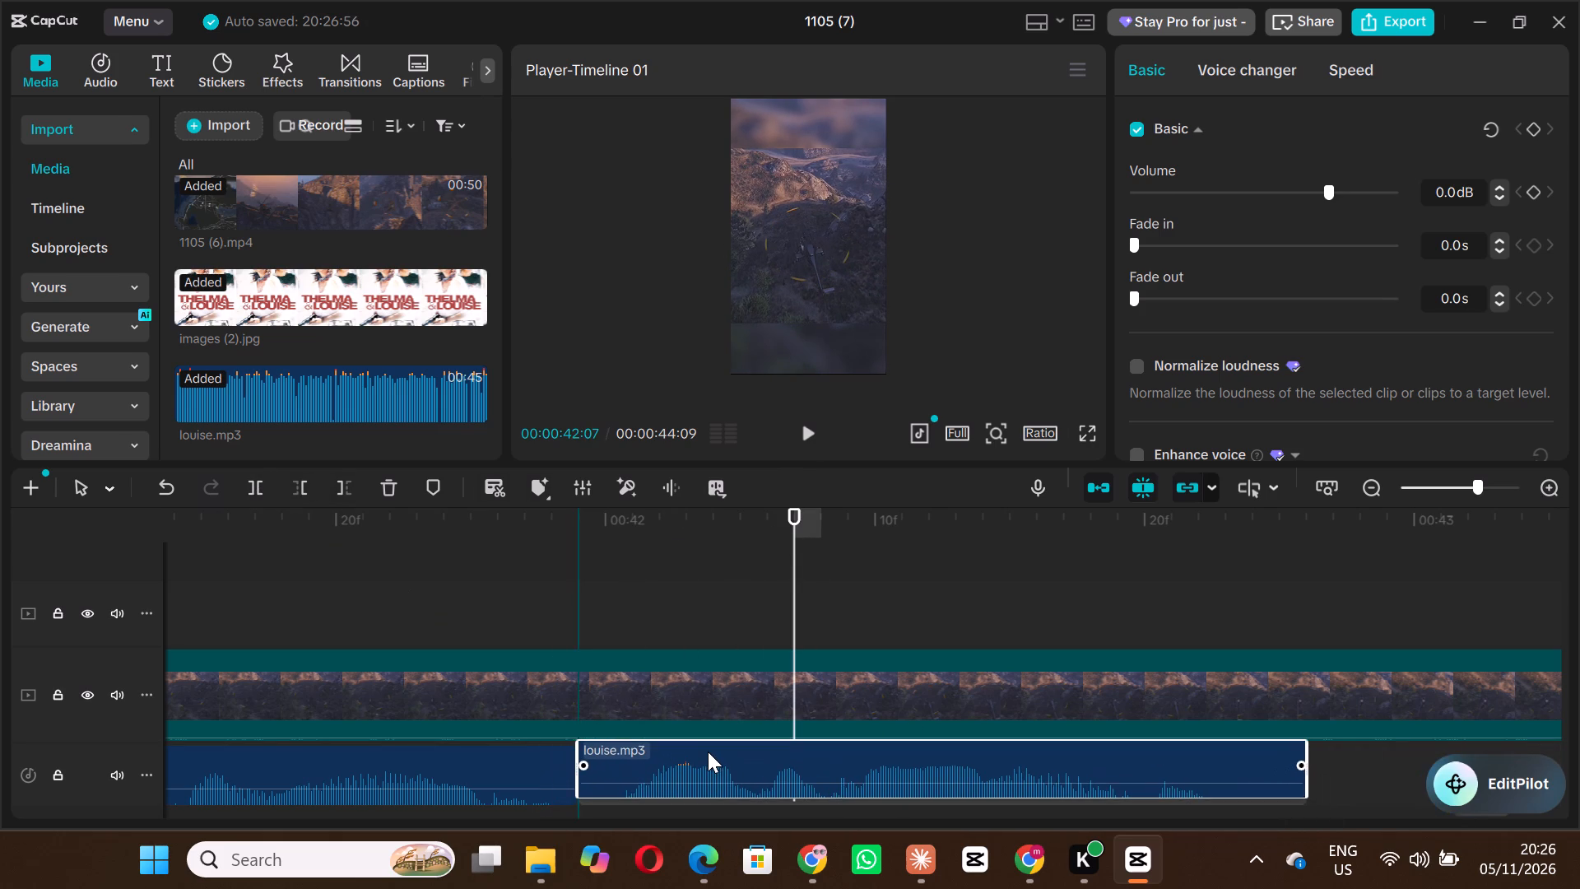
drag(708, 752, 709, 753)
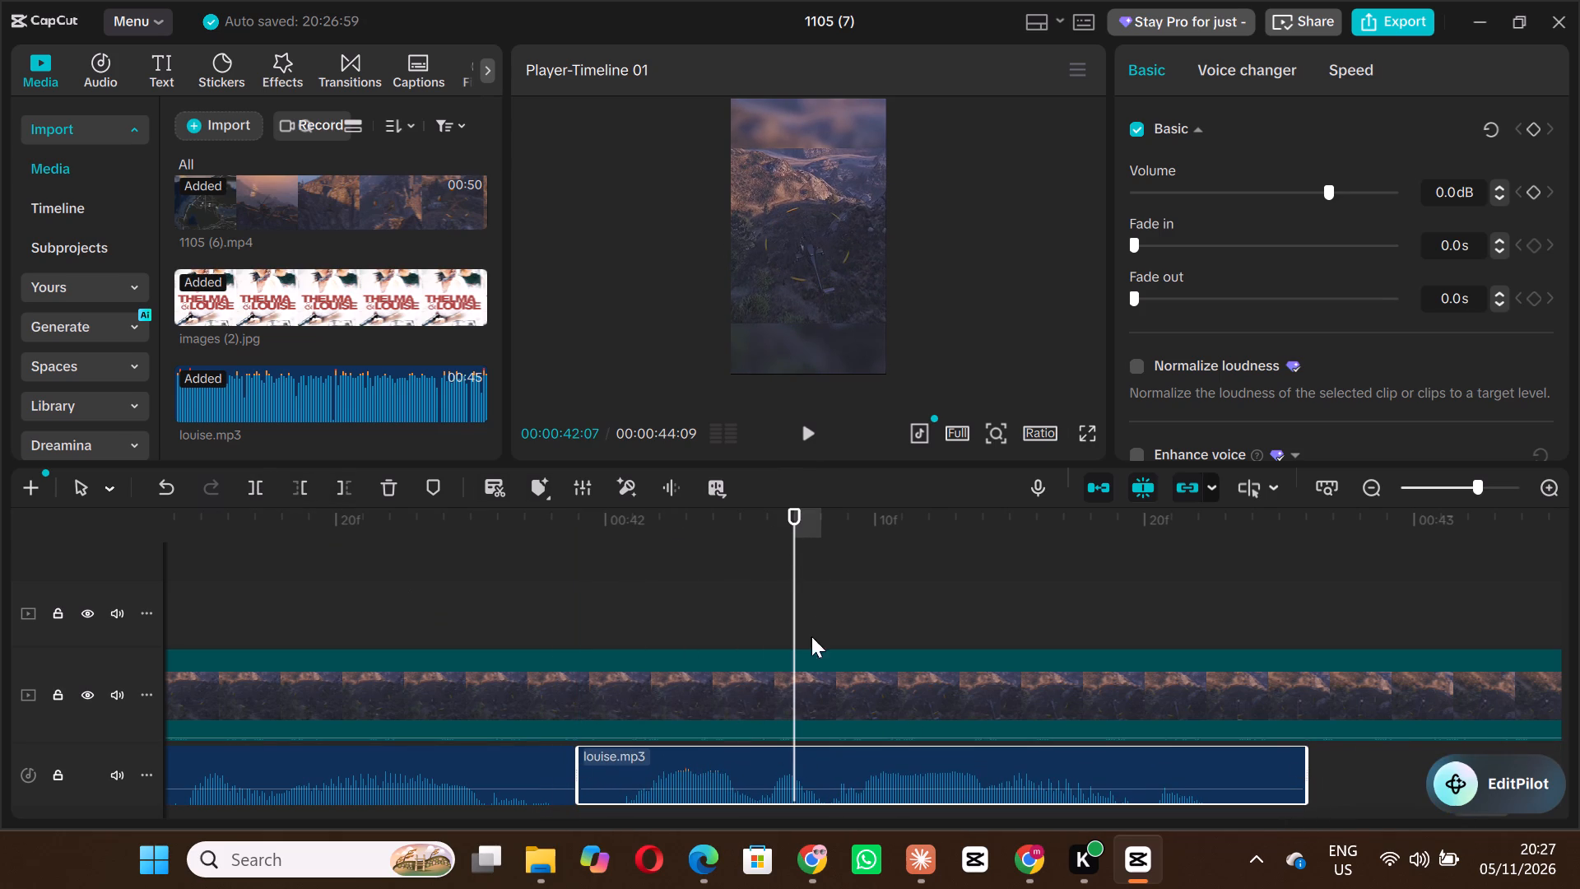
Scrub past the end of the voiceover and back through the timeline, and play the edit from the beginning to review the tightened louise.mp3.
drag(788, 544, 1431, 499)
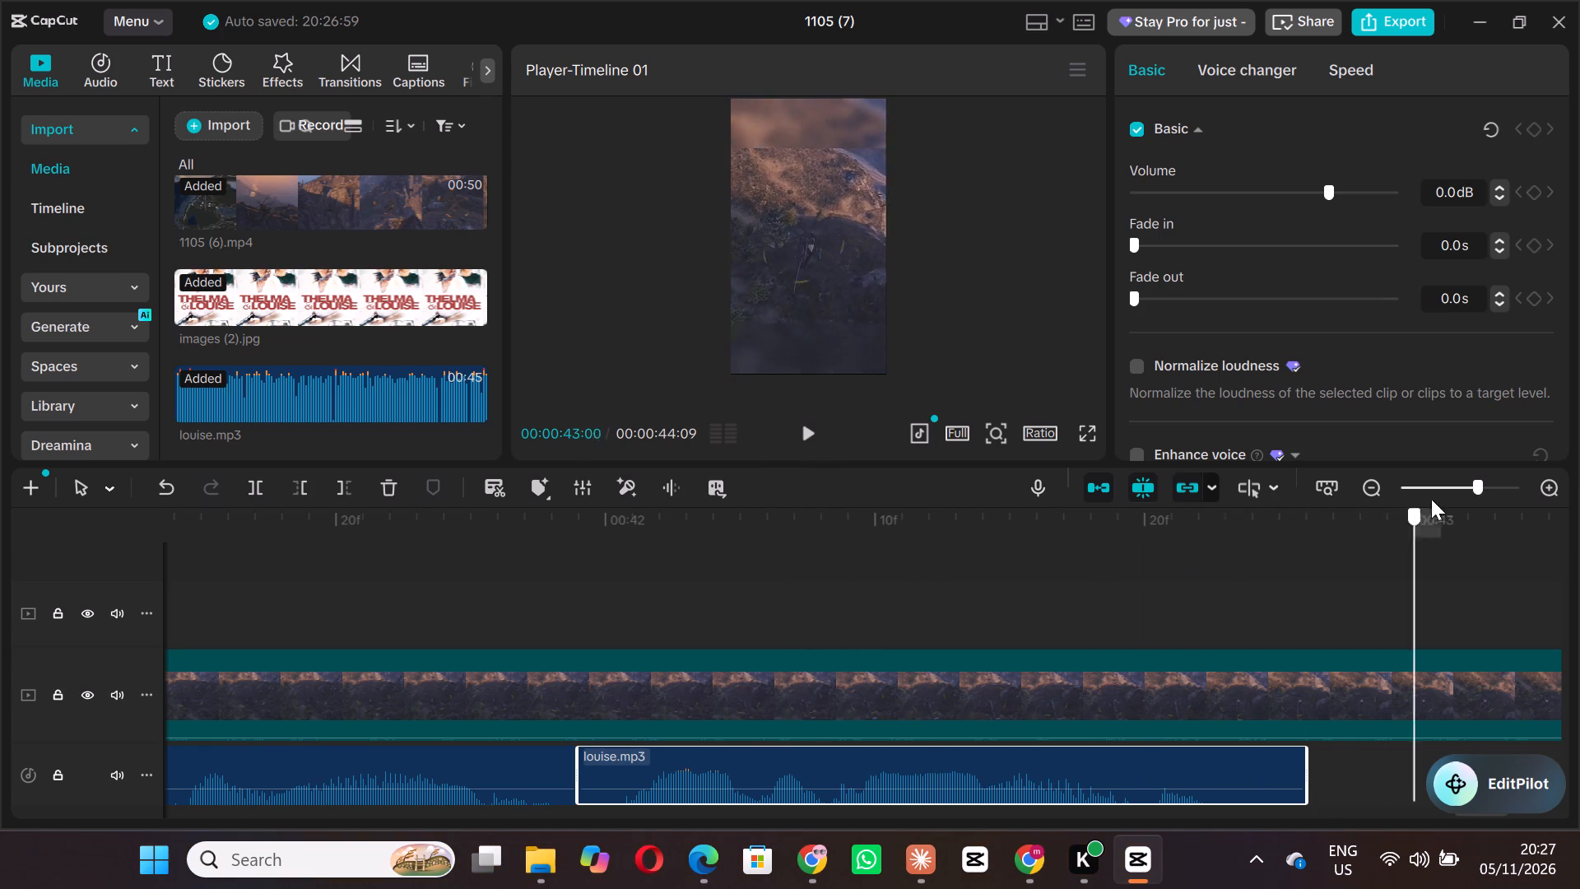
drag(1431, 499, 1579, 454)
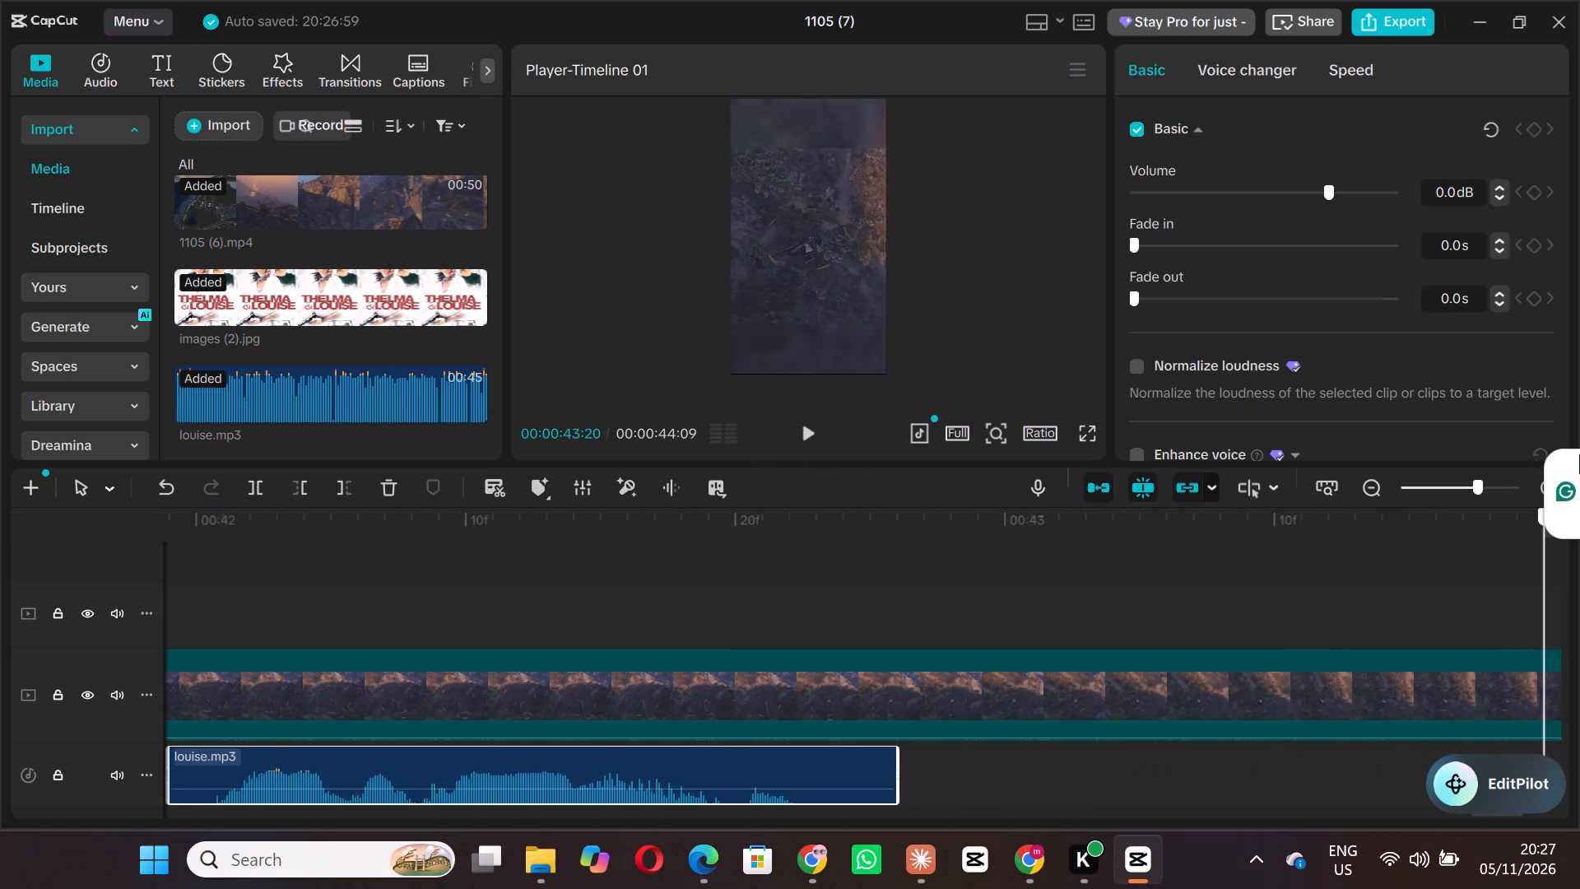
drag(1579, 454, 317, 612)
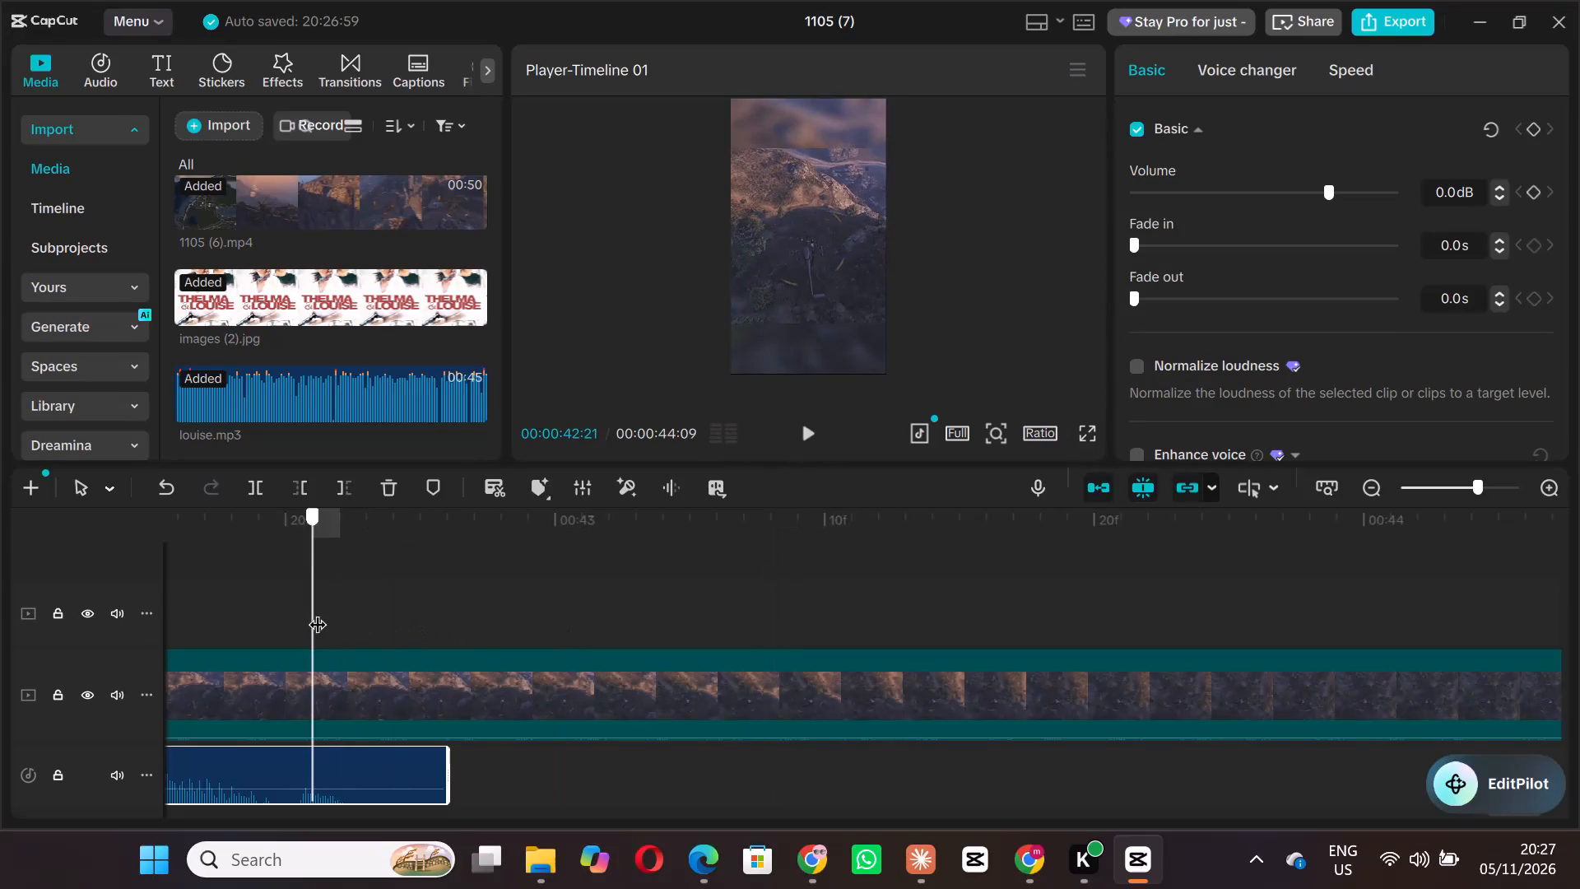
drag(317, 612, 136, 598)
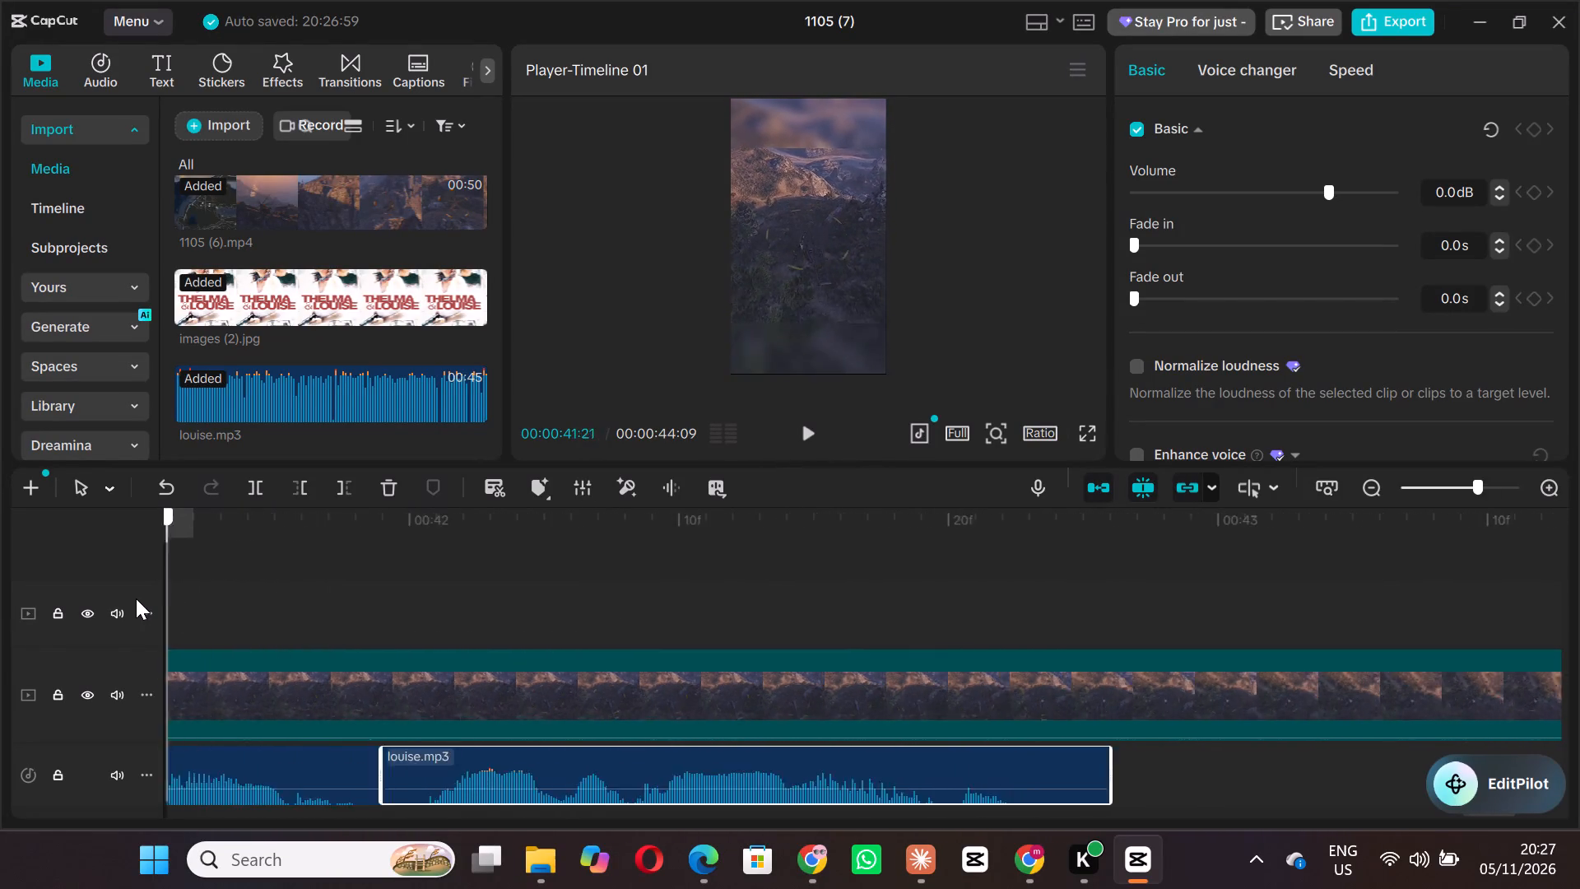
drag(136, 598, 362, 621)
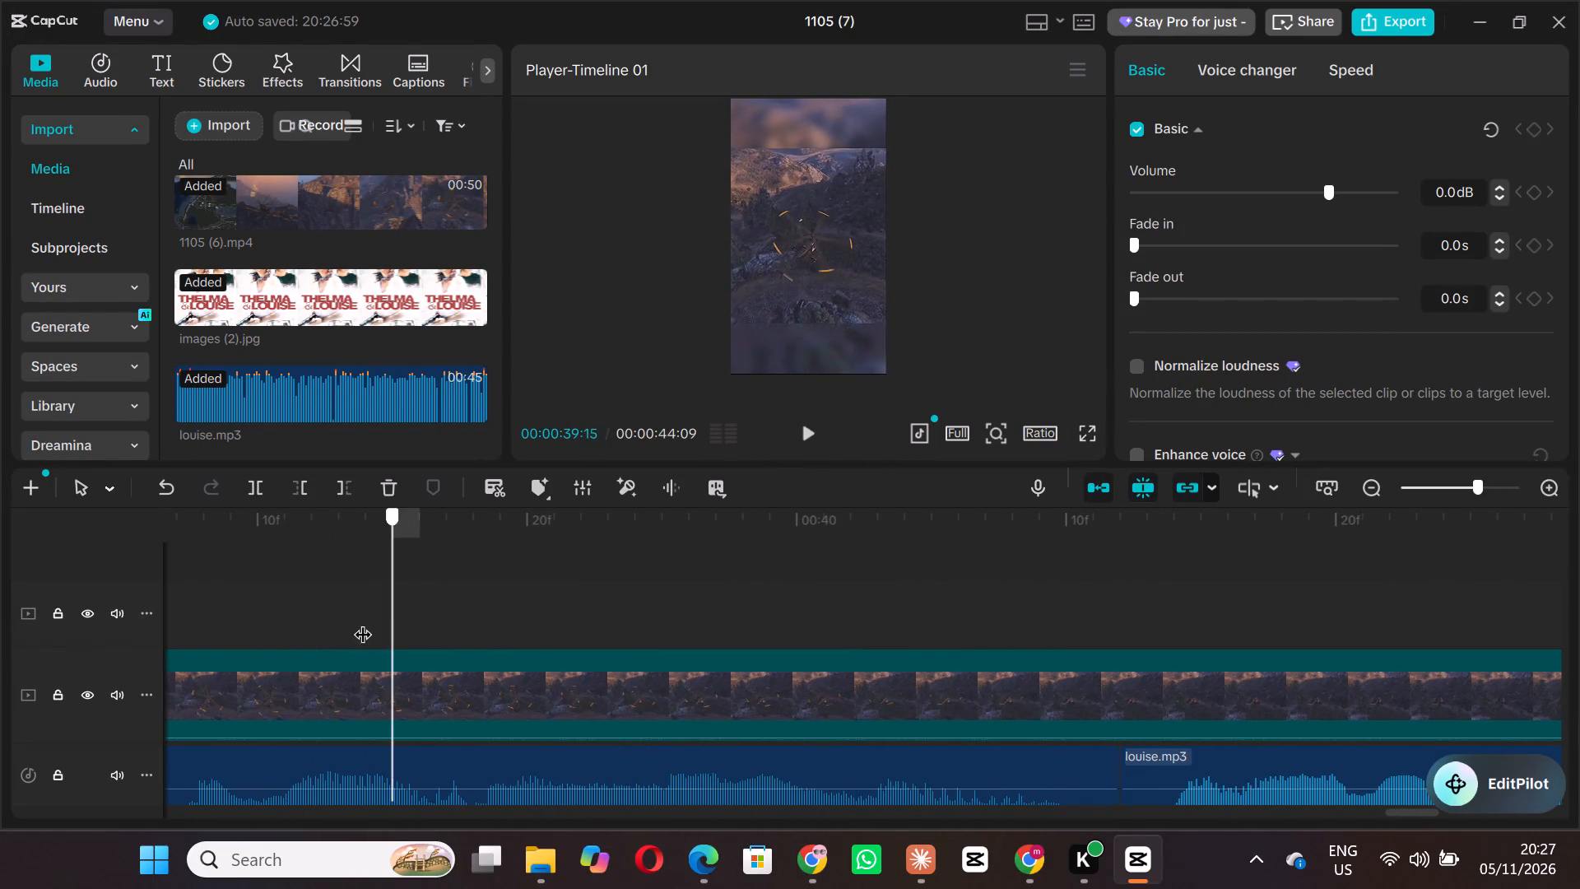
drag(362, 621, 133, 616)
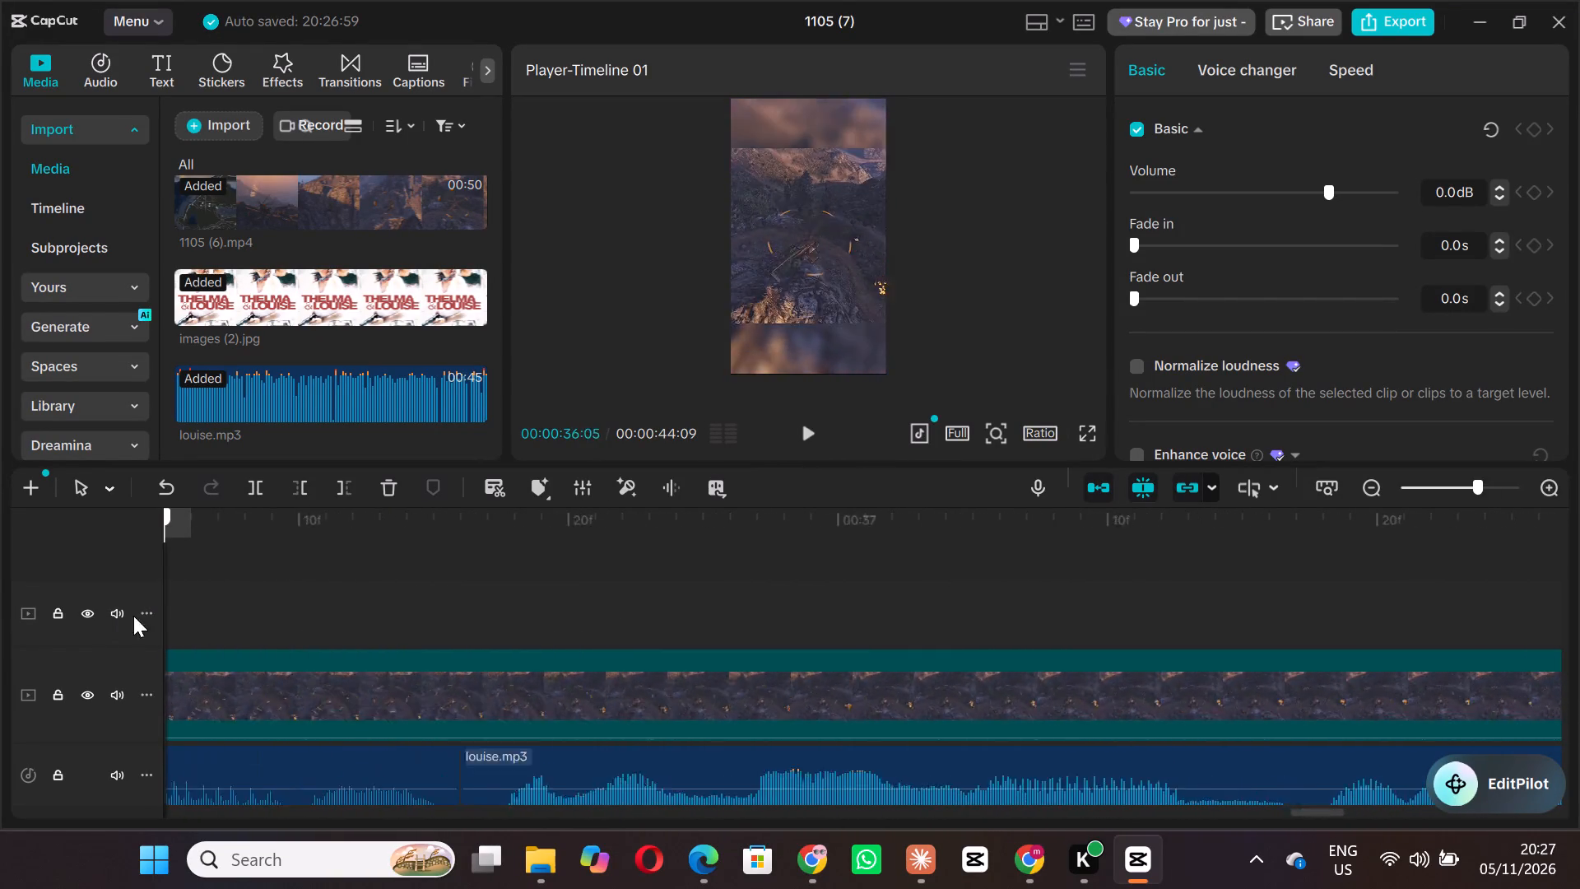
drag(133, 616, 96, 626)
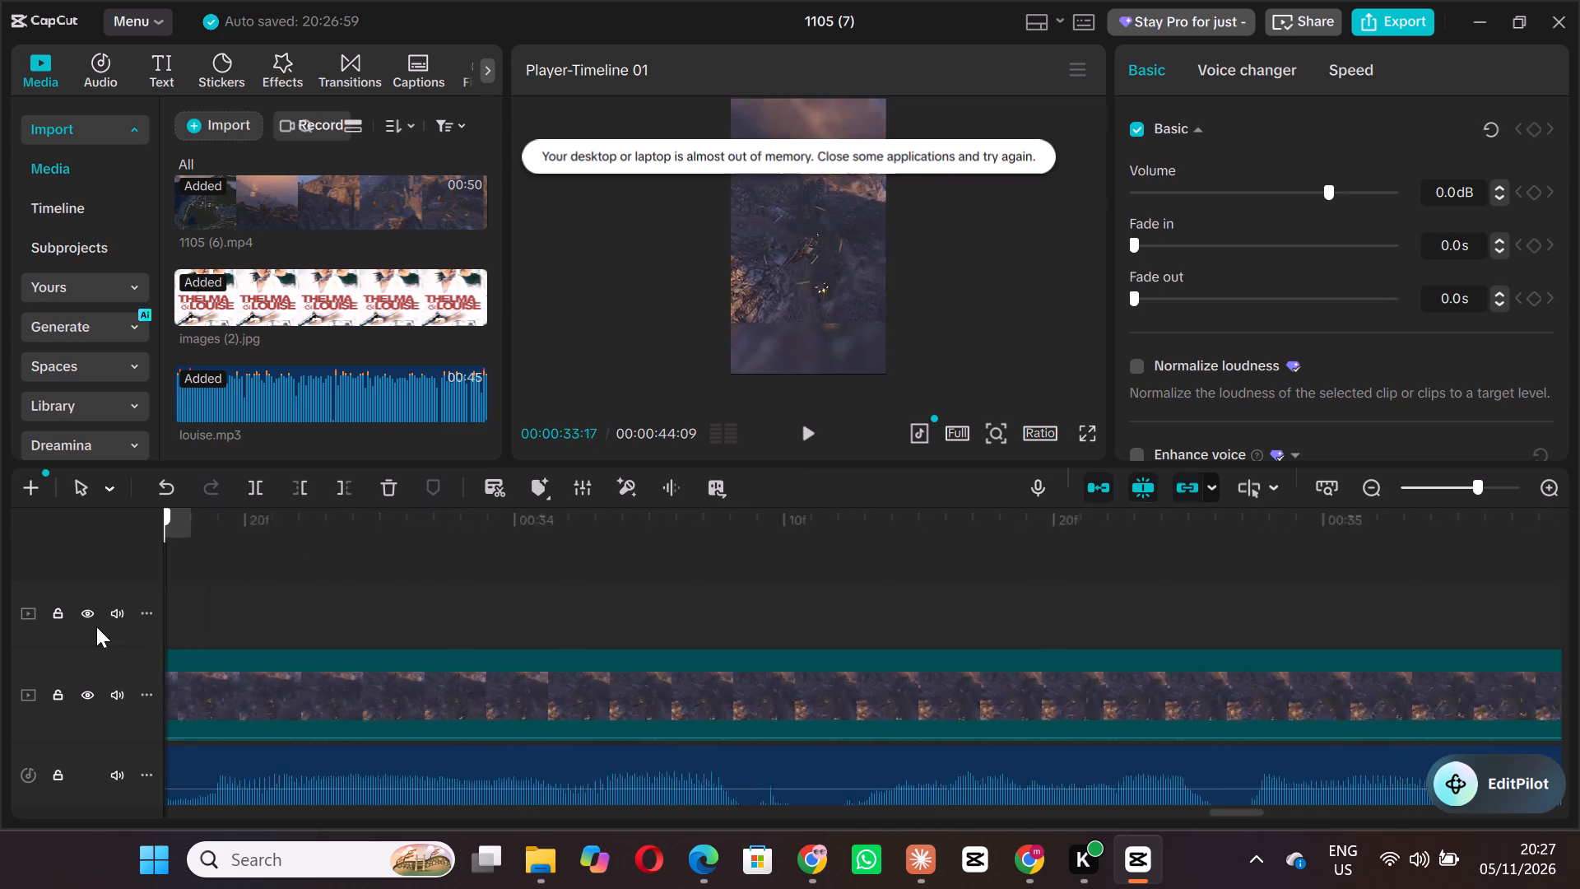
drag(96, 626, 0, 633)
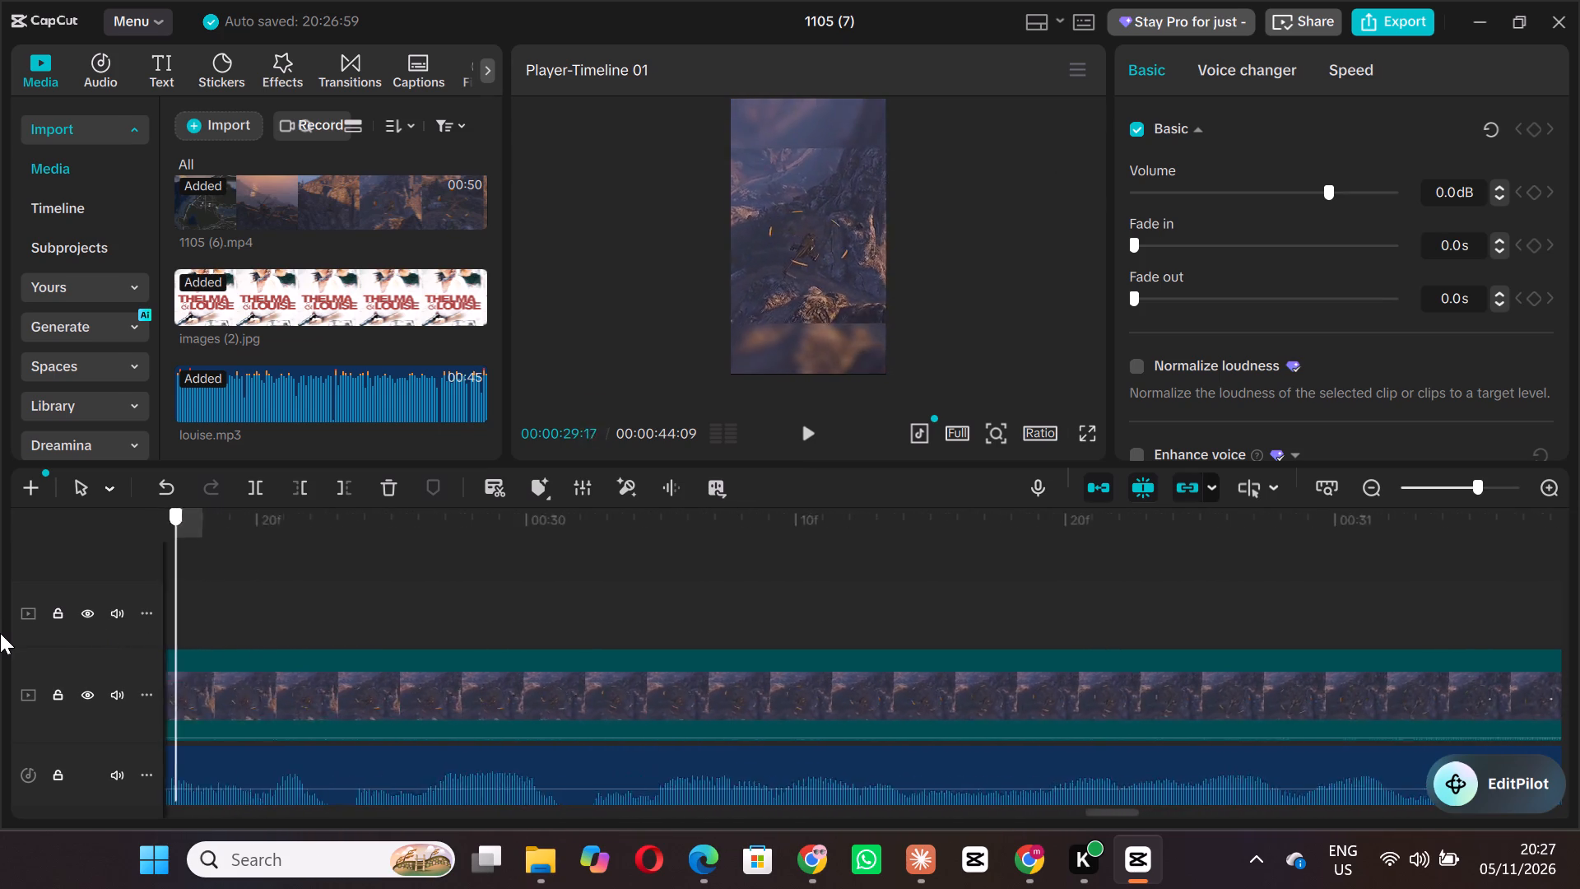
drag(0, 633, 0, 630)
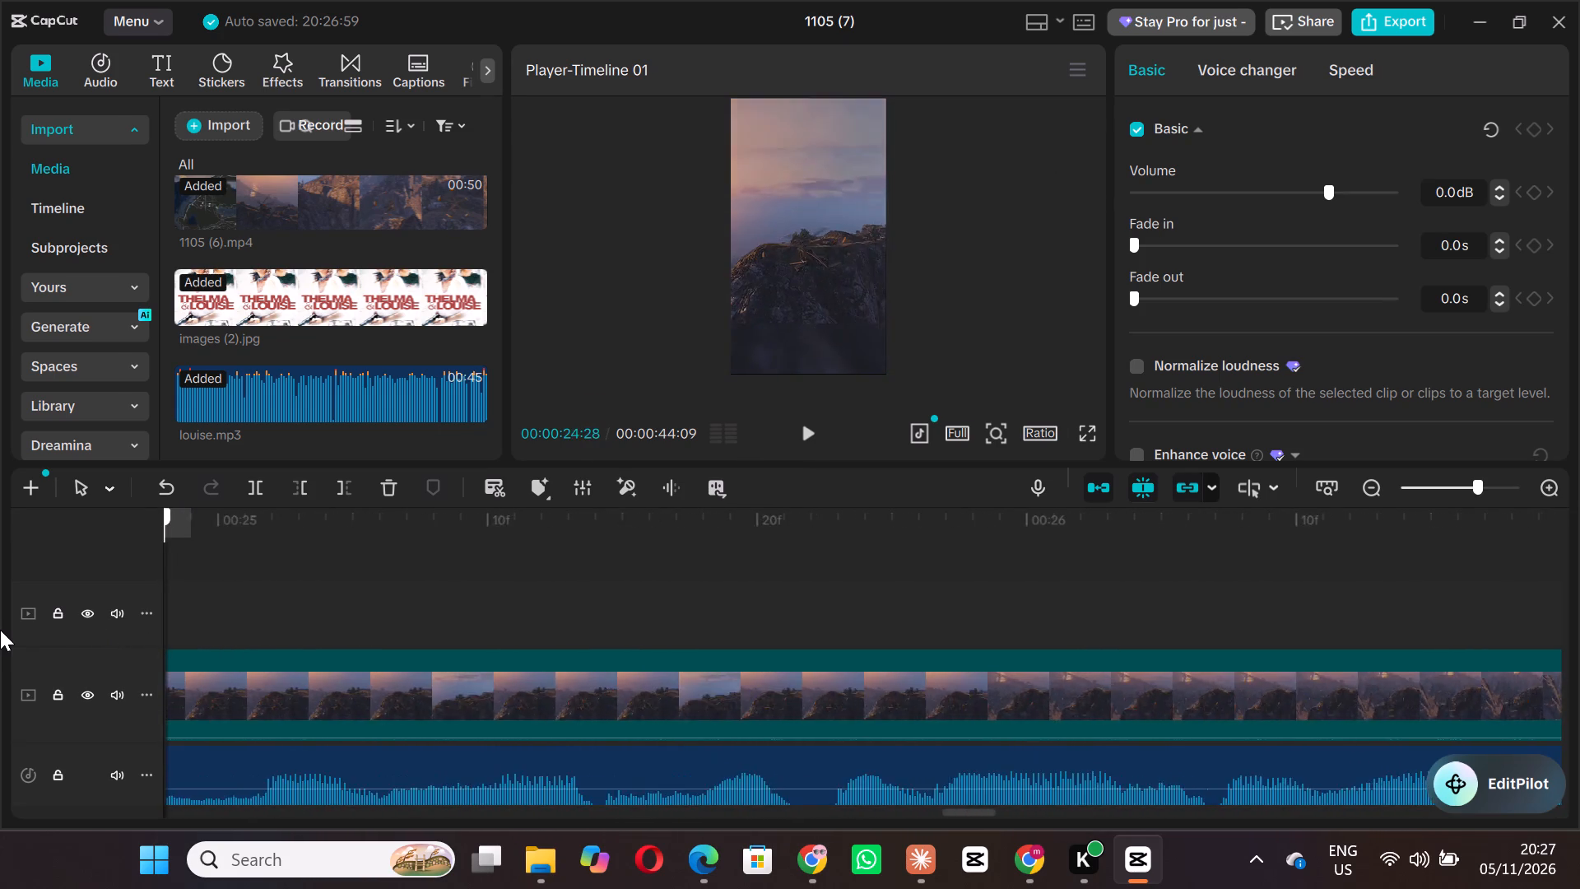
drag(0, 630, 0, 631)
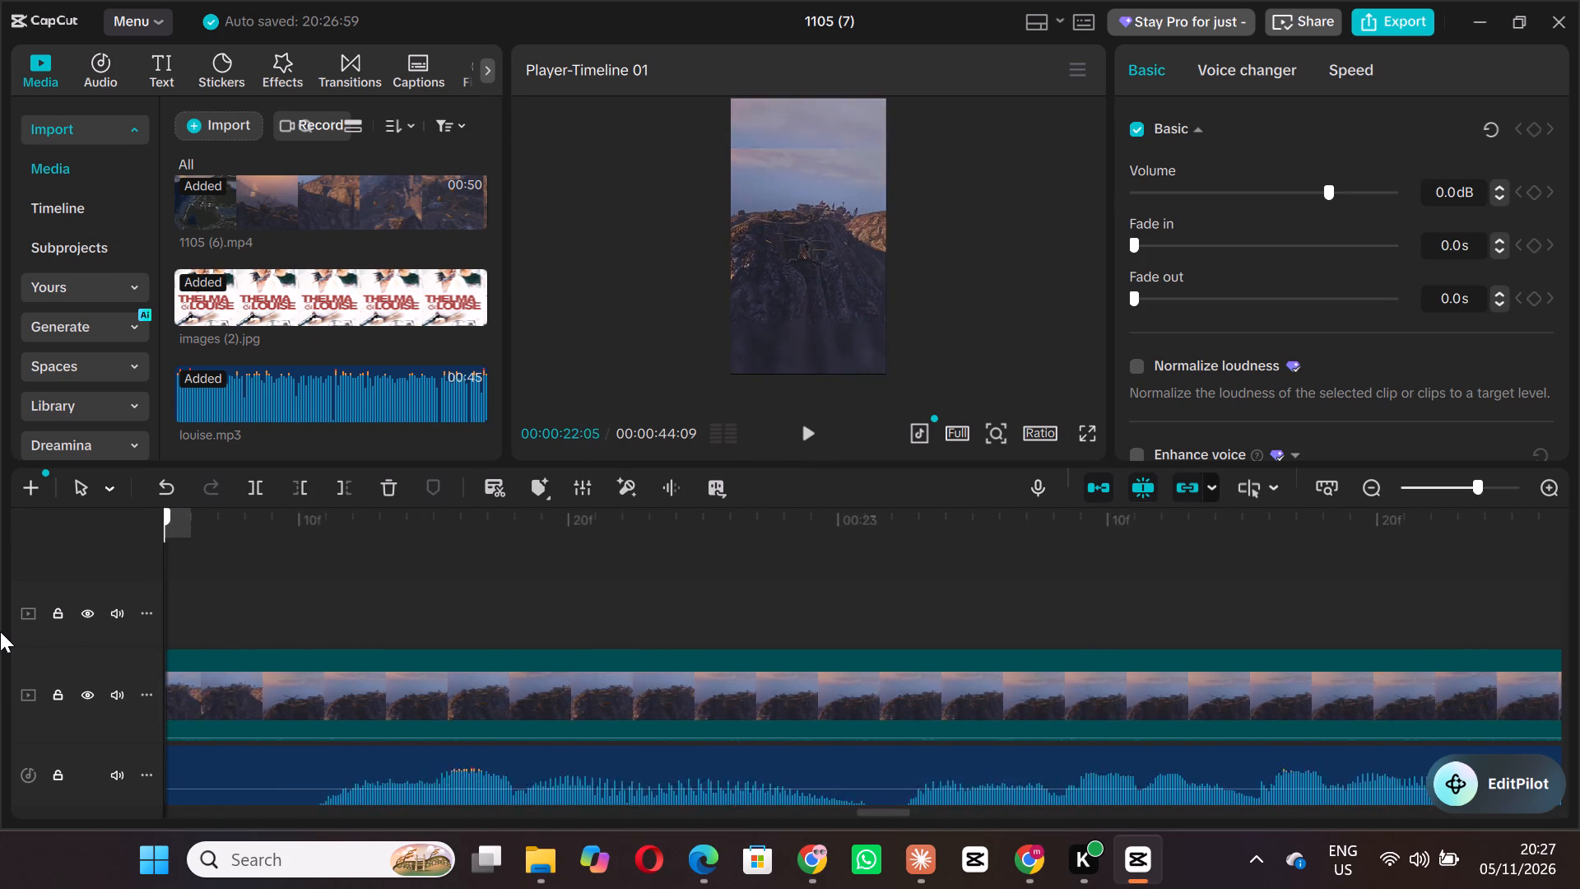
drag(0, 631, 0, 689)
key(space)
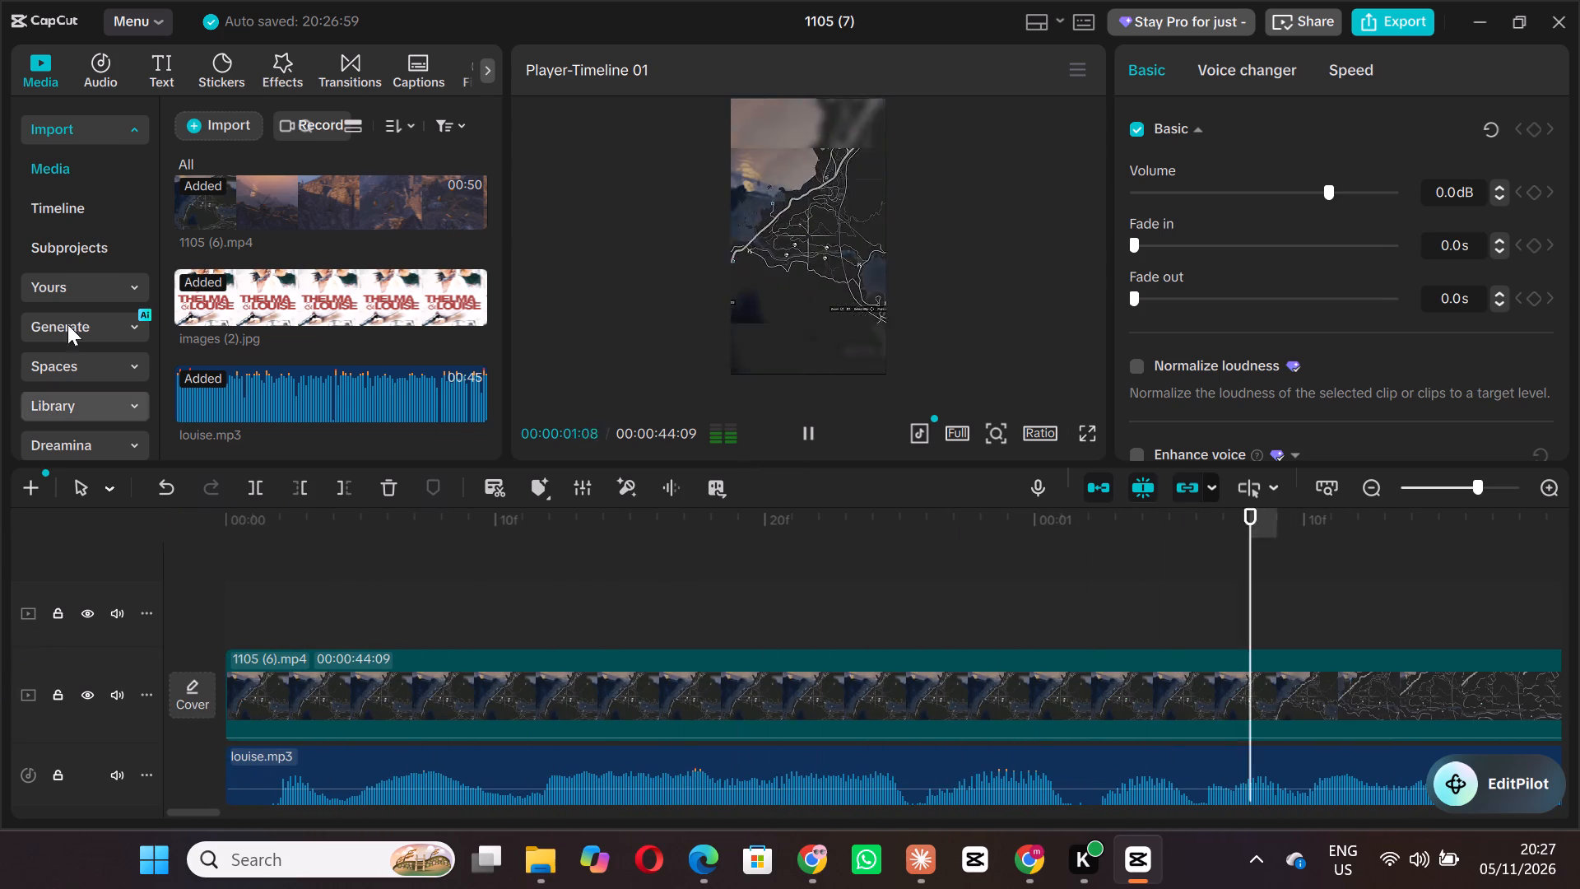
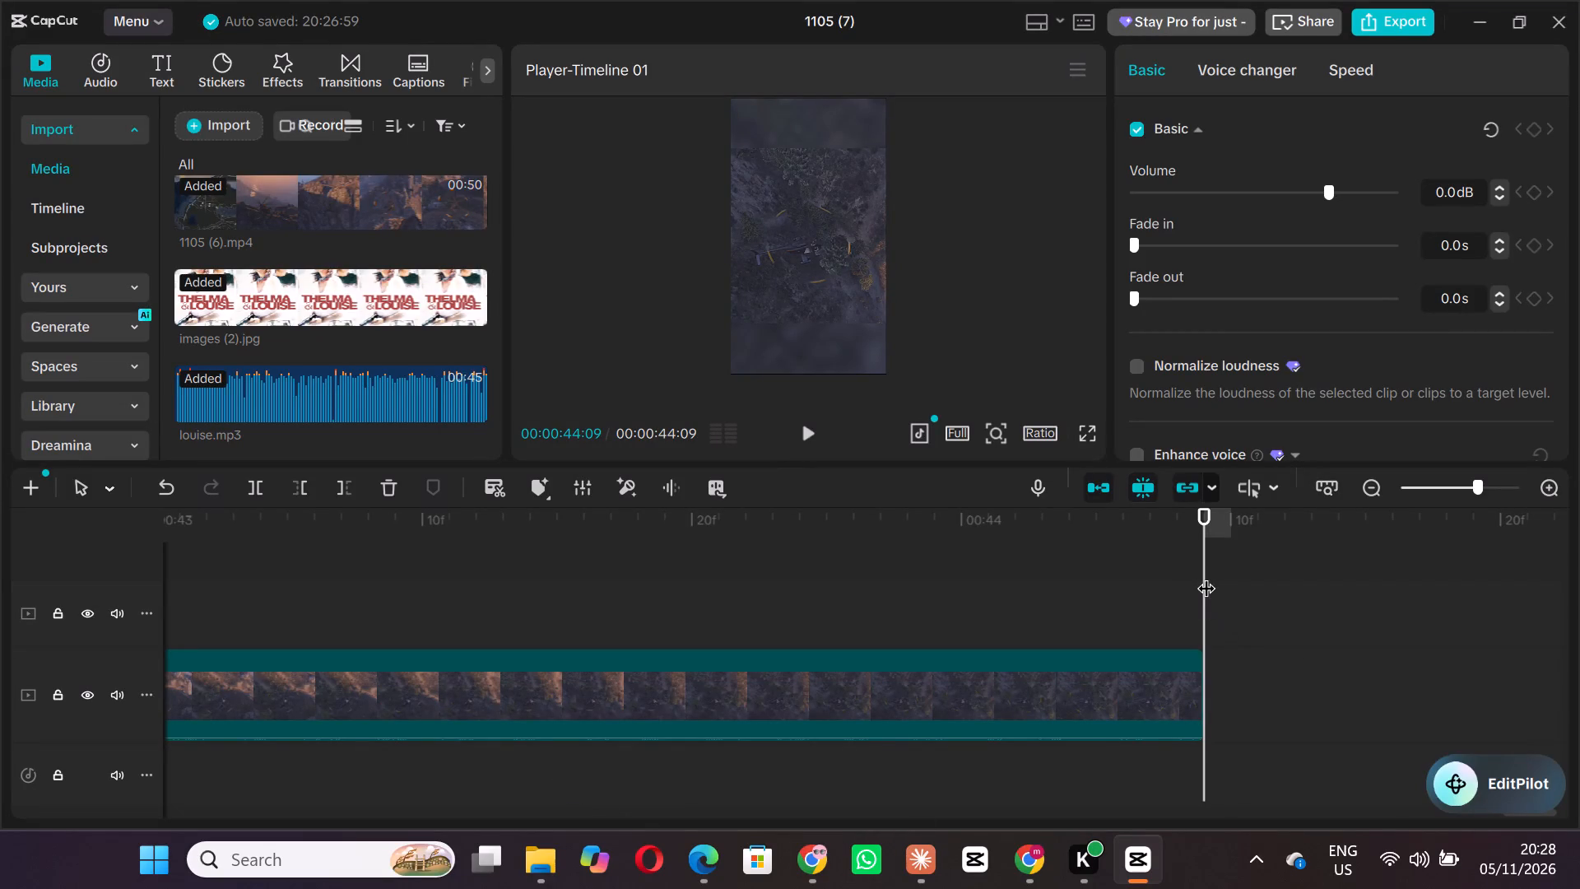
Trim the ends of the last louise.mp3 segment and the main video clip to 00:00:42:23.
drag(1206, 575, 58, 540)
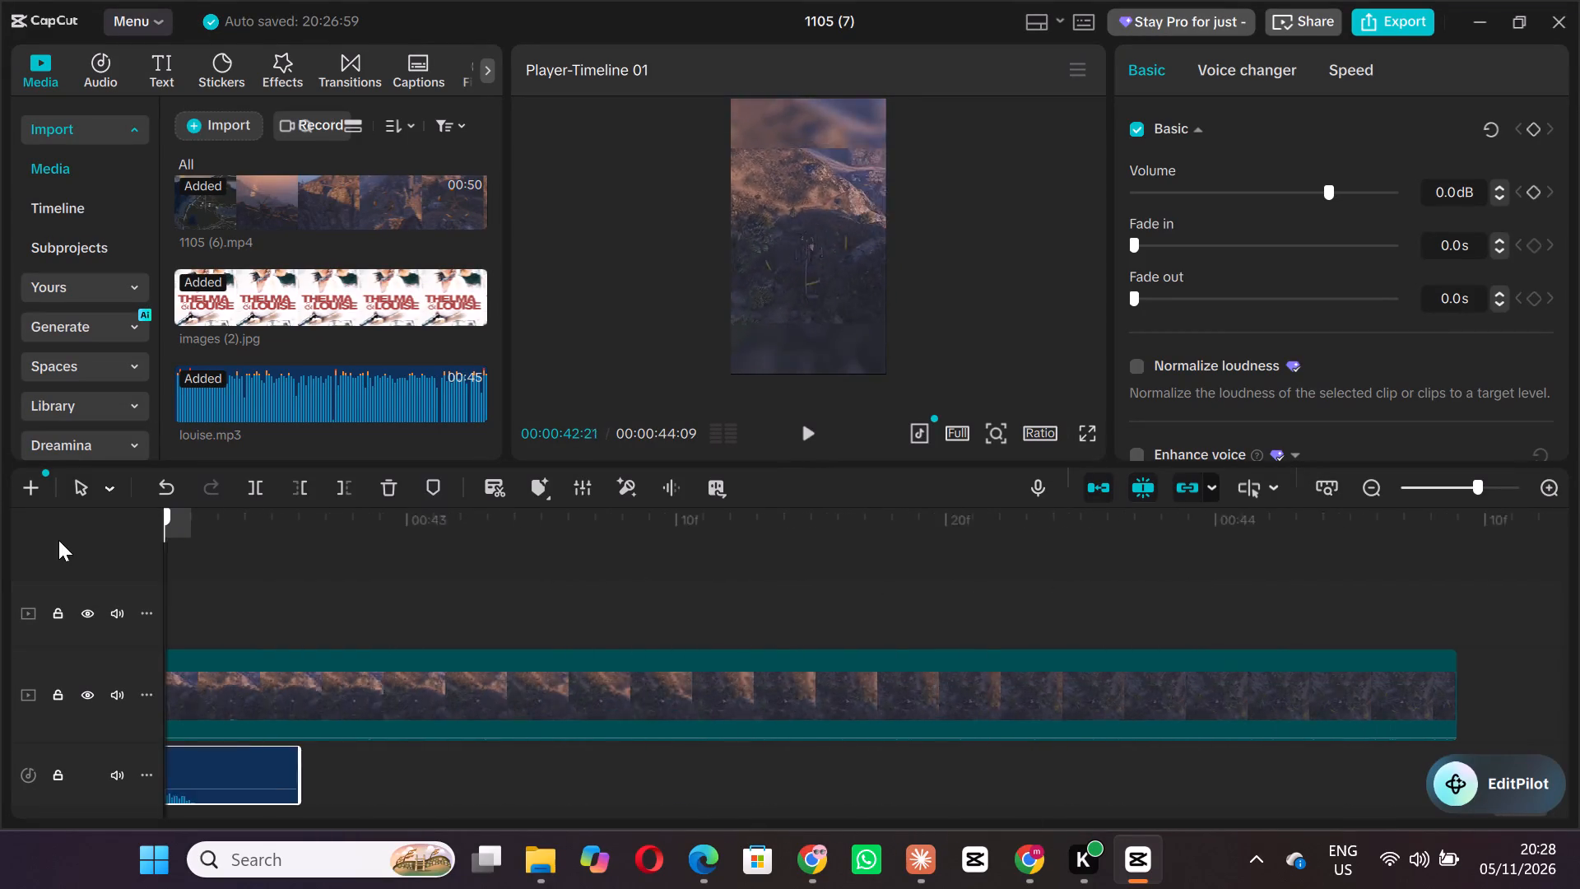
drag(58, 540, 1056, 620)
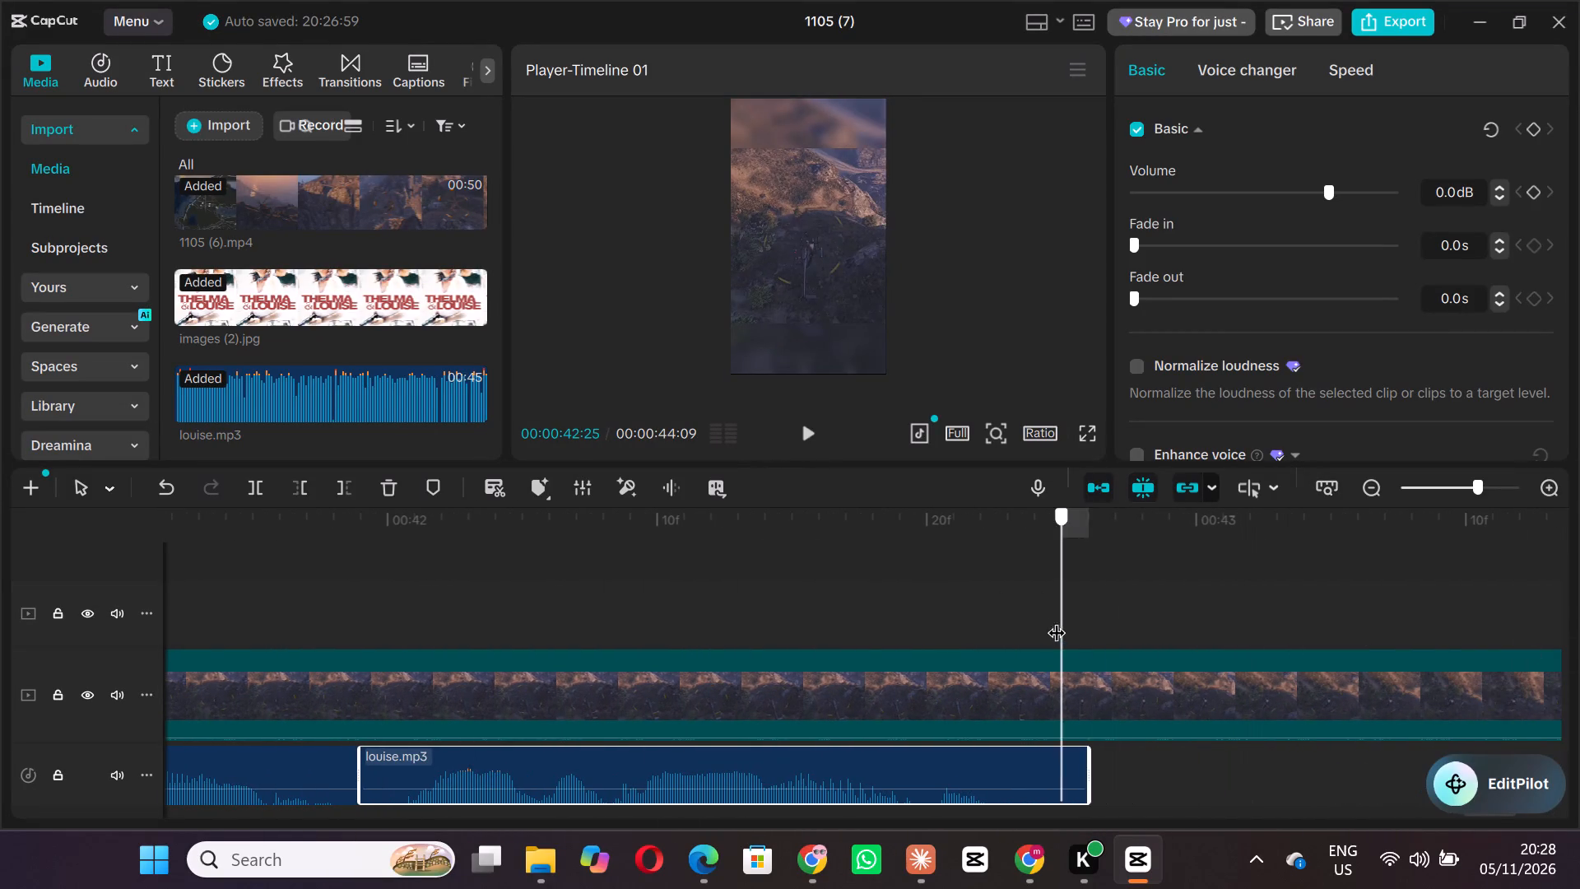
drag(1056, 620, 1001, 623)
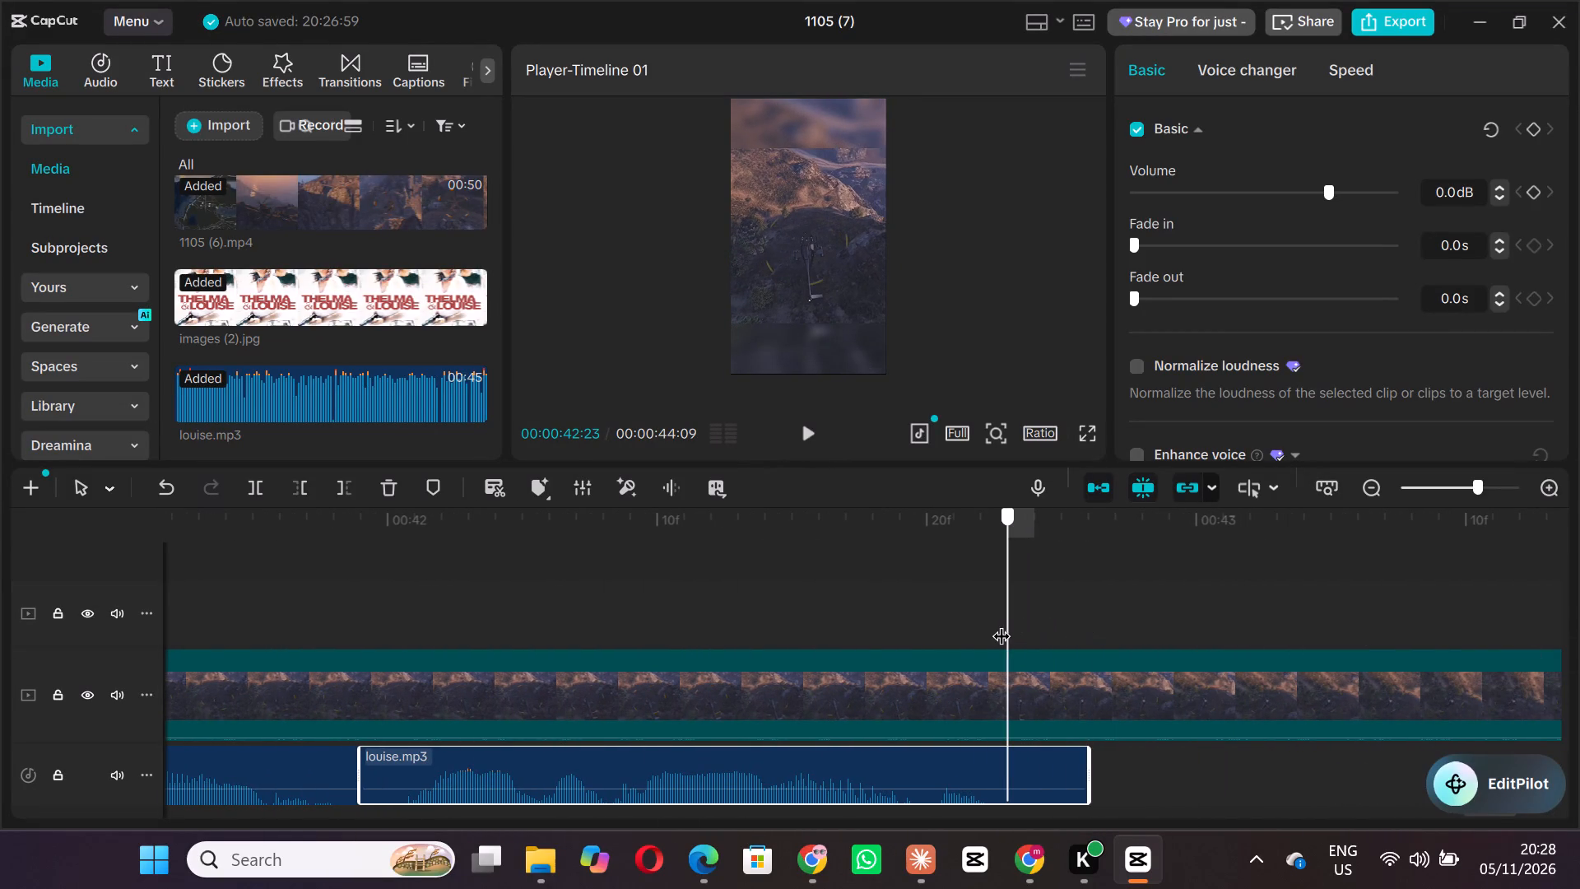
drag(1001, 623, 1003, 640)
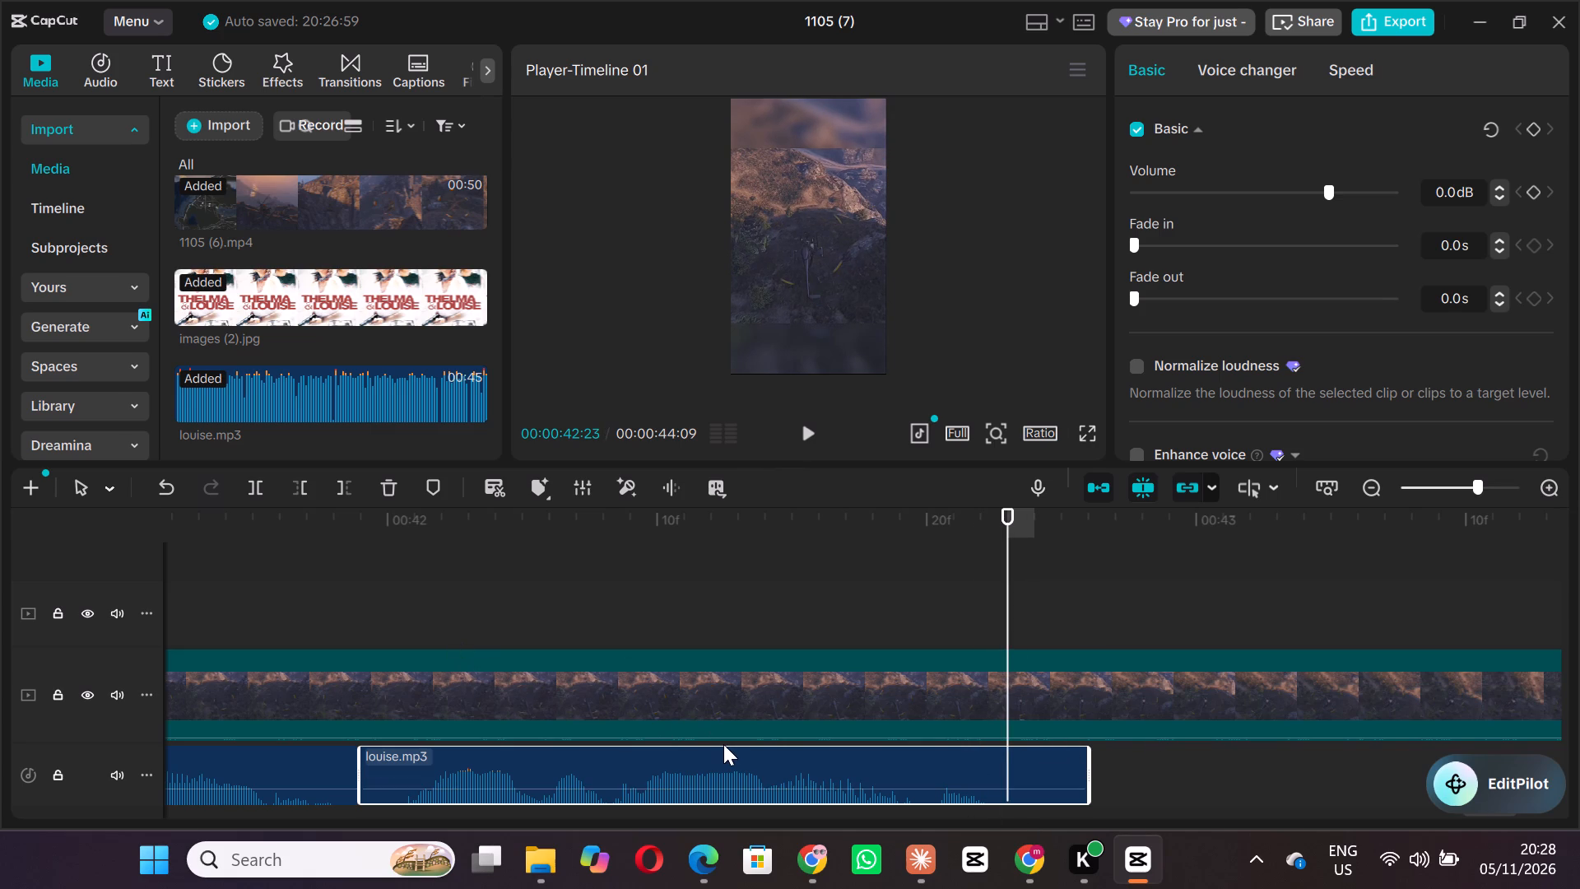
key(w)
click(866, 676)
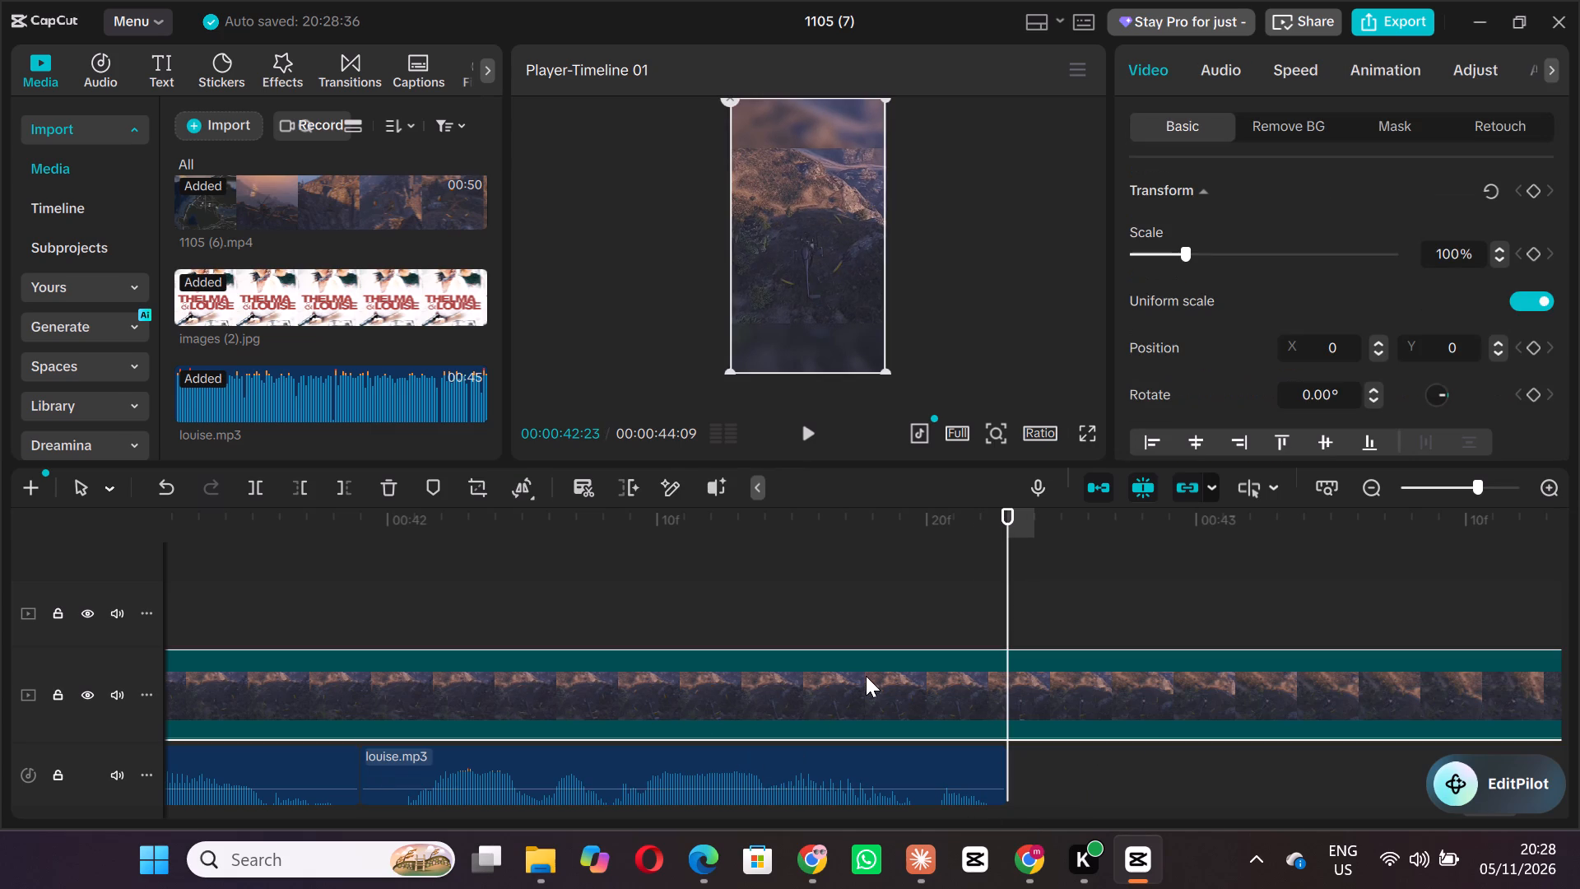
key(w)
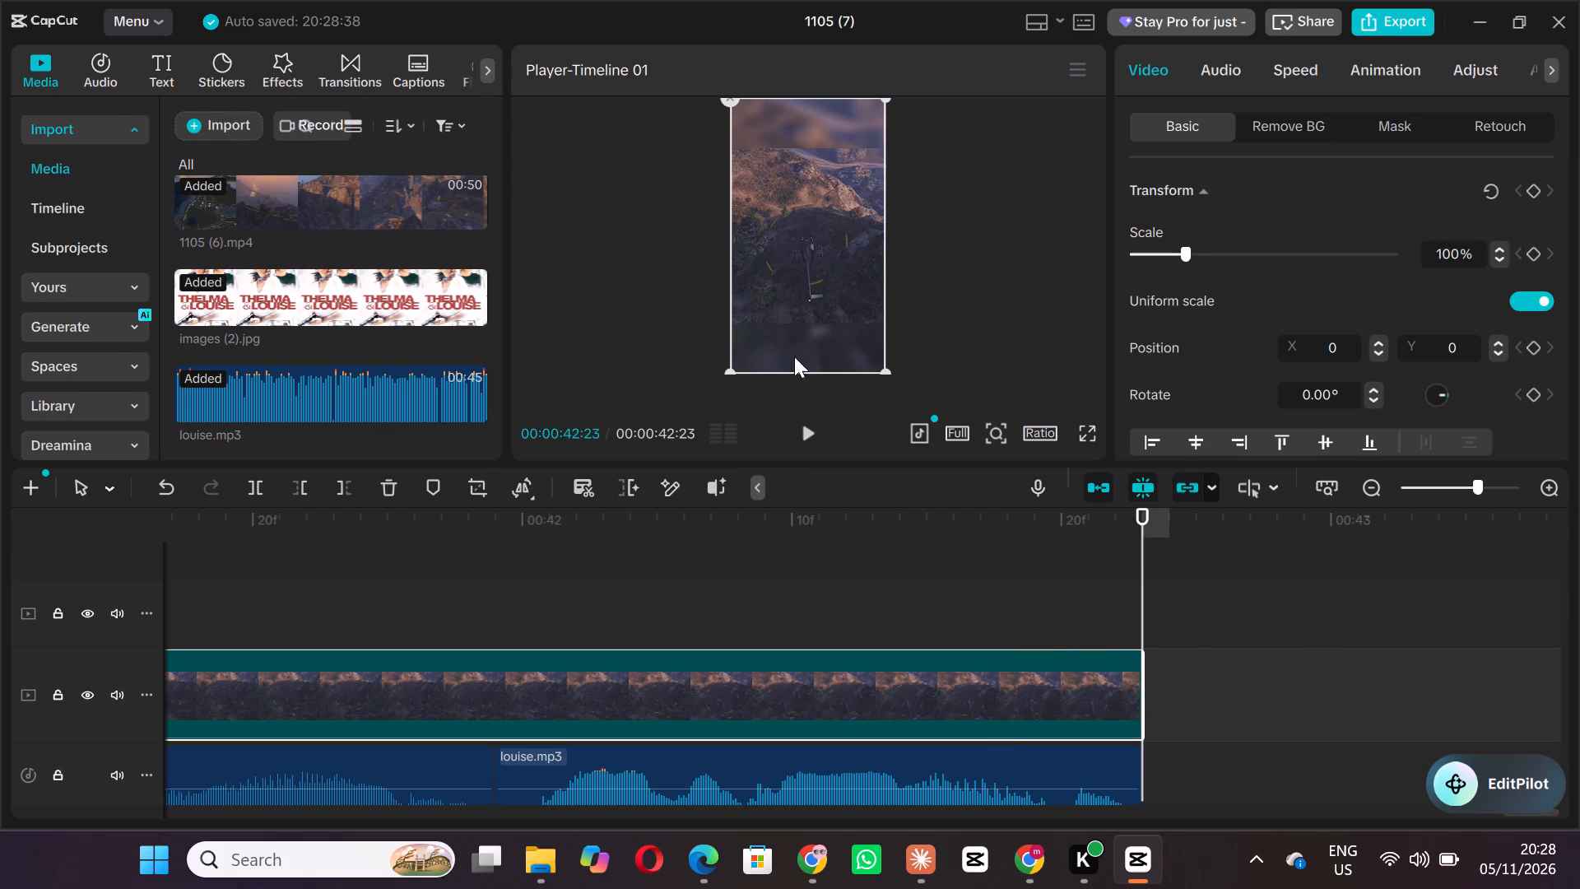
Generate captions using the favorited caption template with white and green "THE QUICK BROWN" lettering.
click(417, 67)
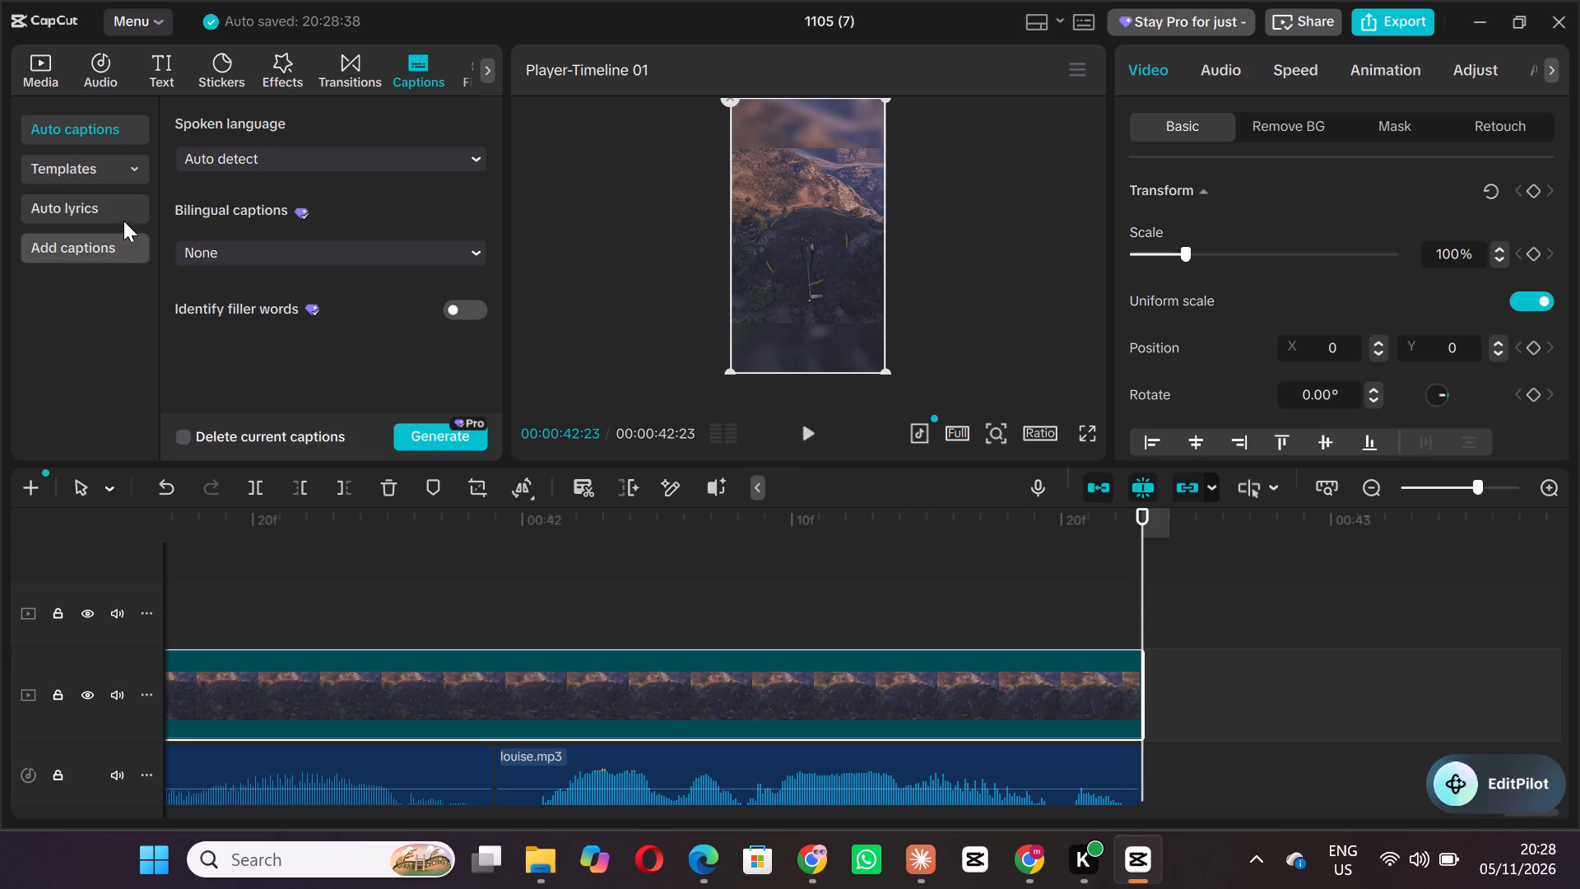
click(70, 174)
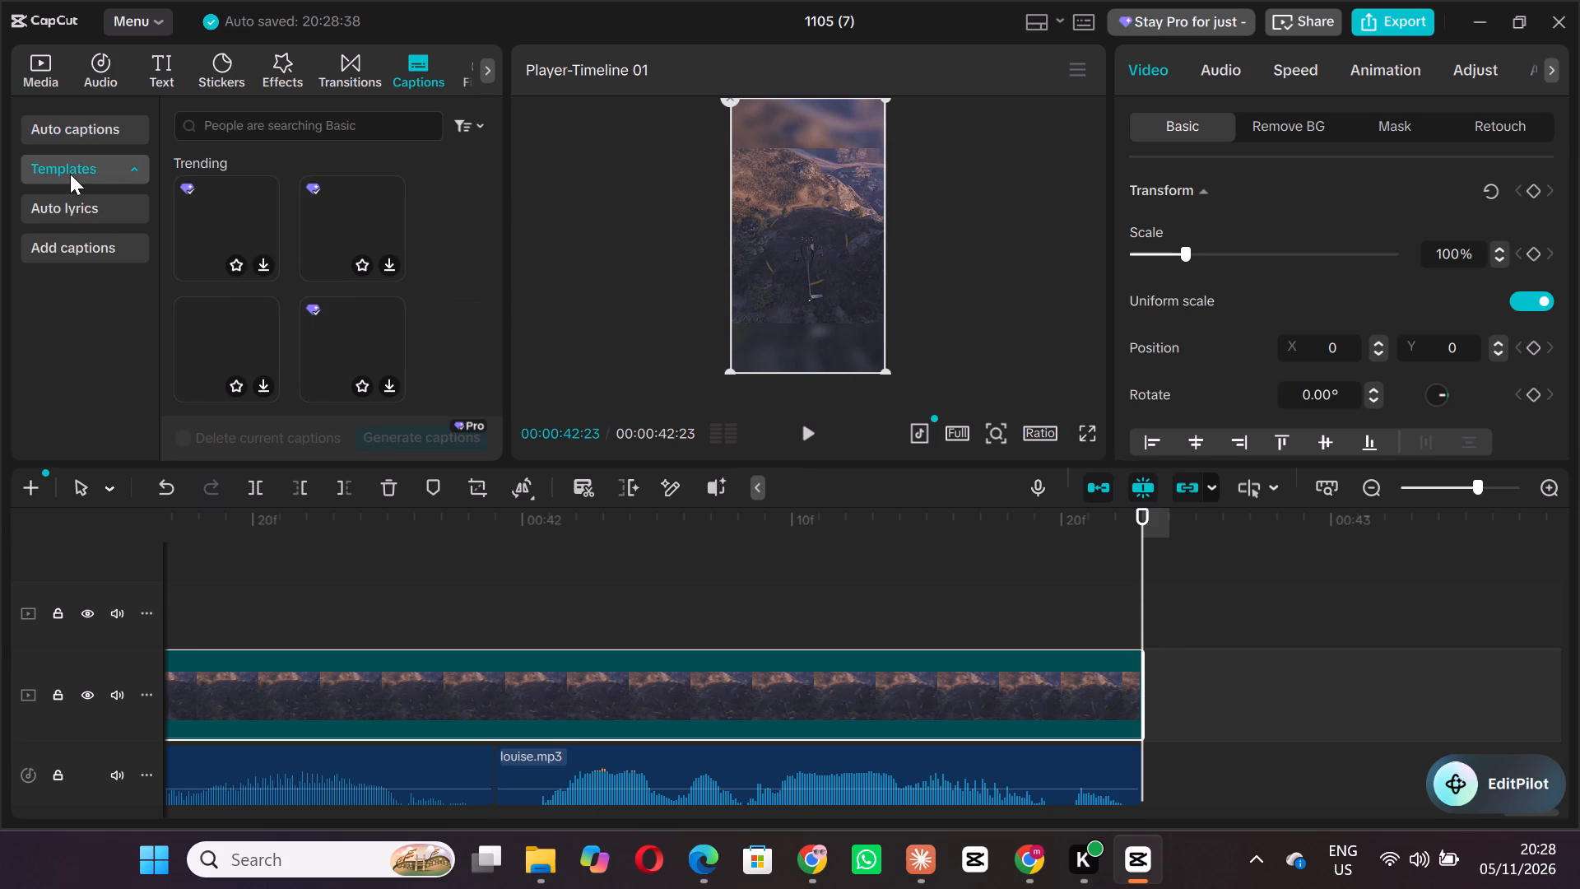
click(69, 204)
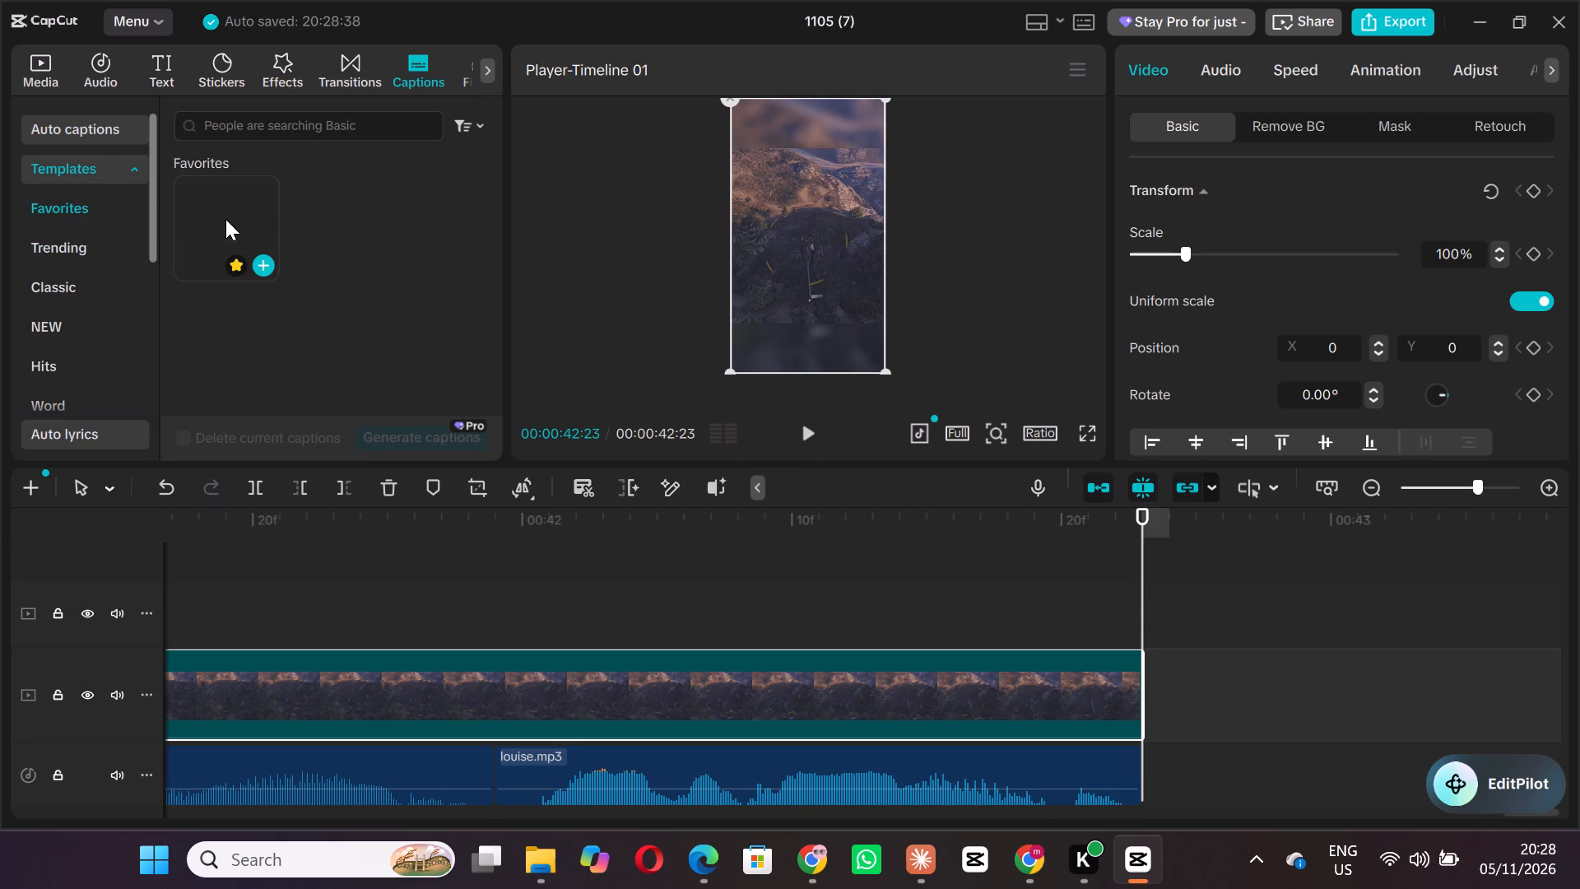
click(225, 219)
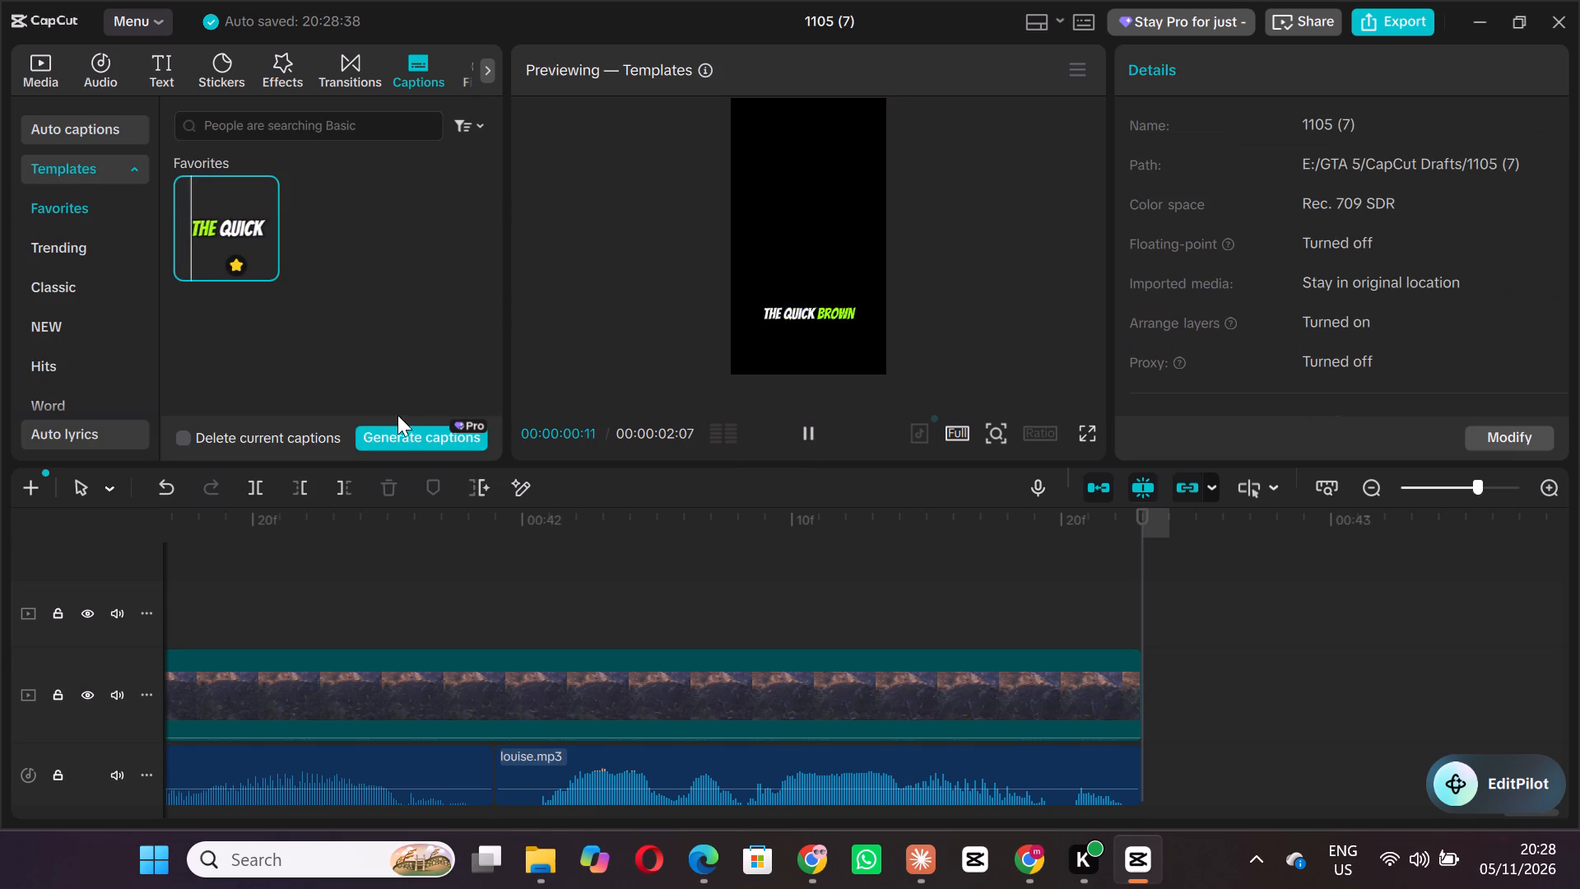
click(388, 437)
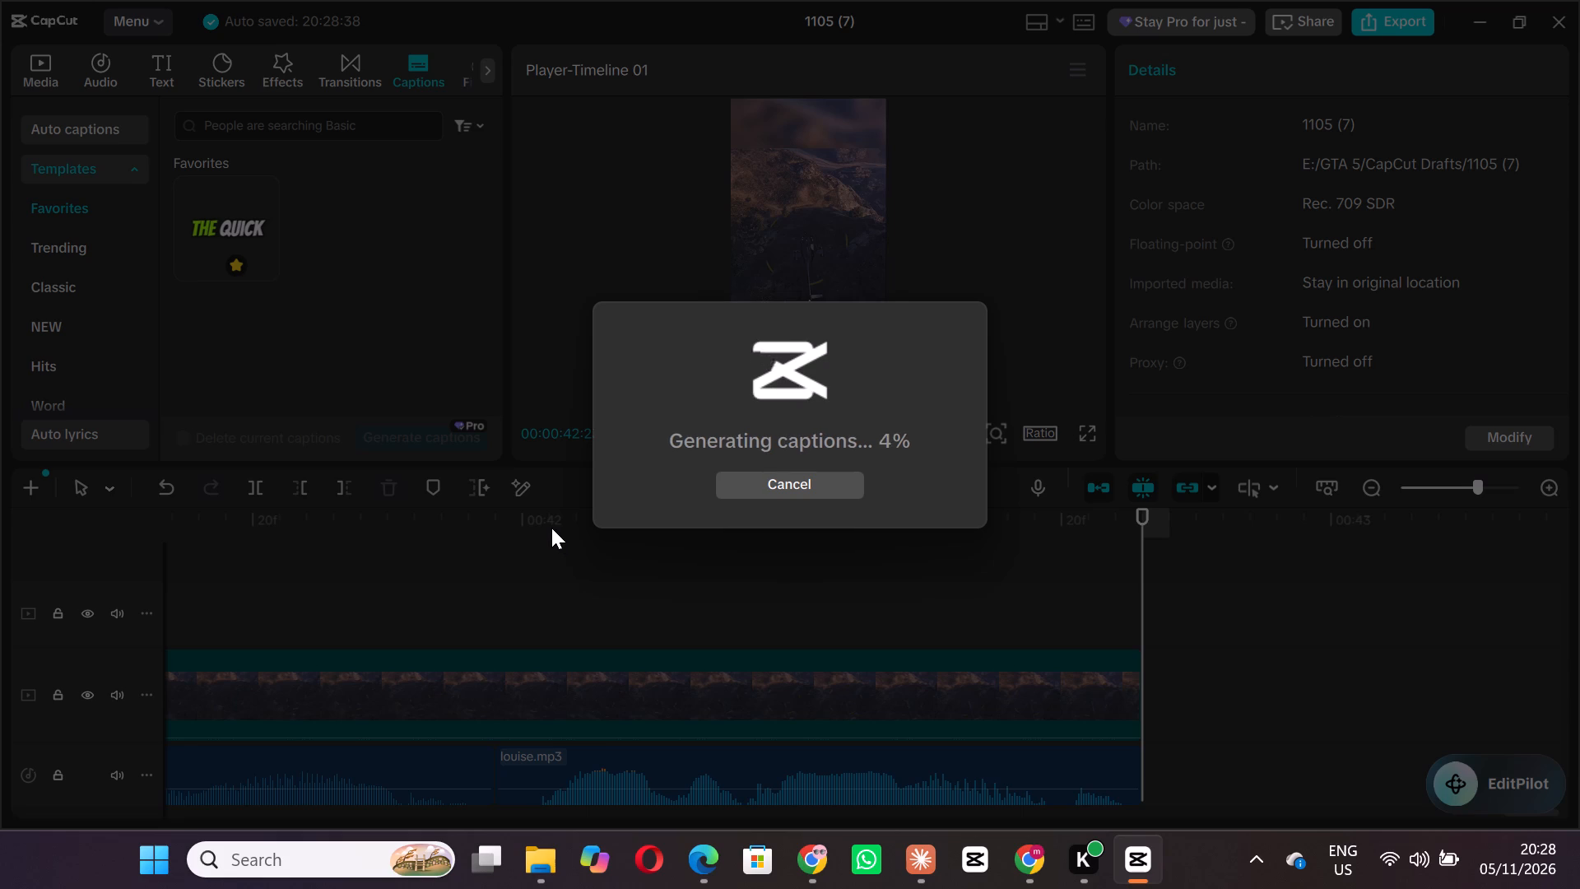
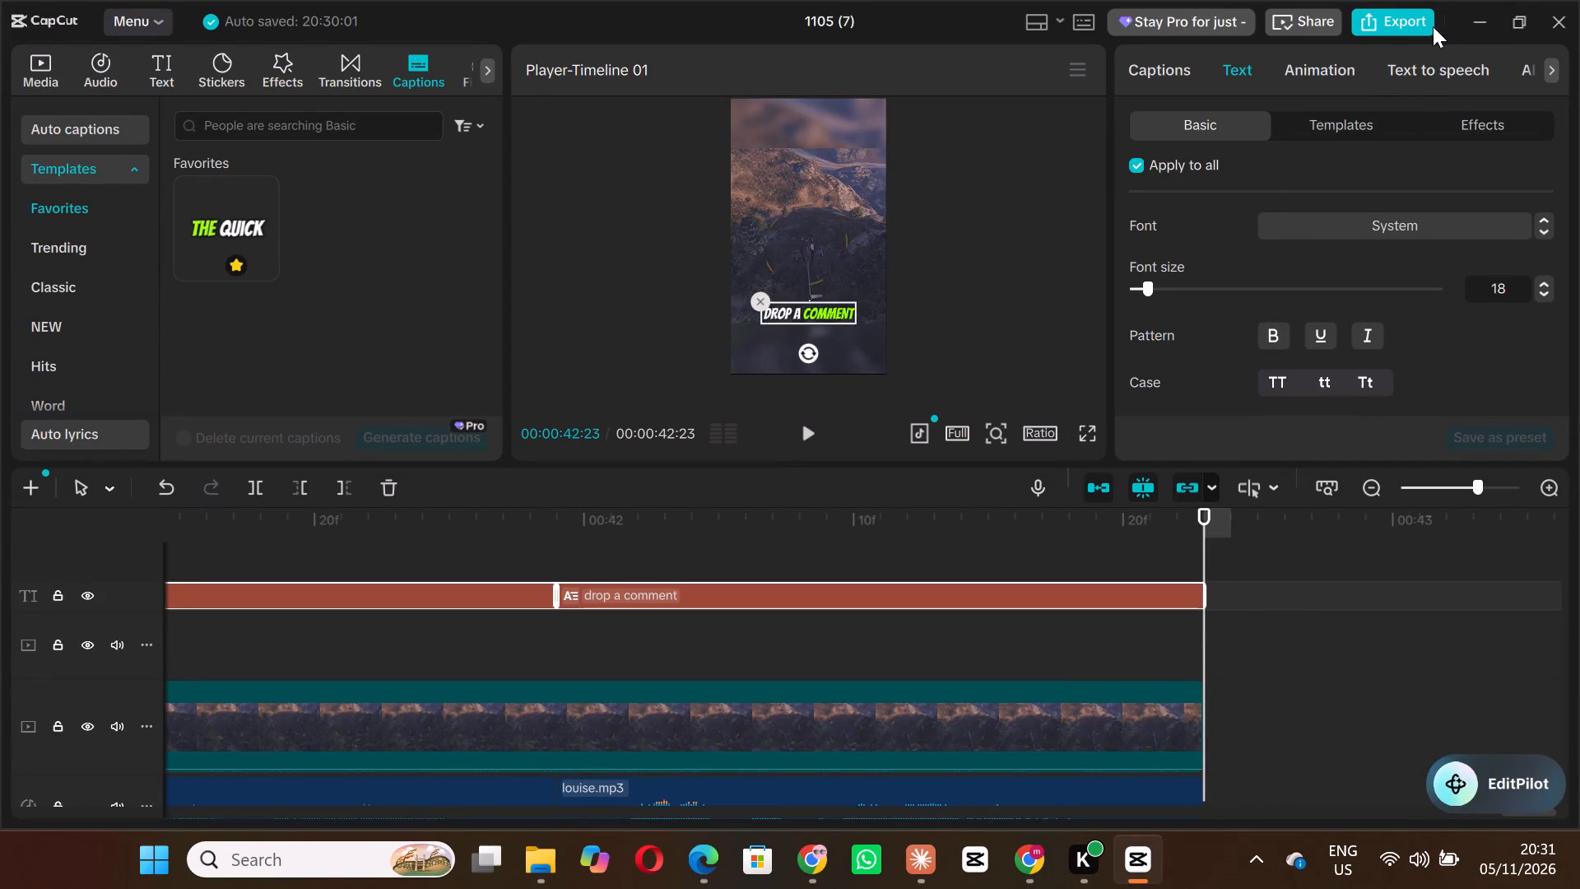
Export the finished video under the name thelma and close the project once the export is saved.
click(1397, 16)
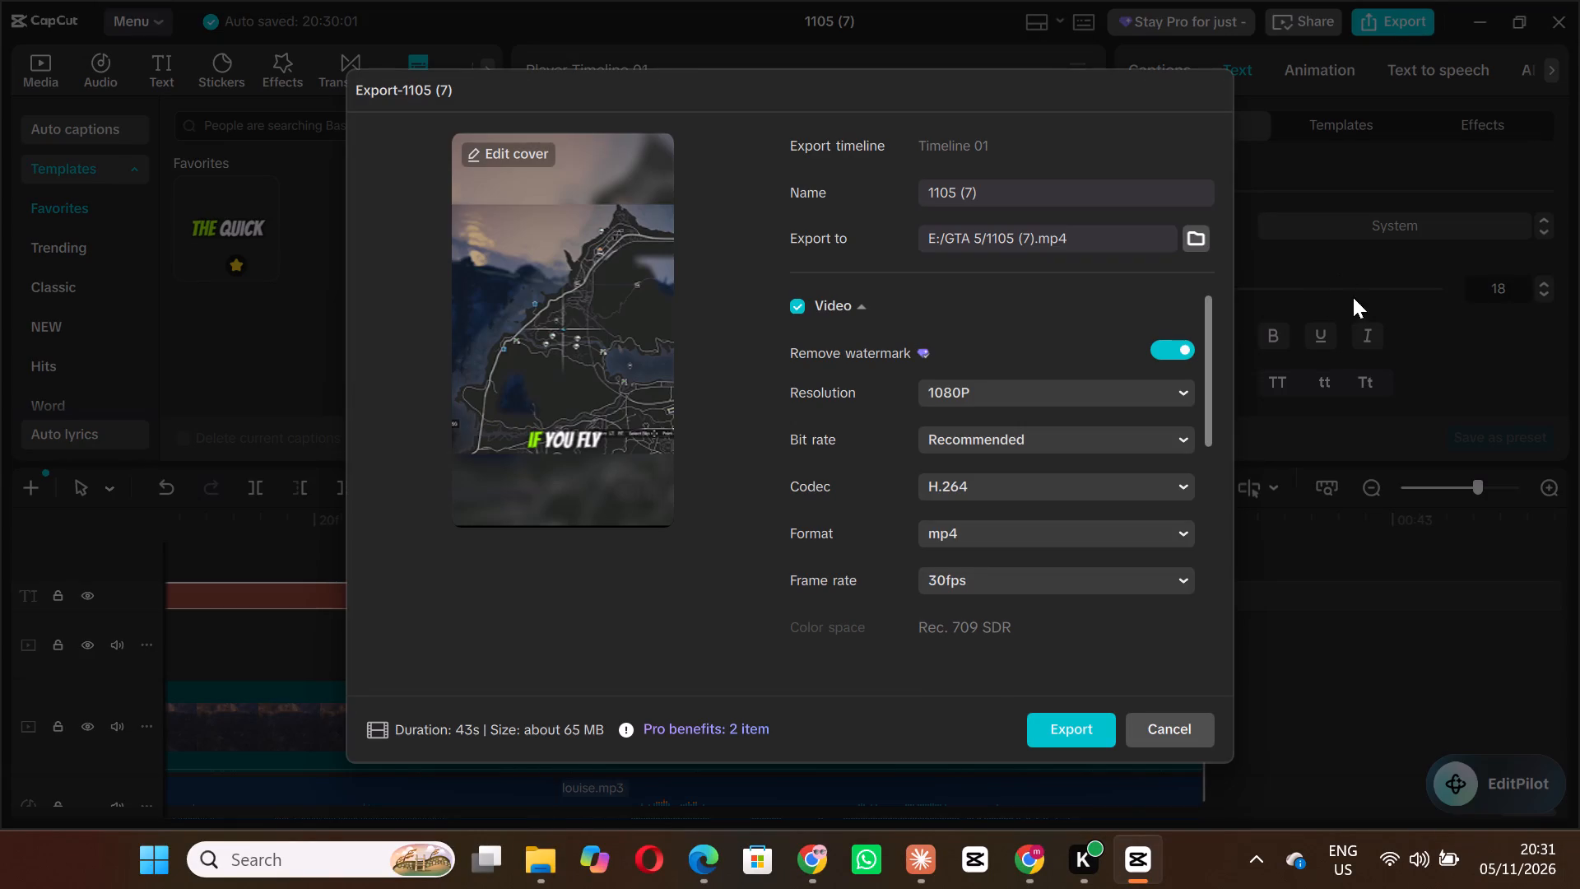
drag(992, 182, 853, 194)
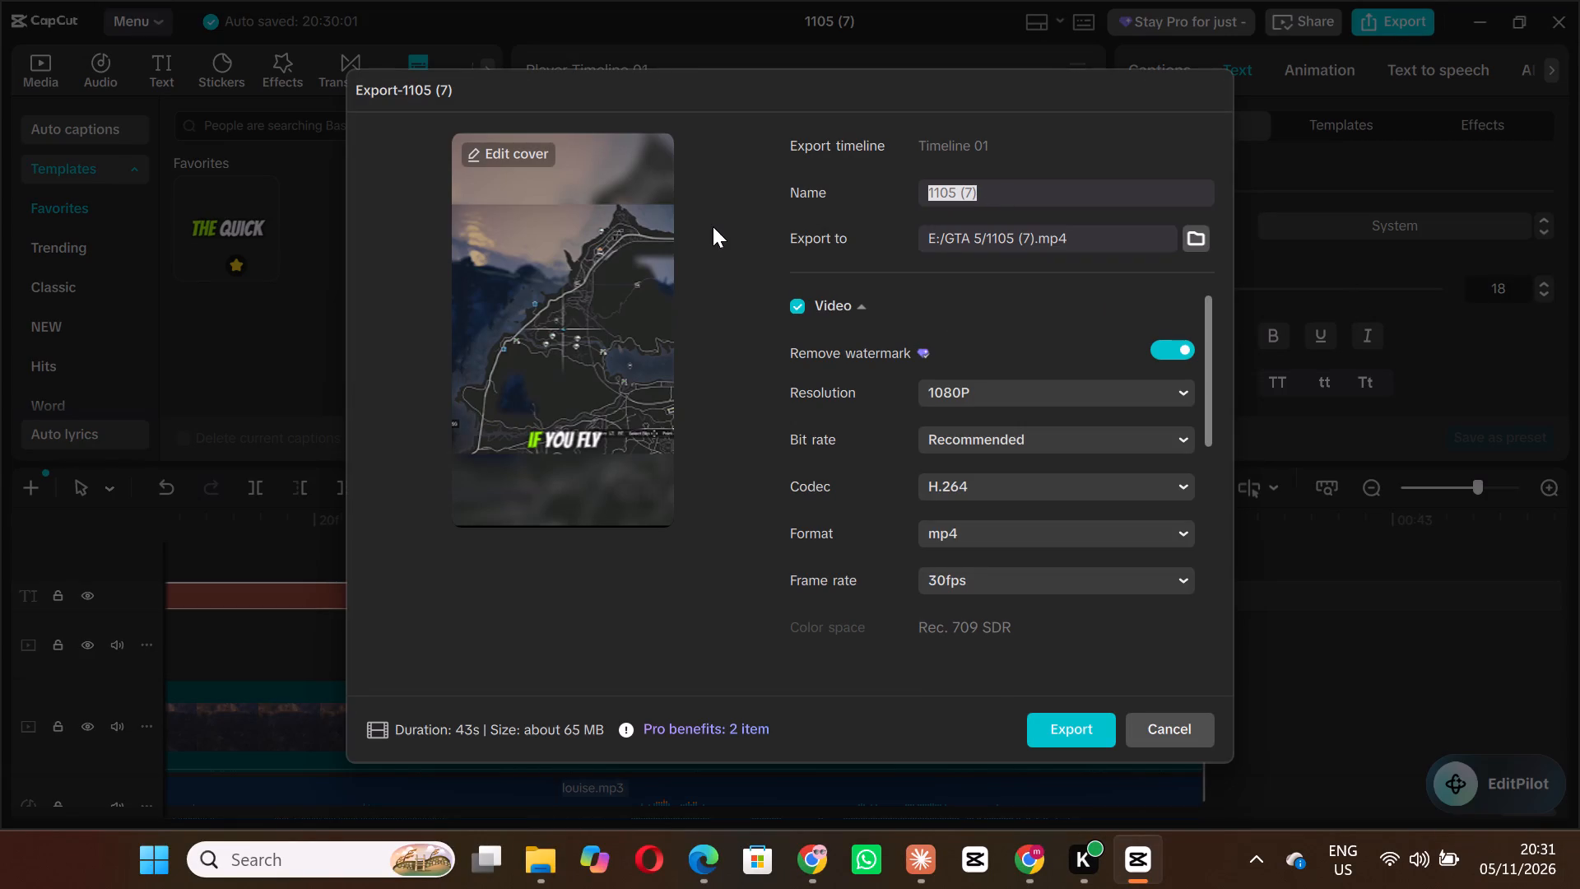
text(the)
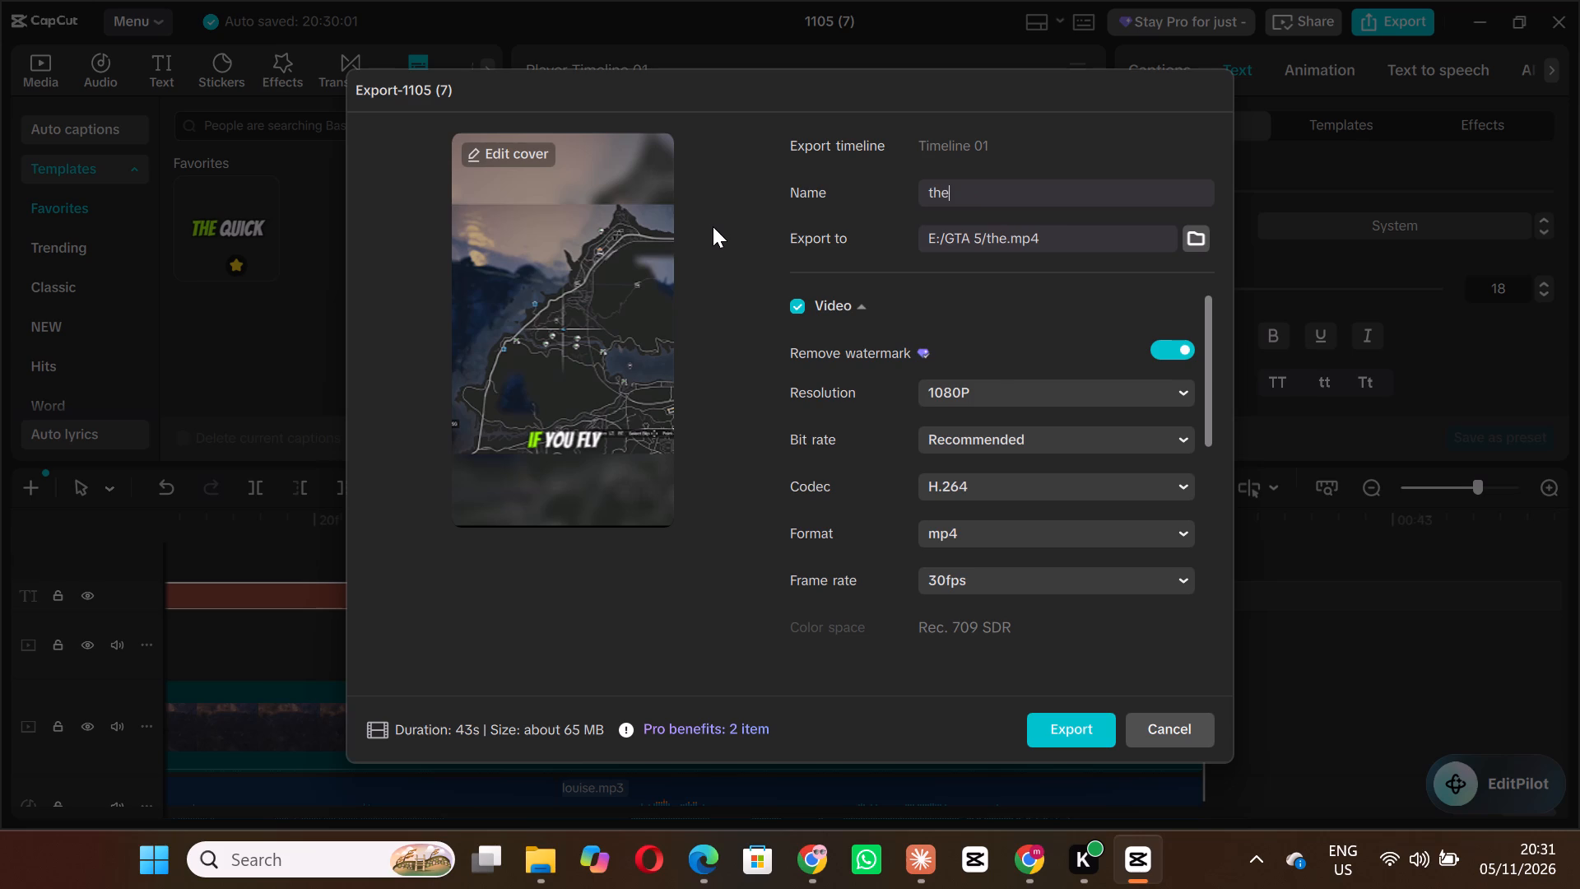
text(lma)
click(1071, 722)
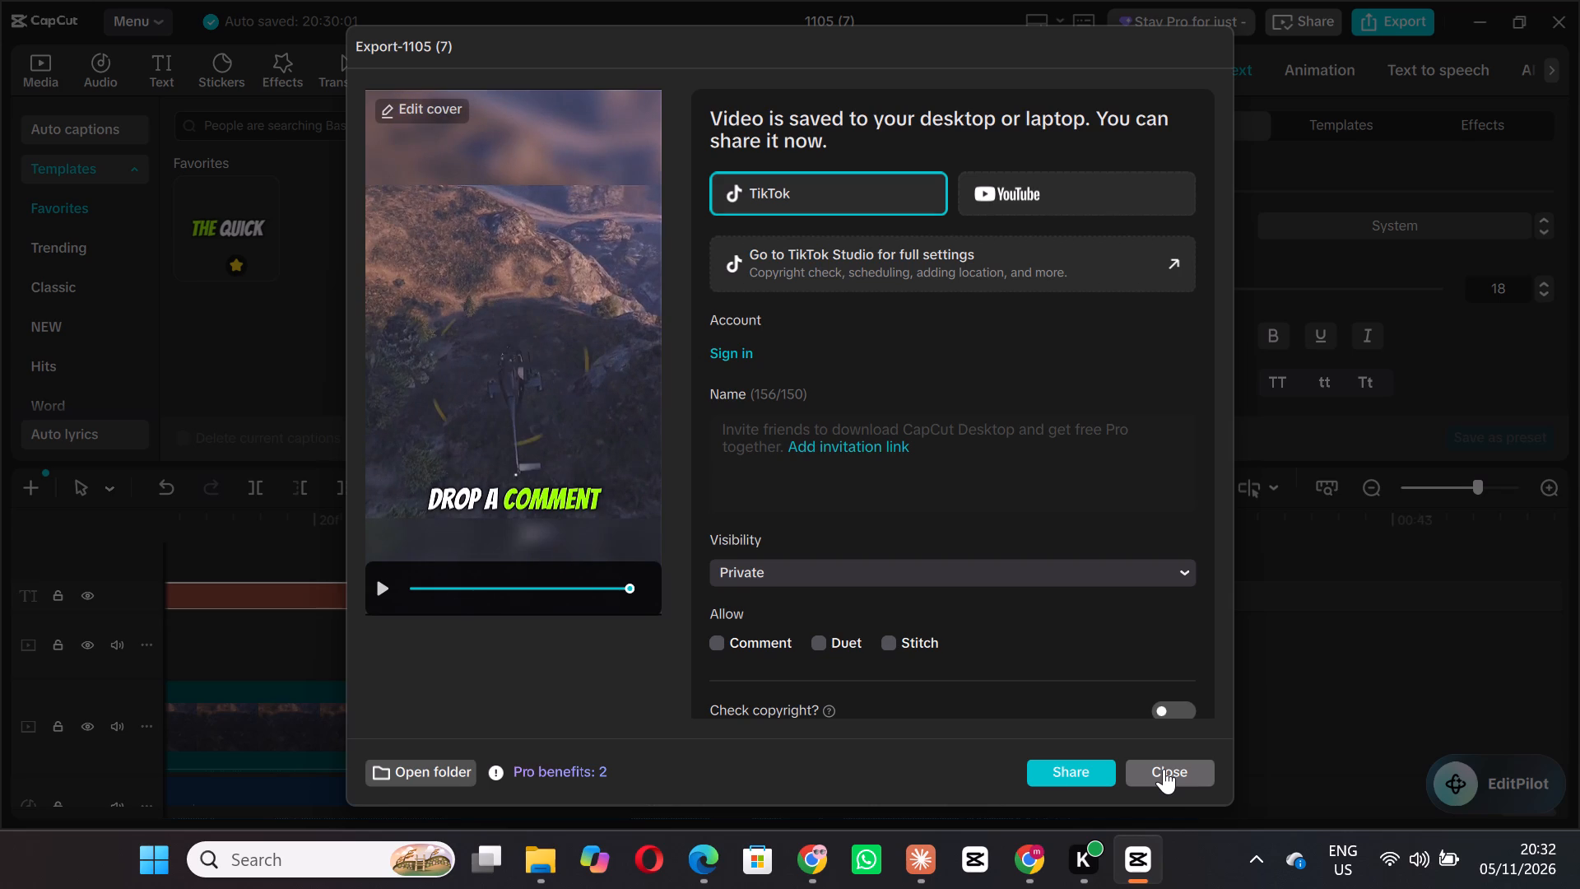
click(1164, 769)
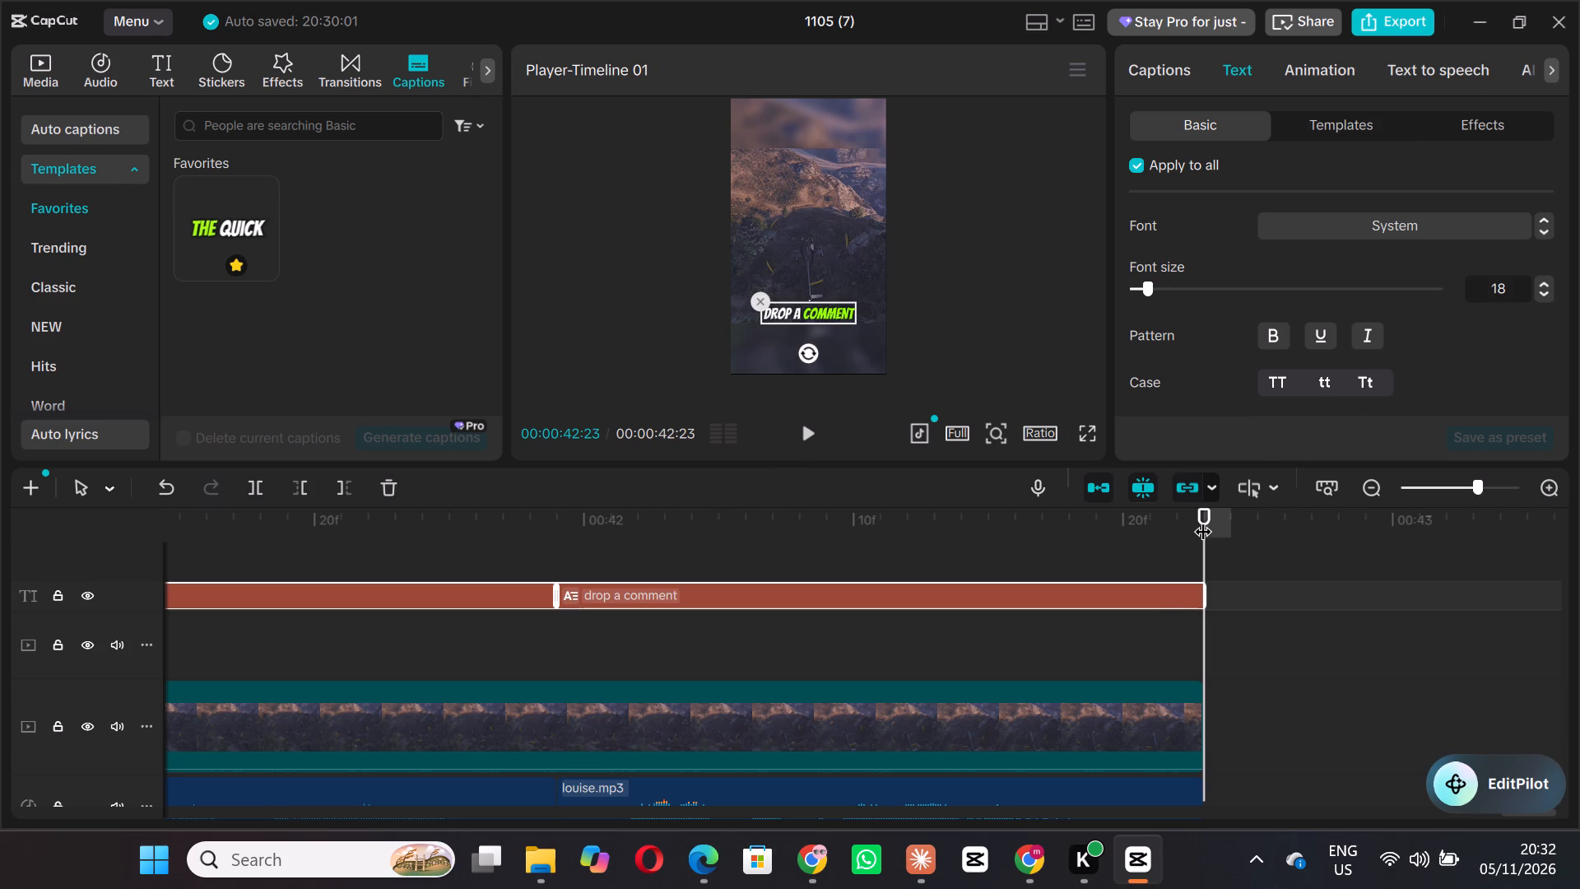
click(1556, 24)
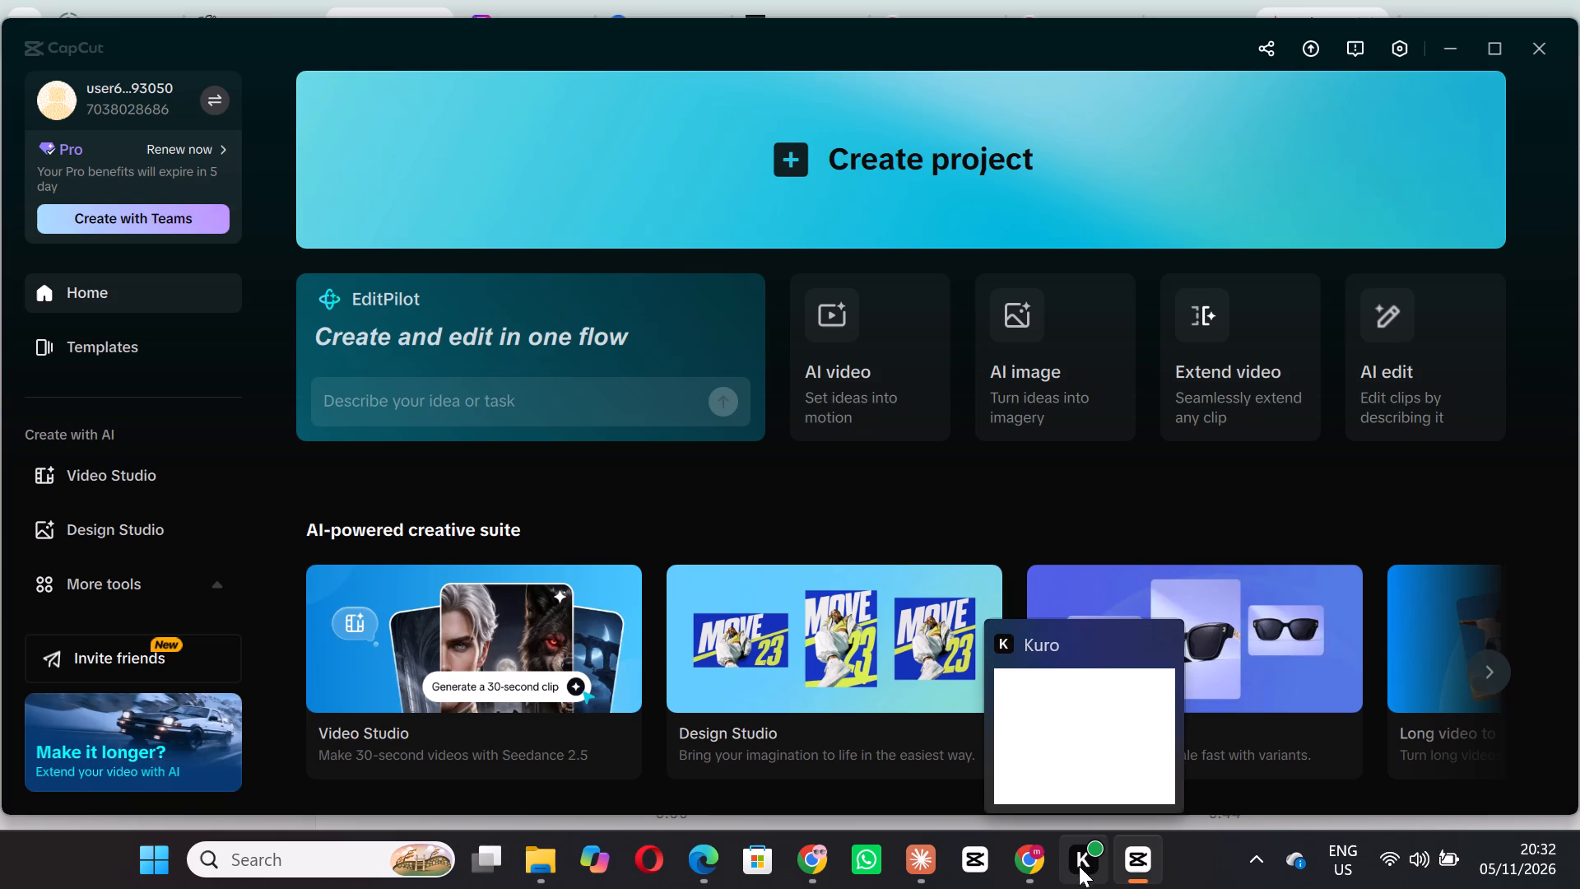
Switch to Chrome and, at the end of the Google AI chat holding the GTA 5 script, send the prompt "another episode".
click(802, 864)
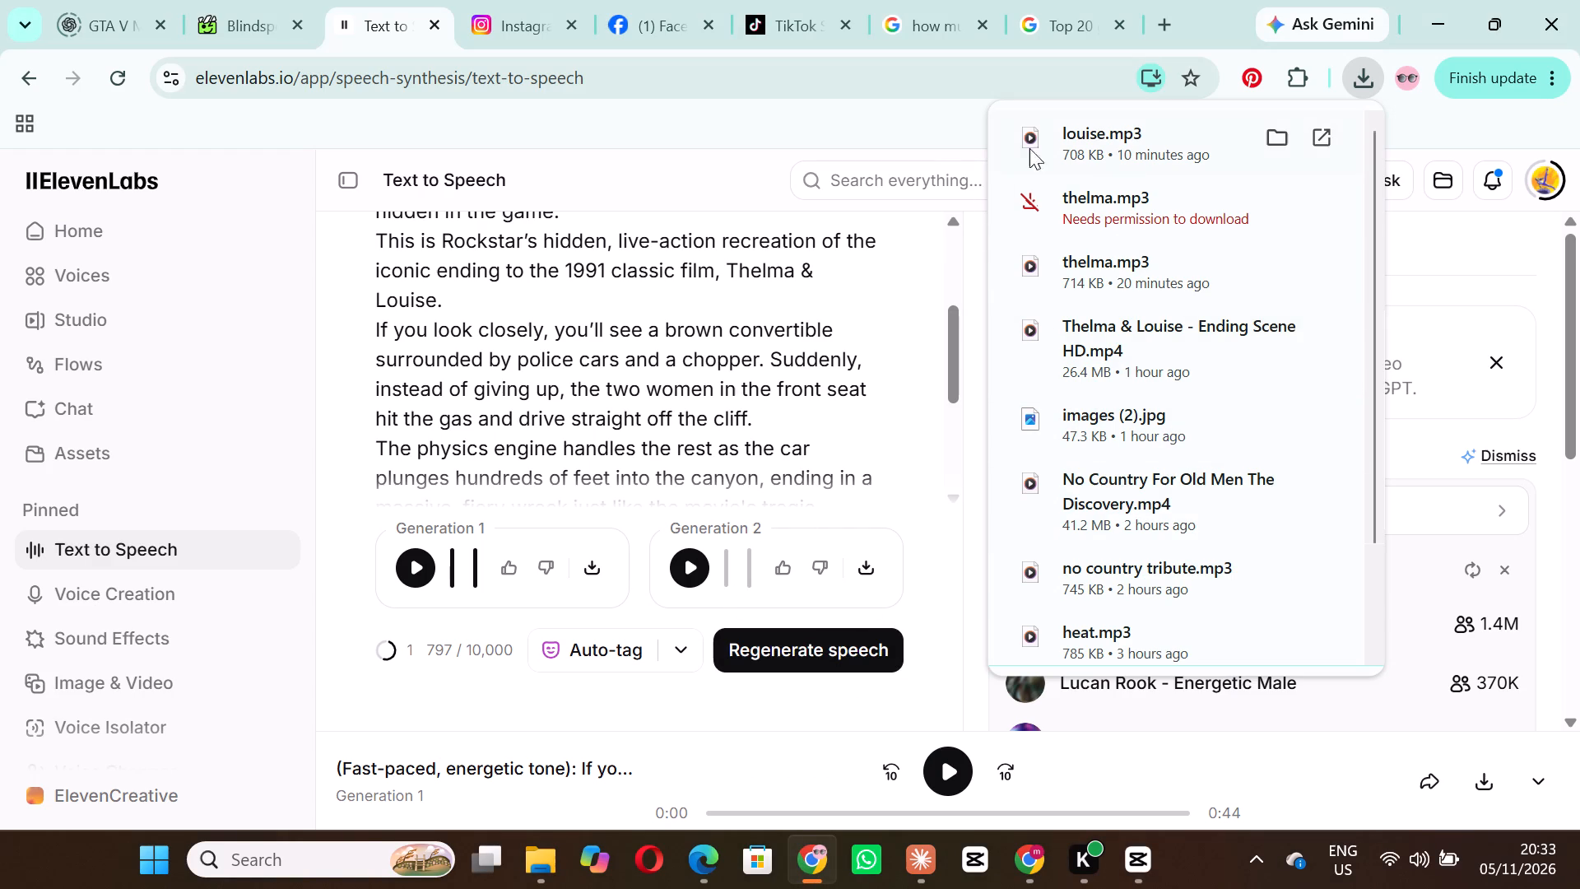
click(1055, 22)
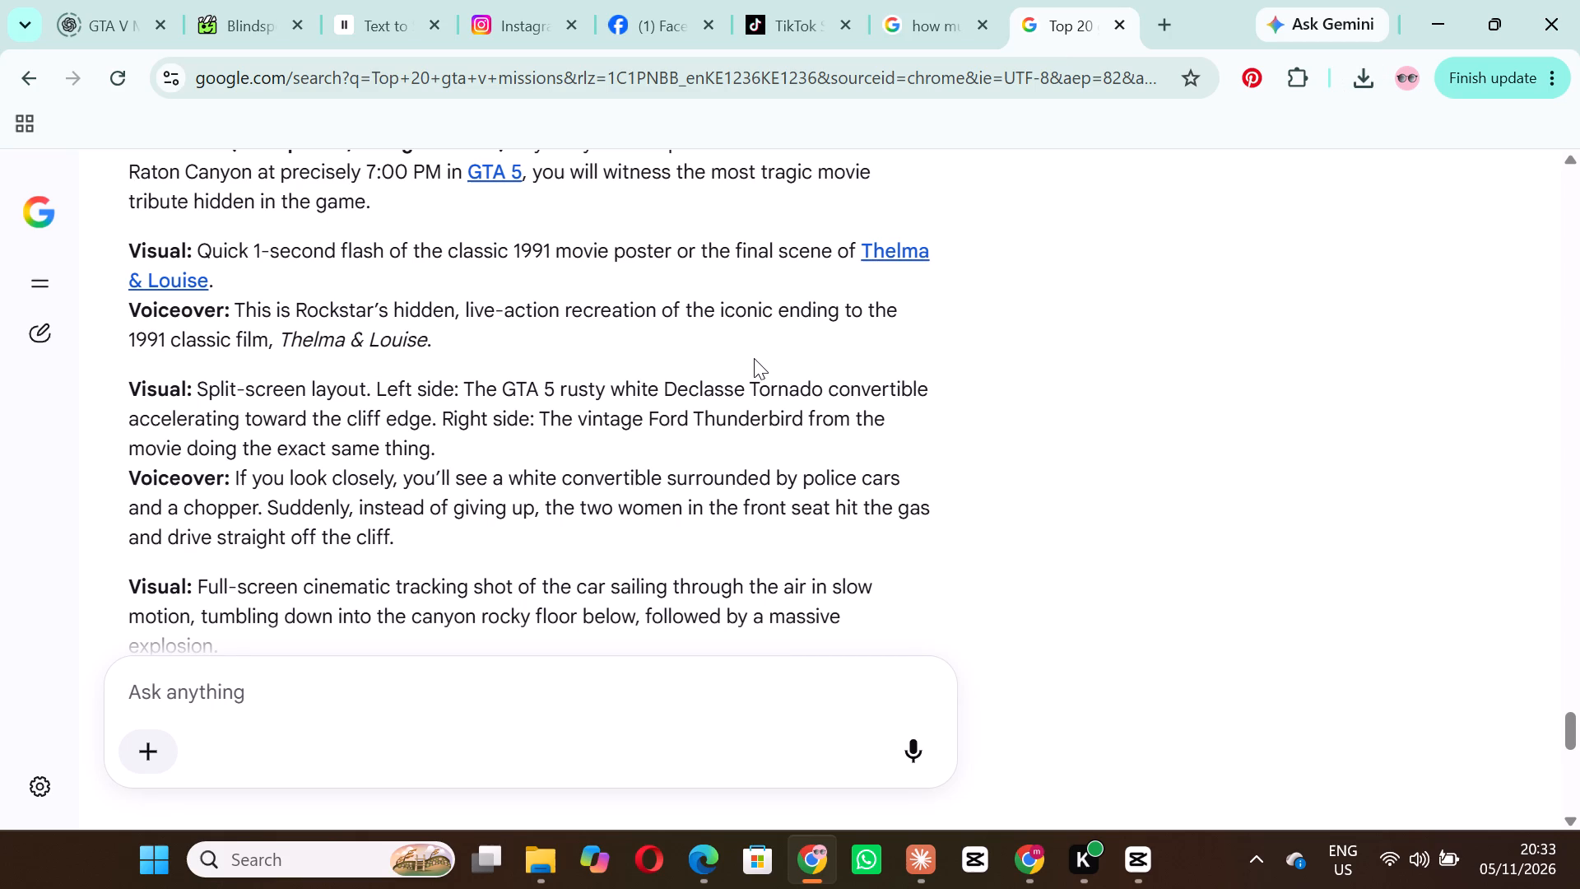
scroll(754, 357, down, 5)
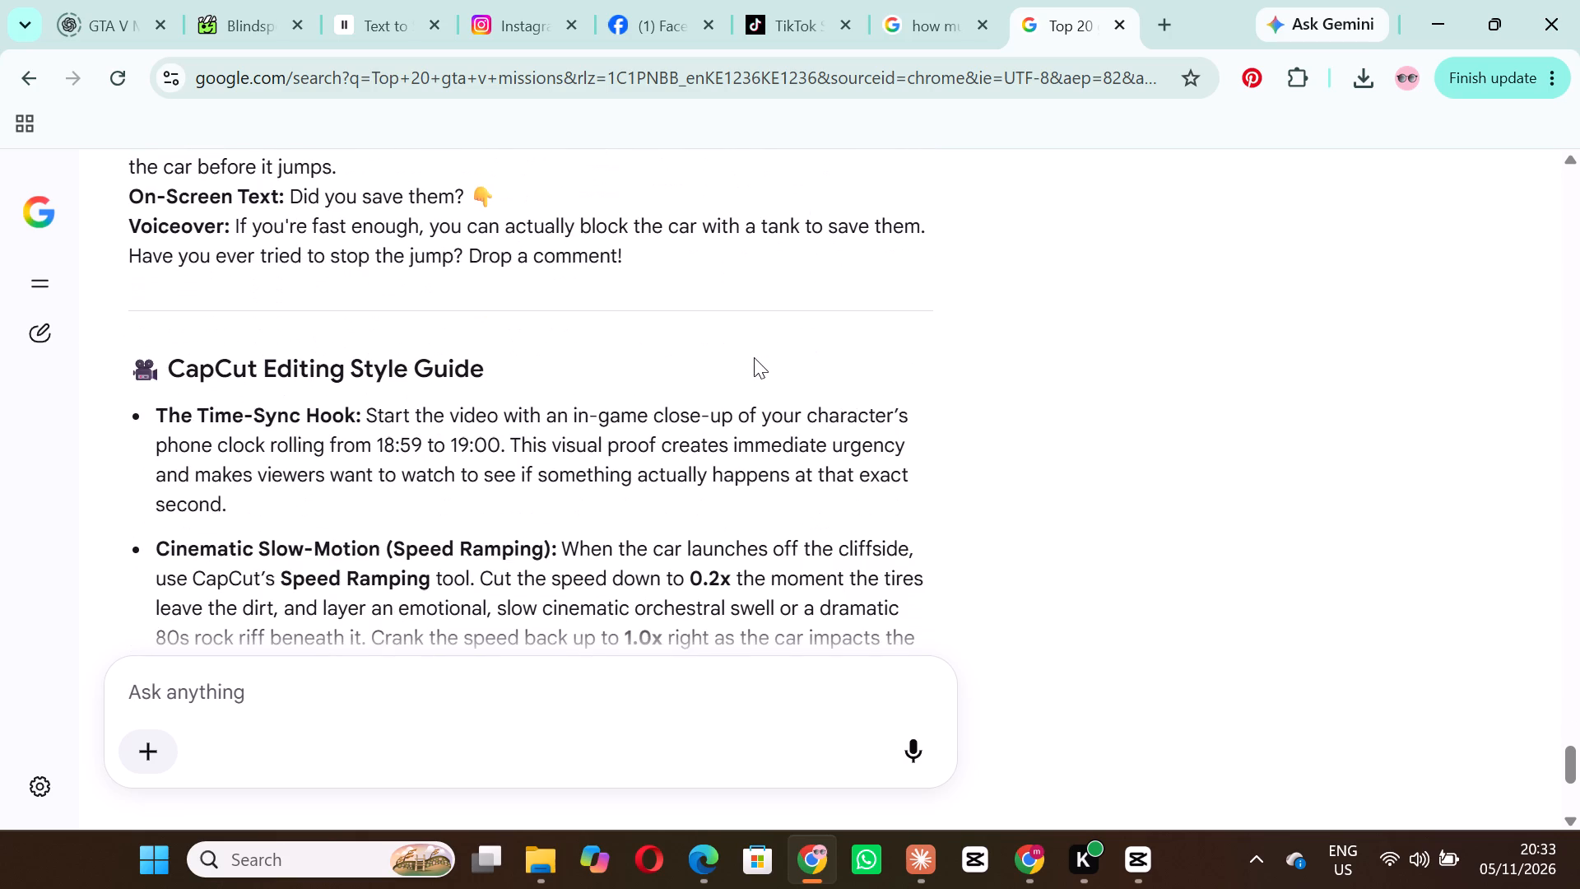
scroll(754, 357, down, 6)
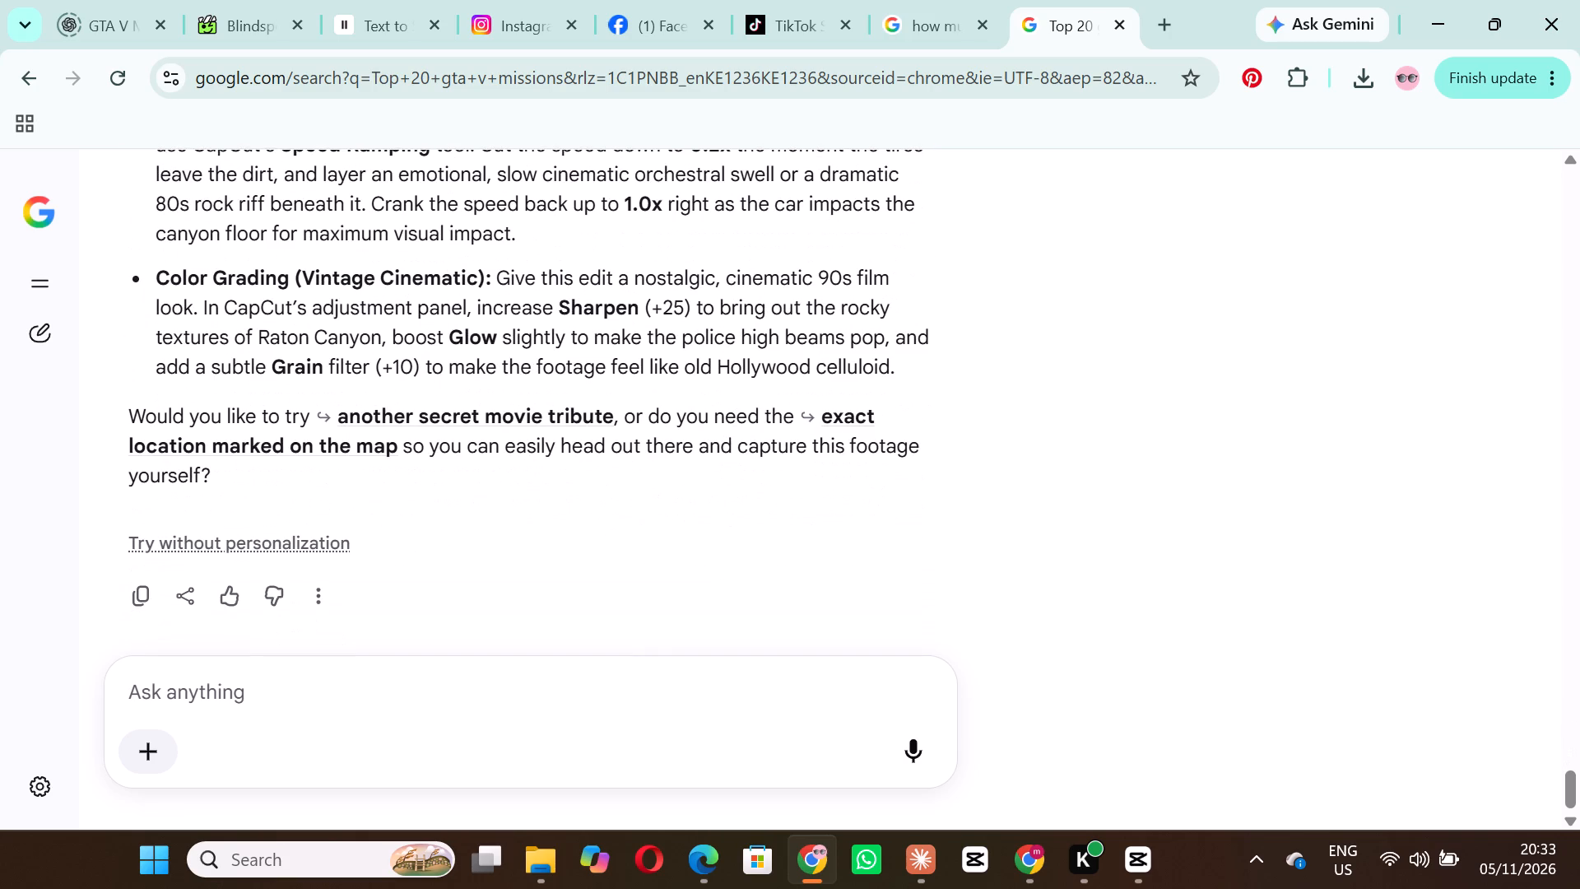
scroll(759, 362, down, 3)
click(260, 680)
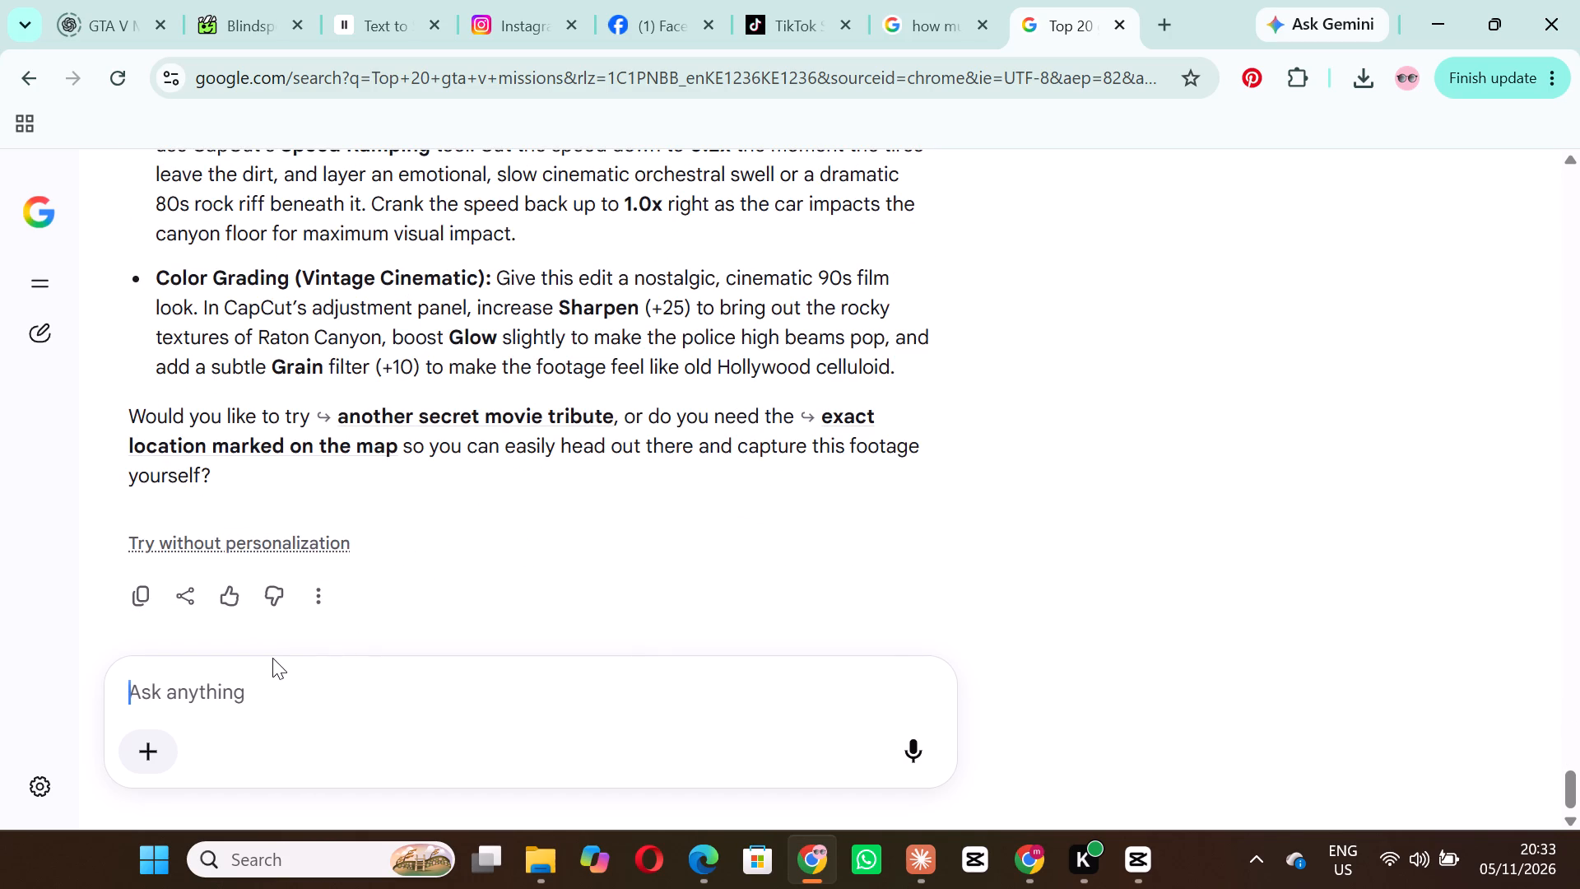
text(another e)
text(pisode)
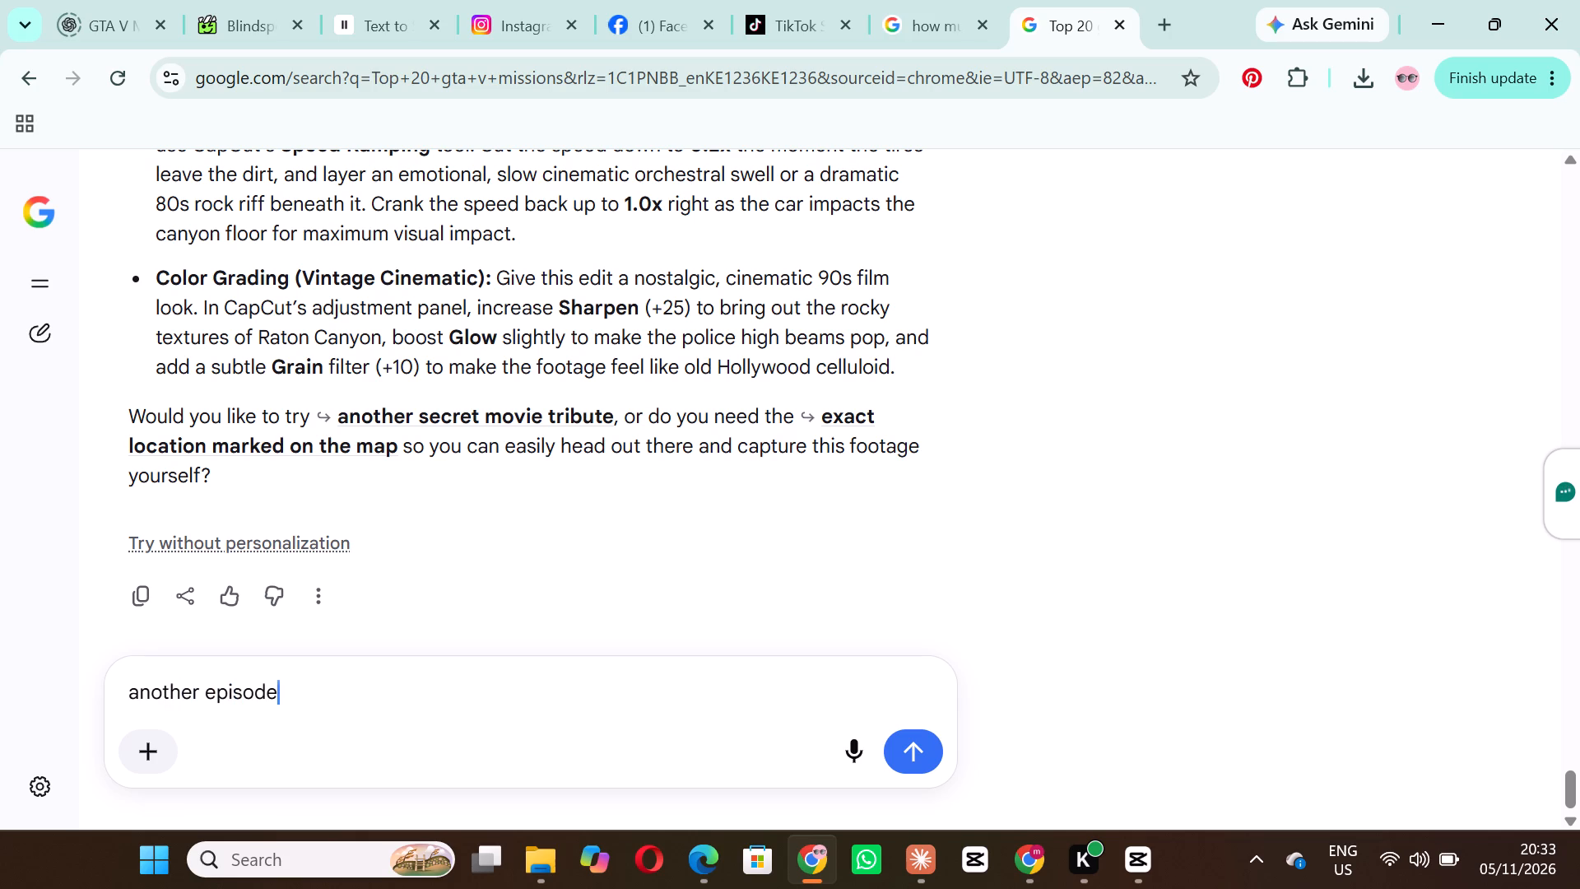
key(Return)
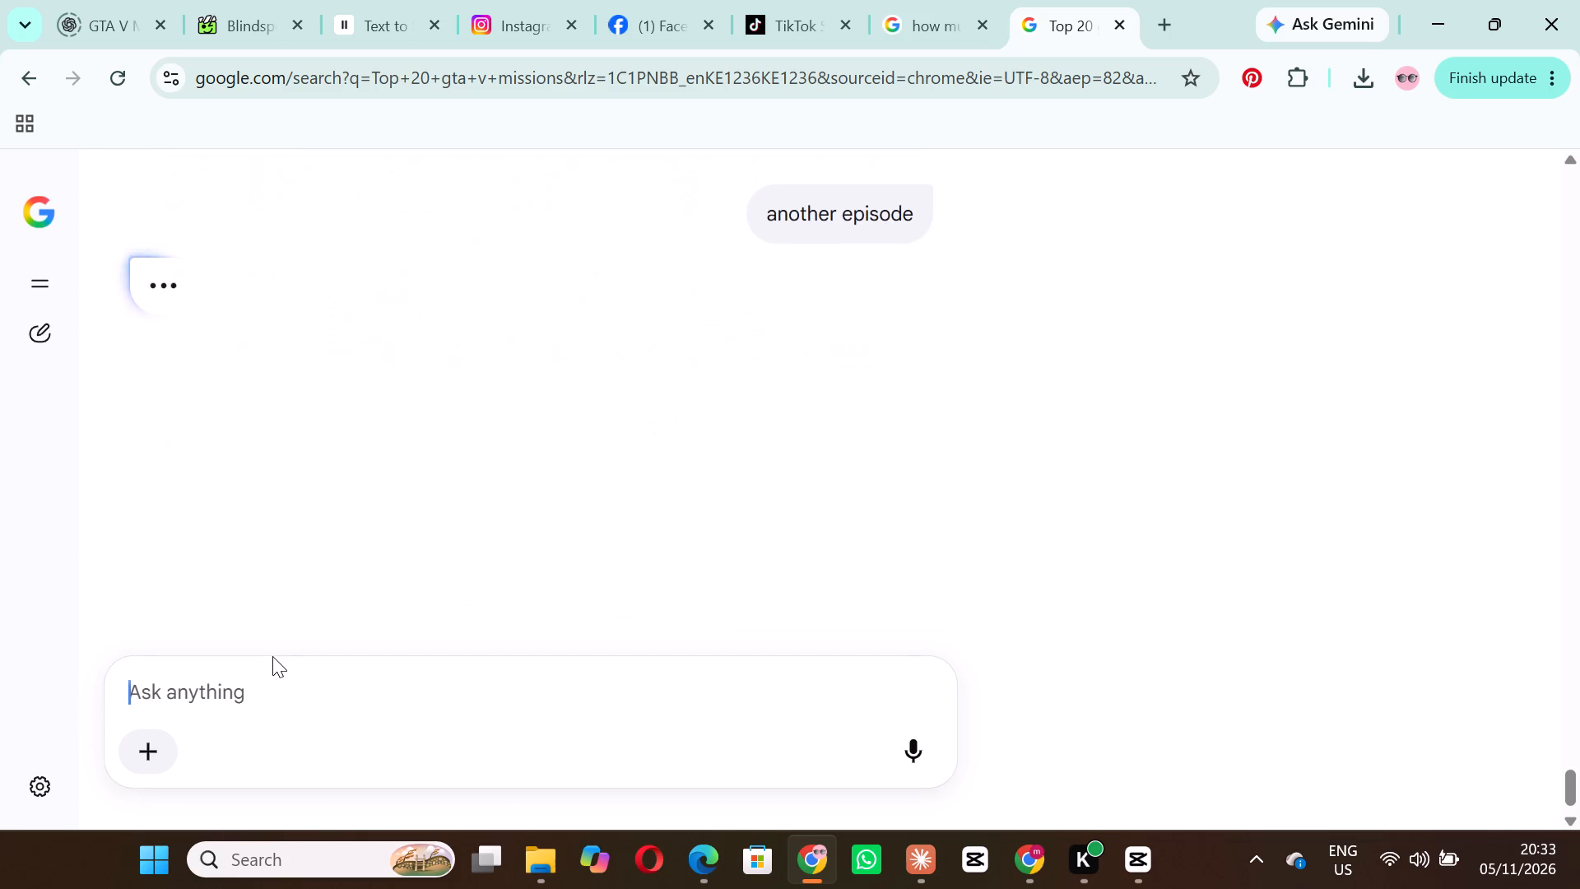
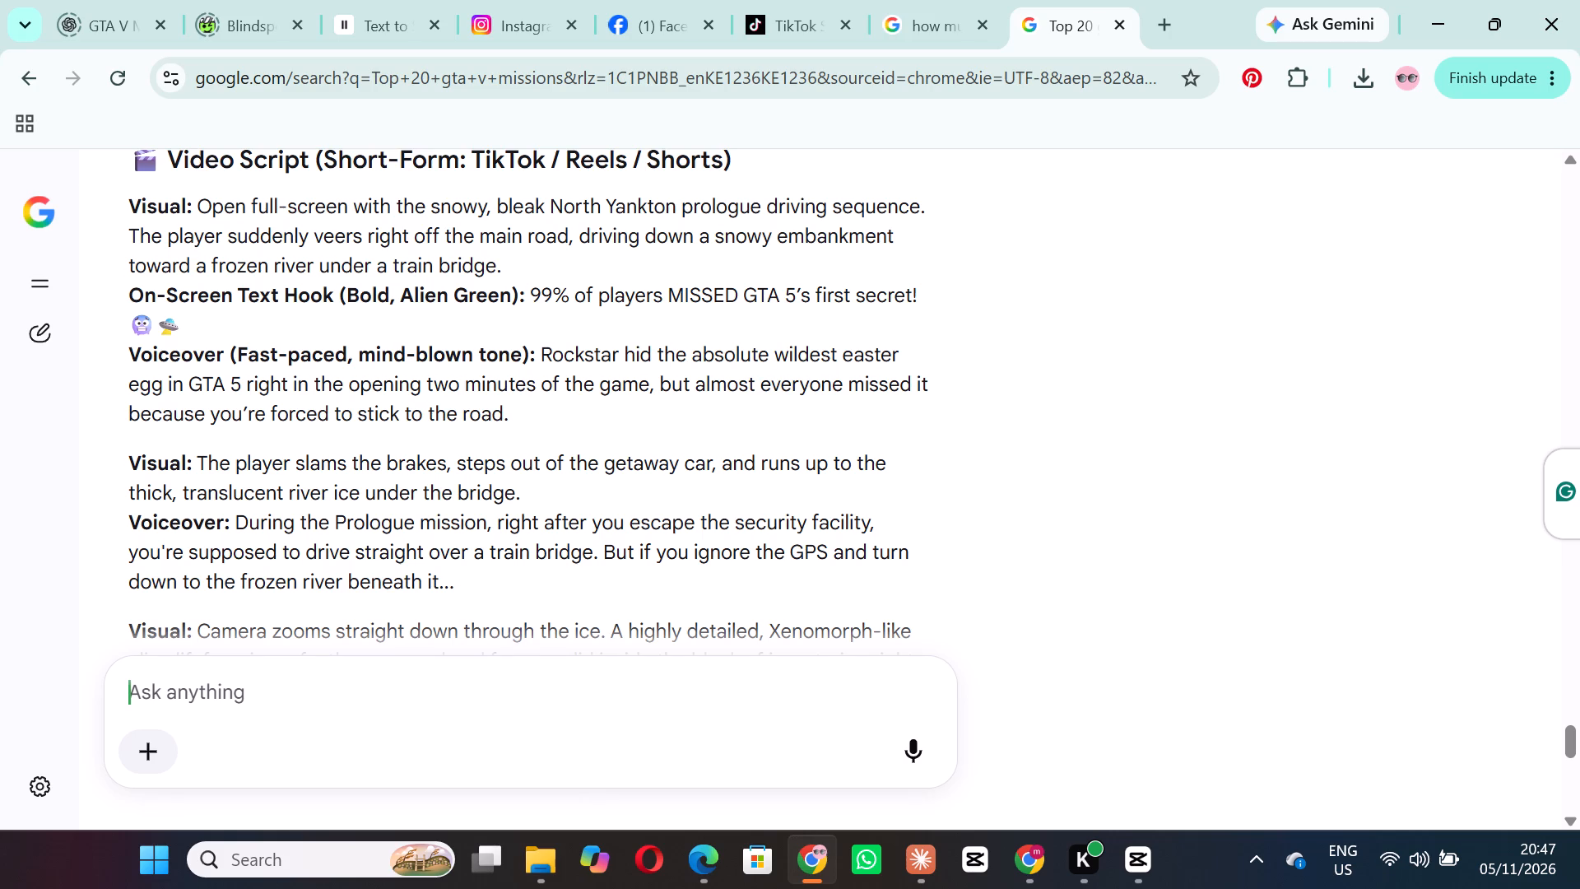
Read through the new GTA 5 short-form video script in the AI chat, from its opening visual to the last voiceover line.
scroll(439, 545, down, 1)
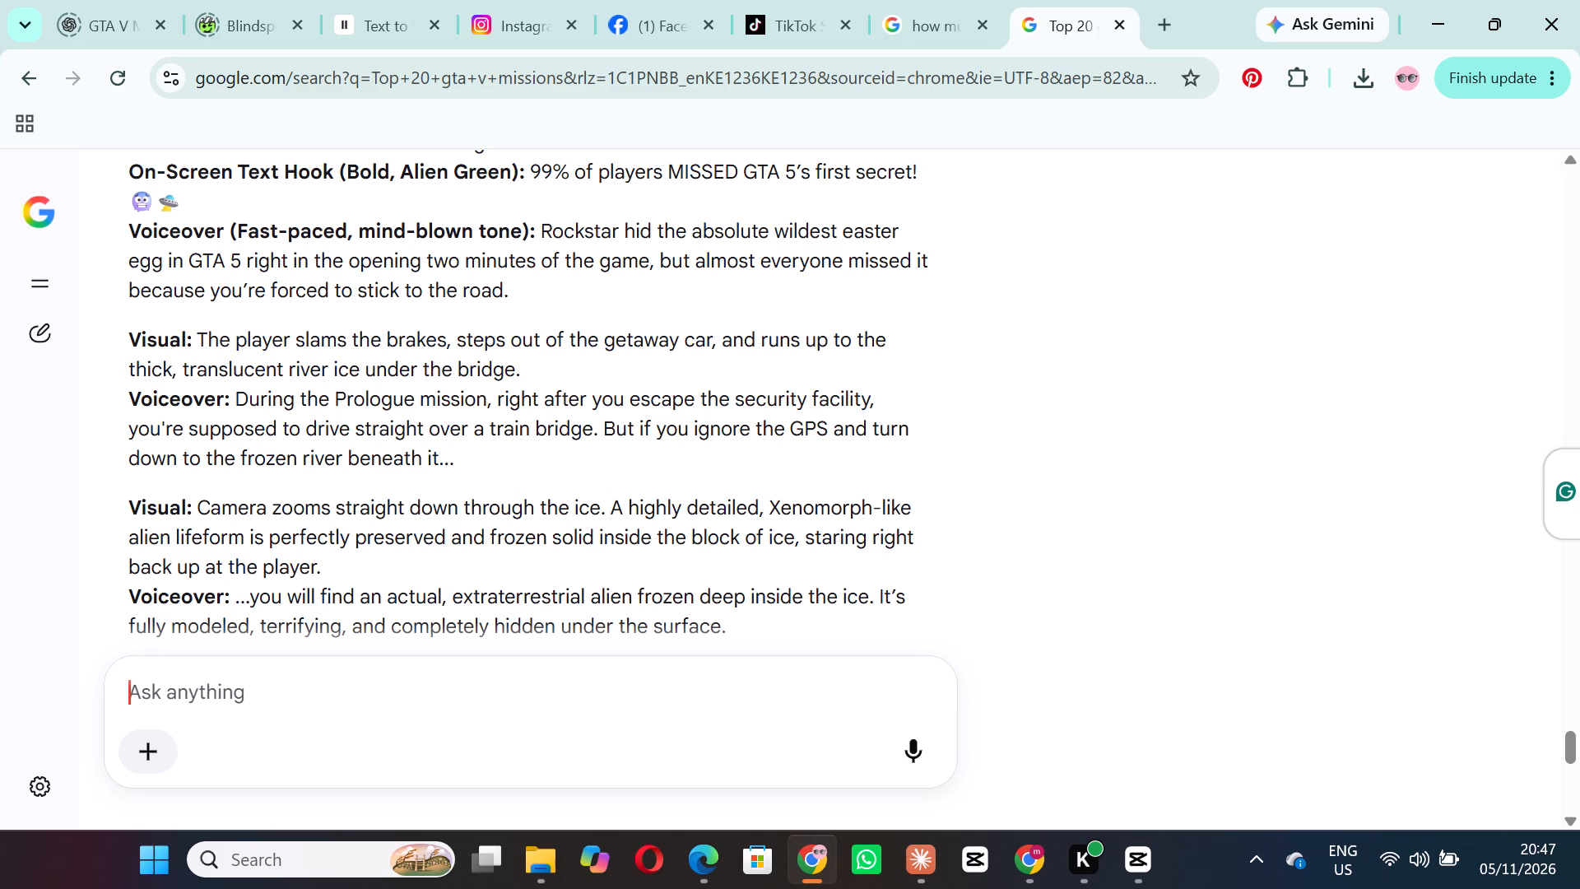
scroll(626, 500, down, 1)
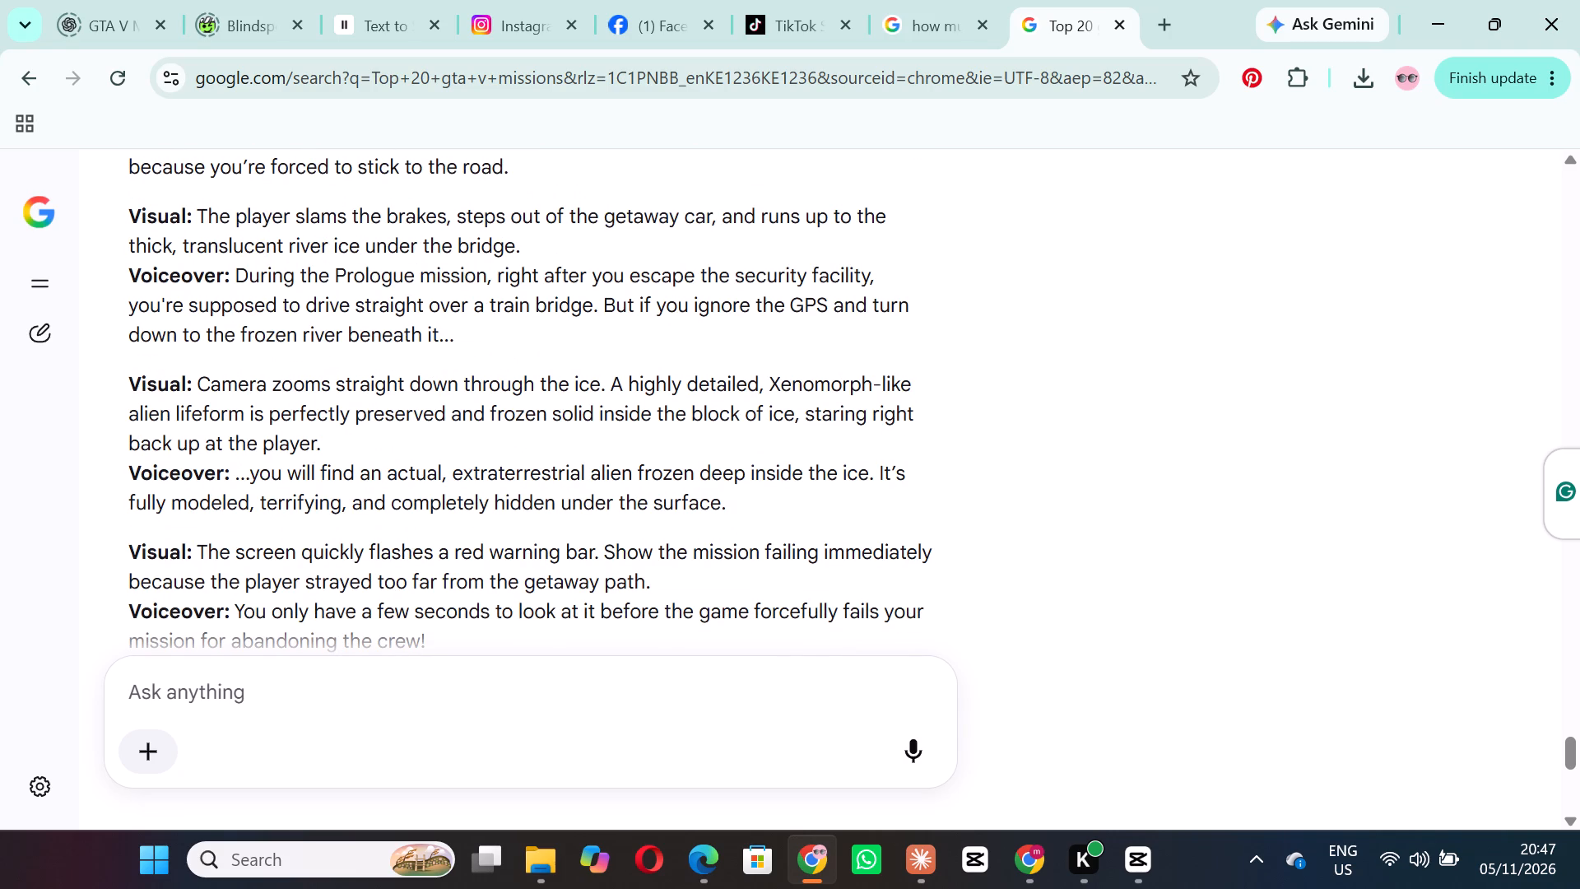
scroll(627, 501, down, 5)
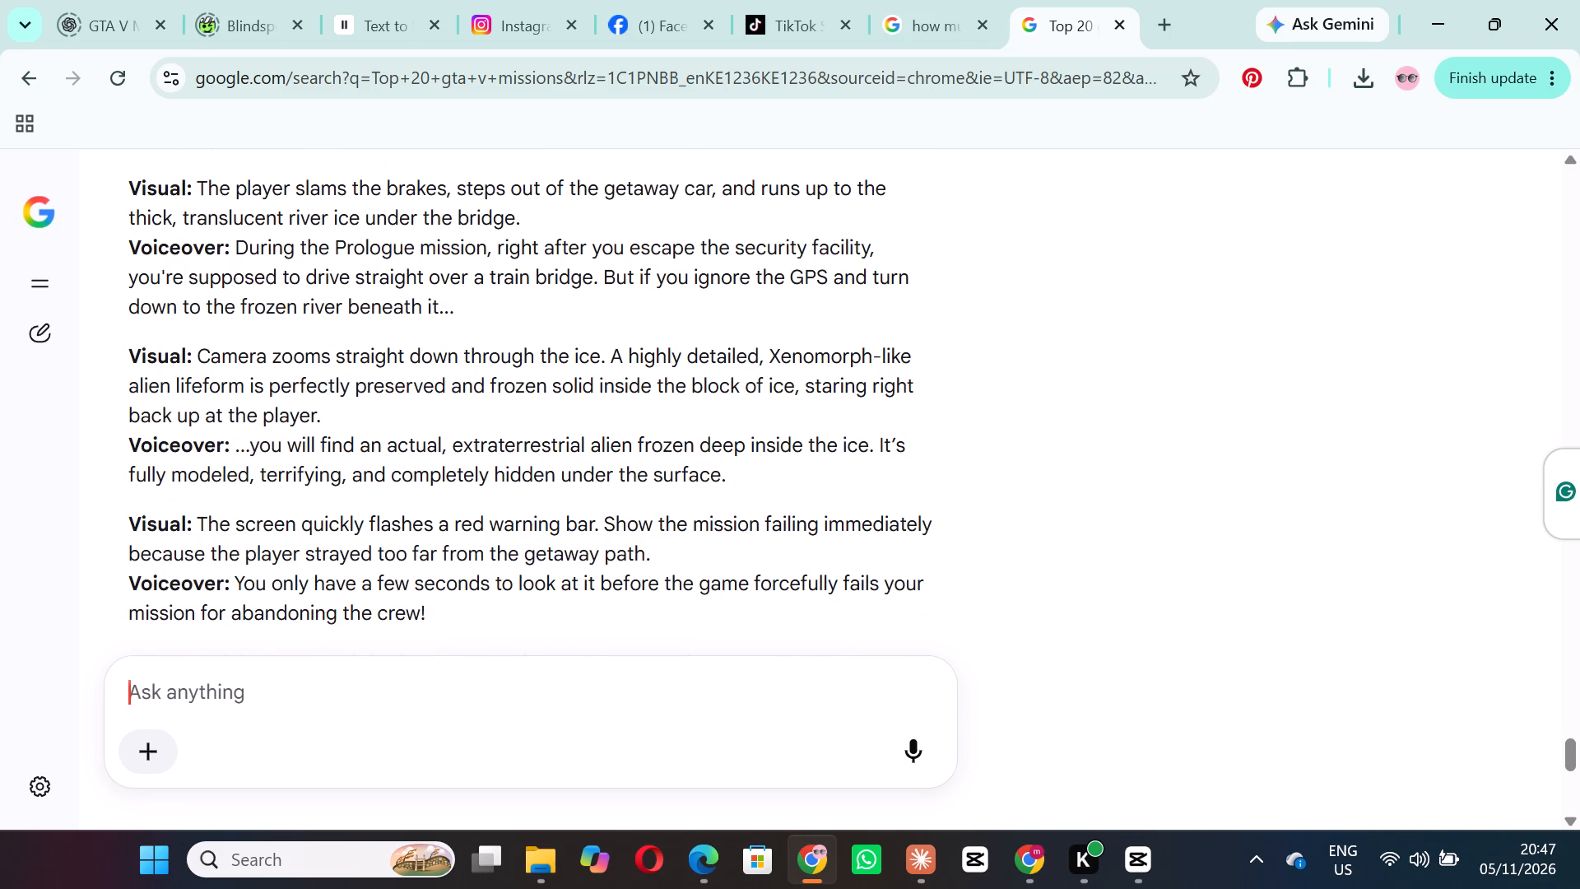
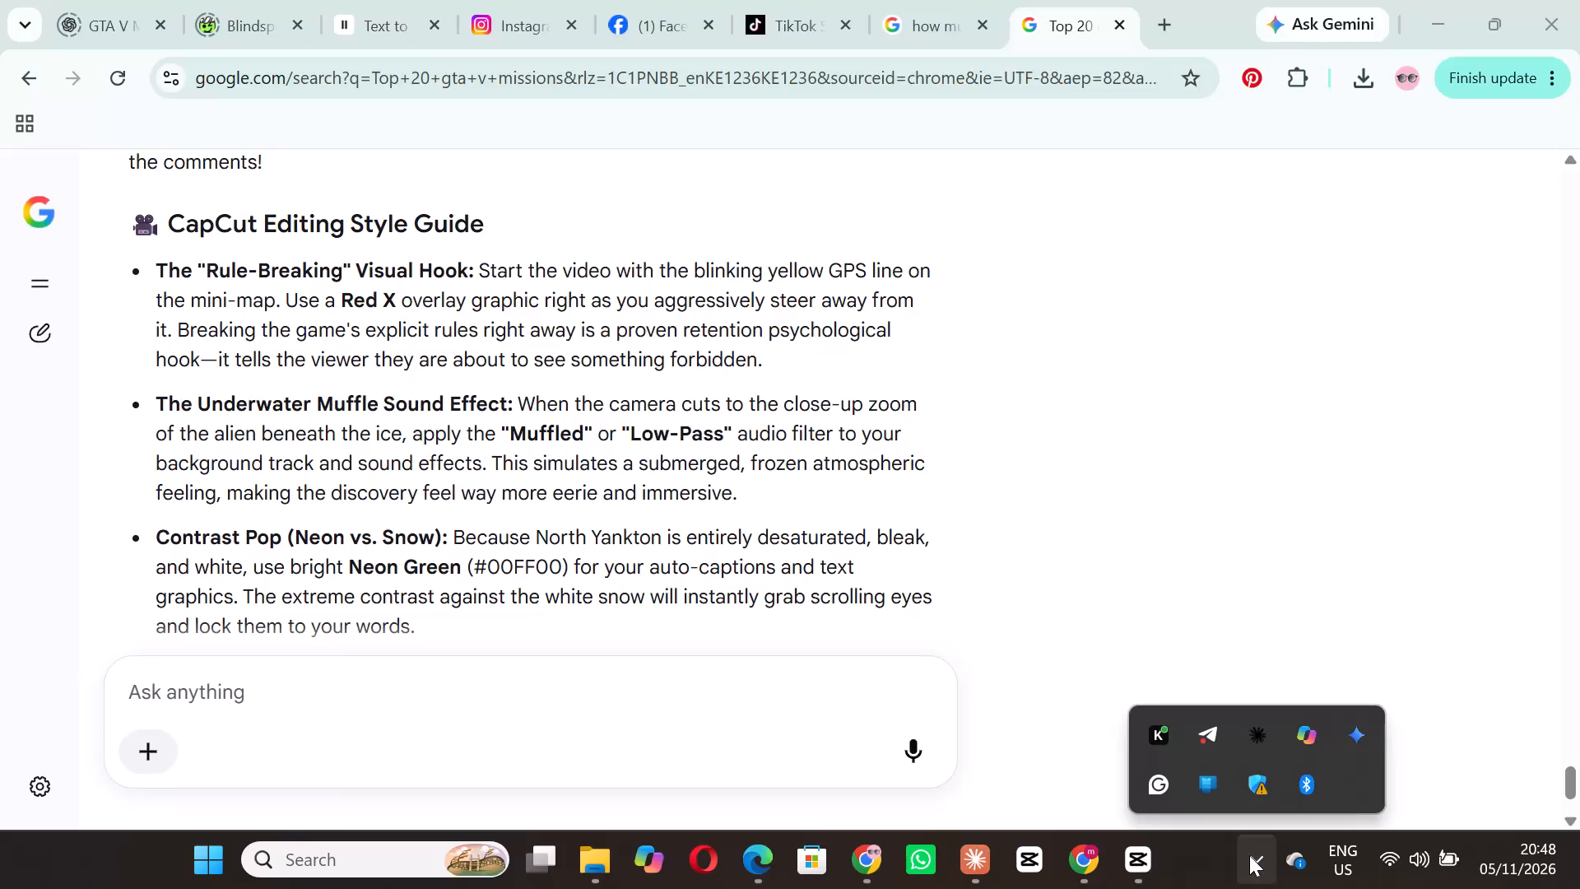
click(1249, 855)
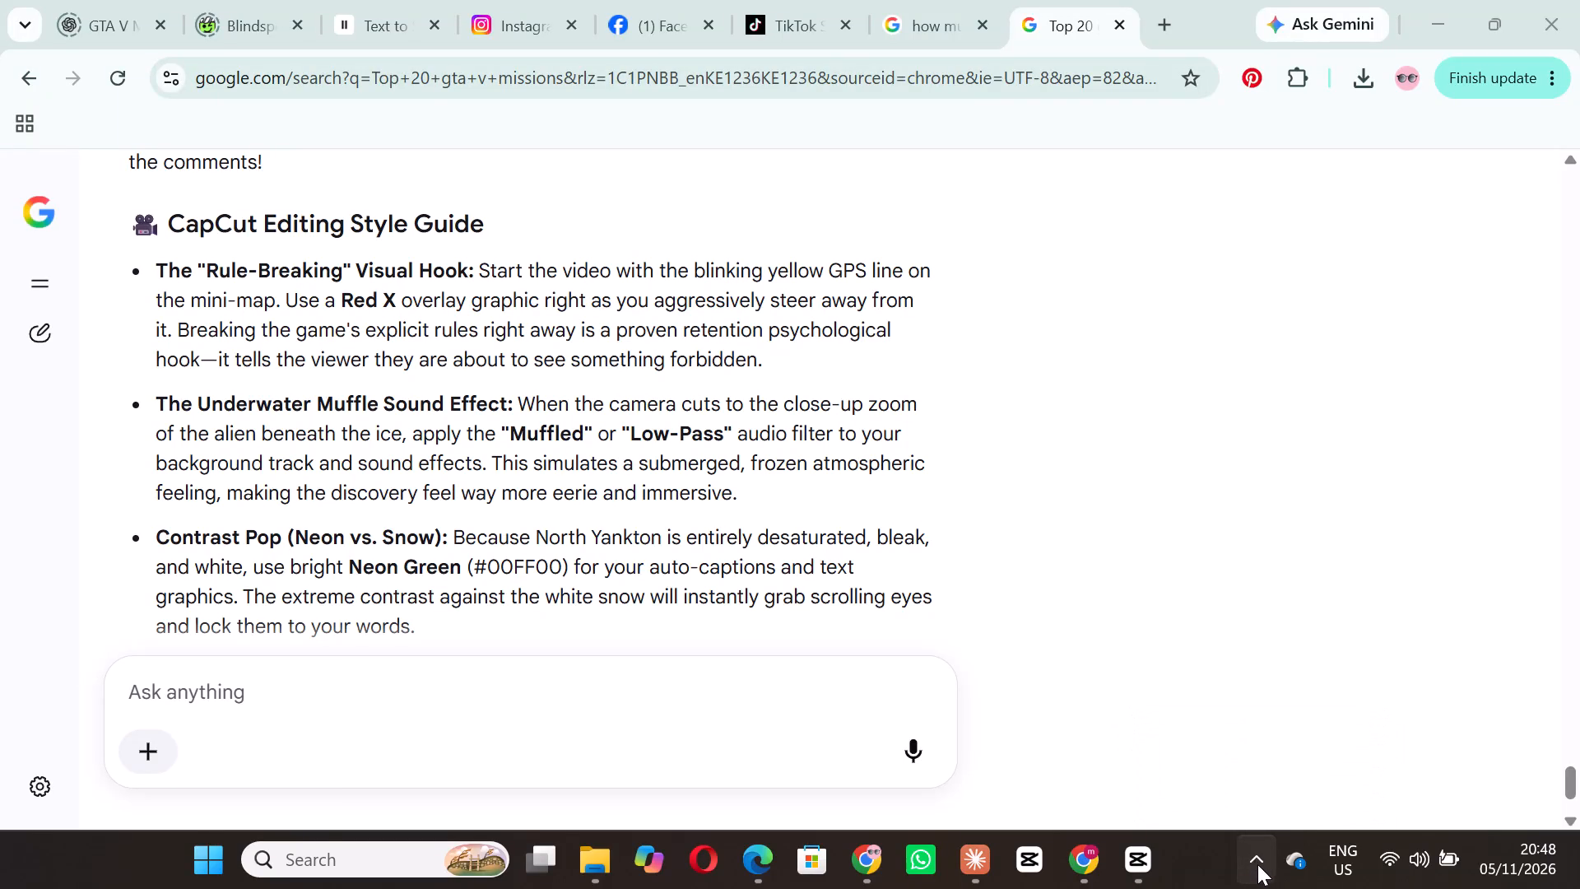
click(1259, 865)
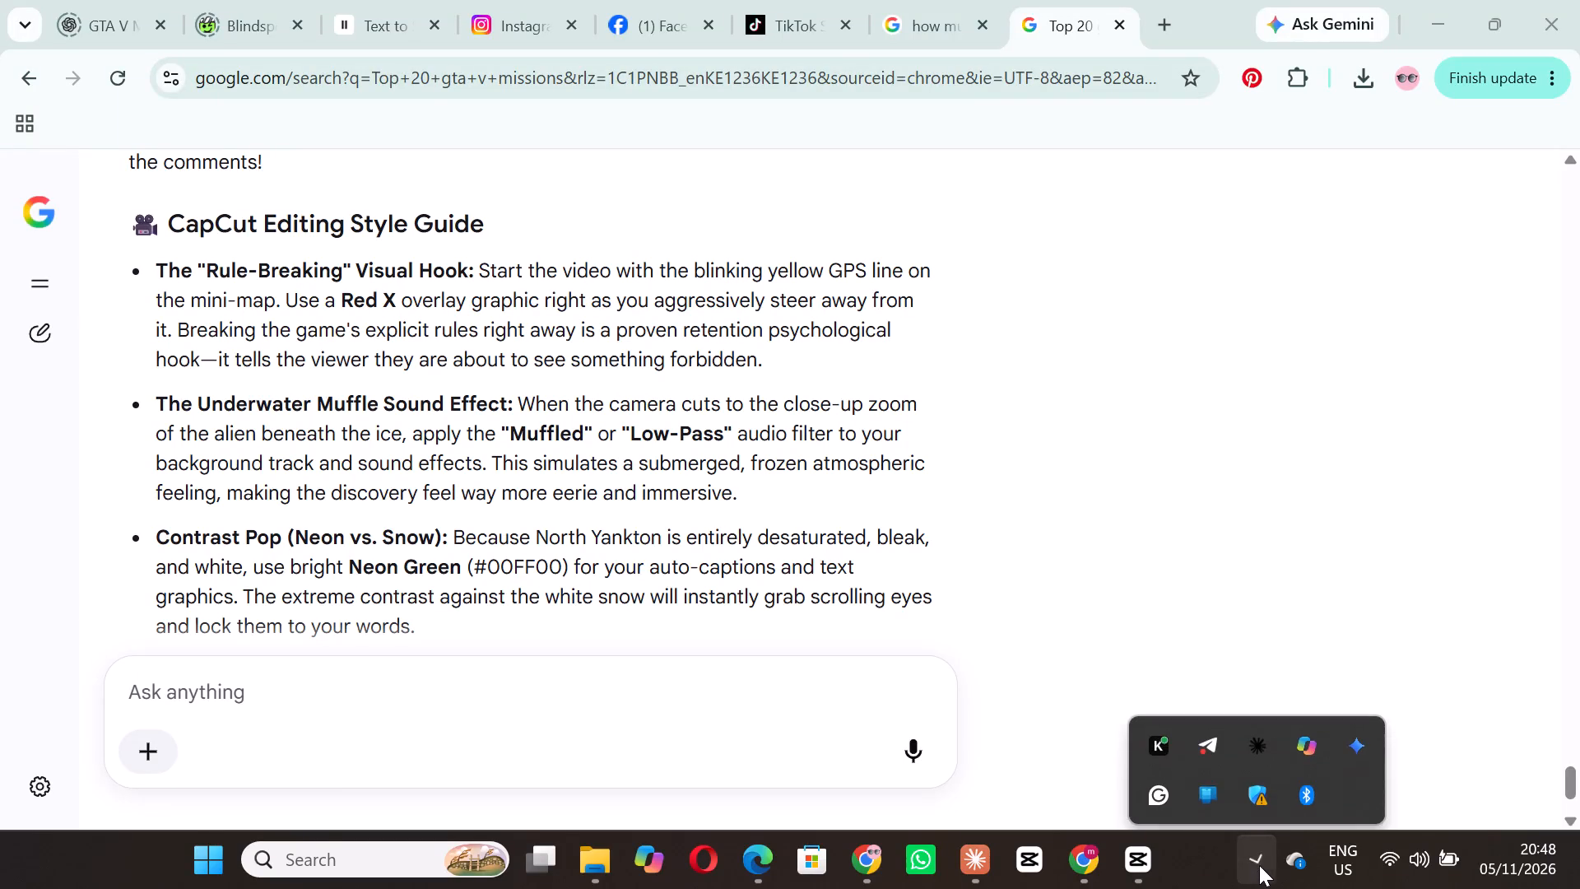
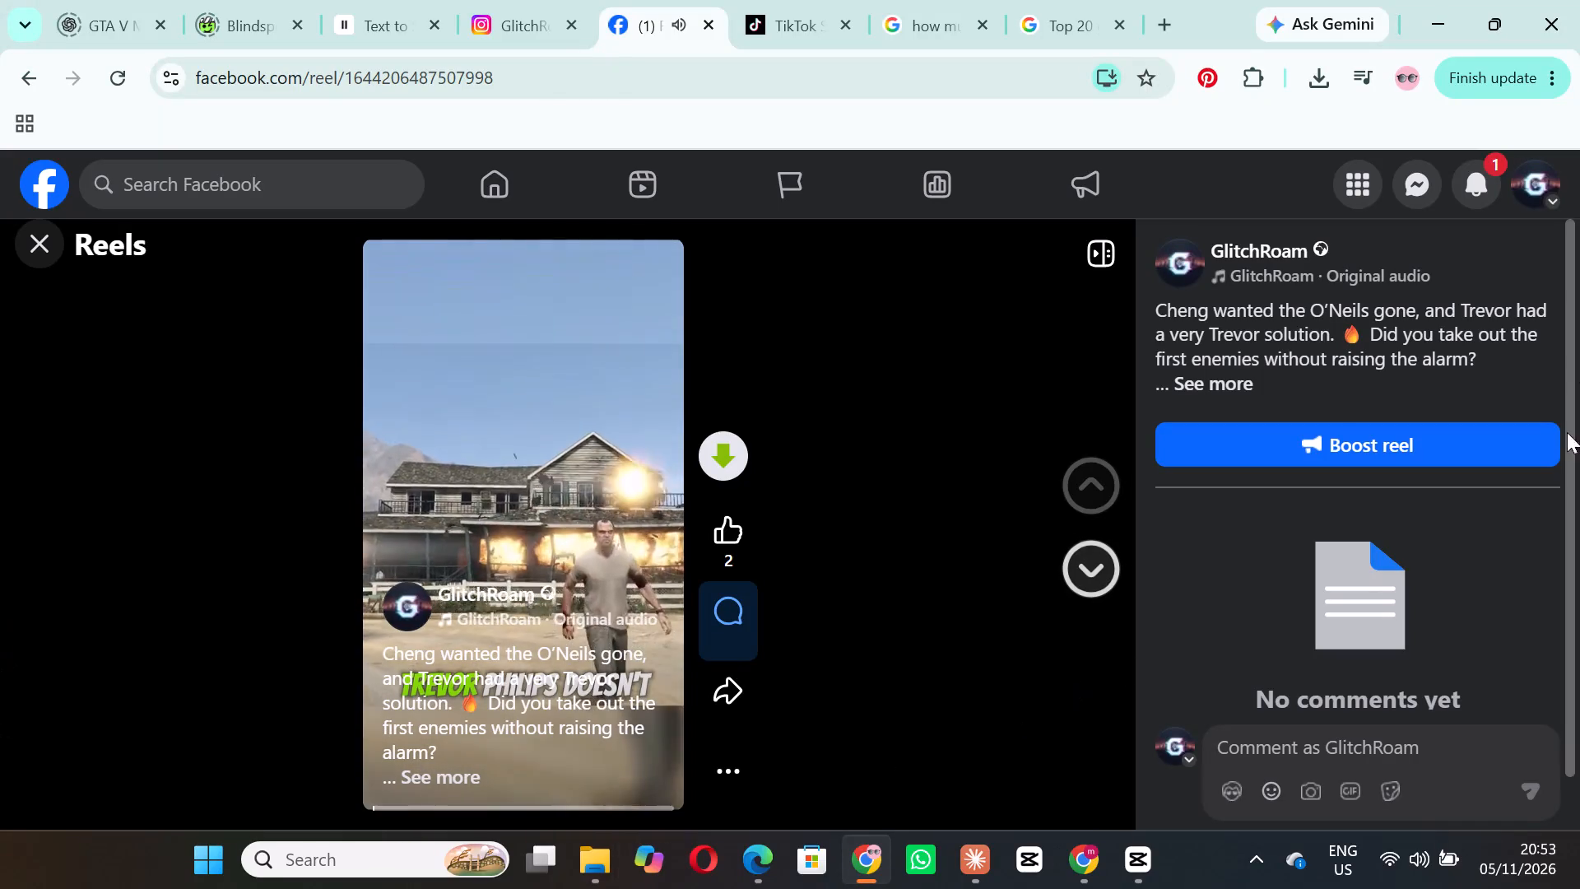
Check GlitchRoam's Facebook notifications and browse the home feed's gaming posts.
click(1484, 185)
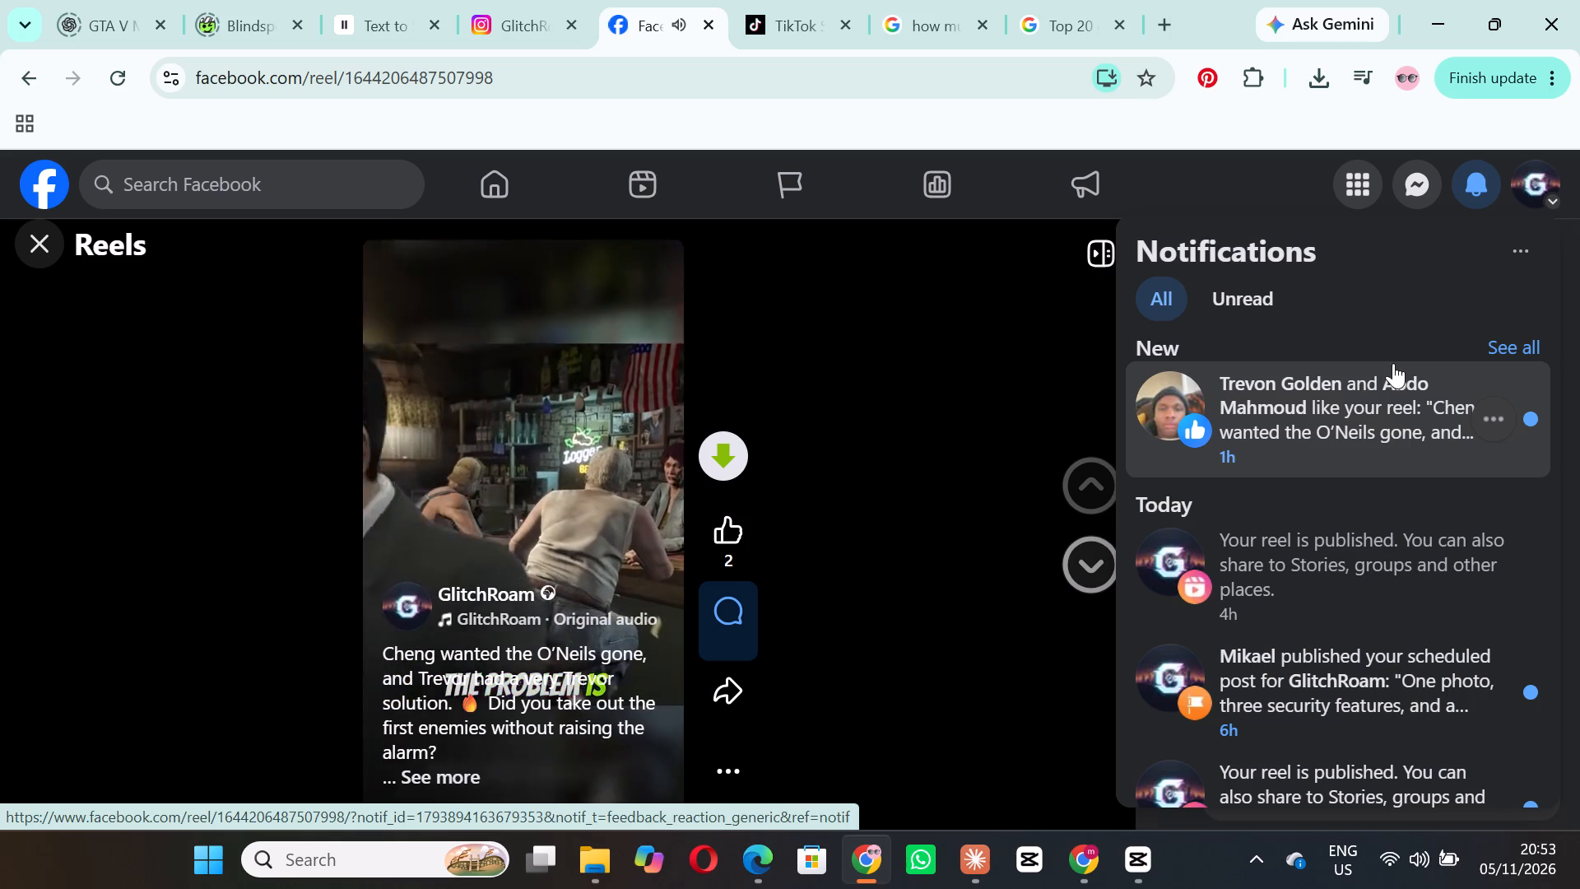
click(498, 191)
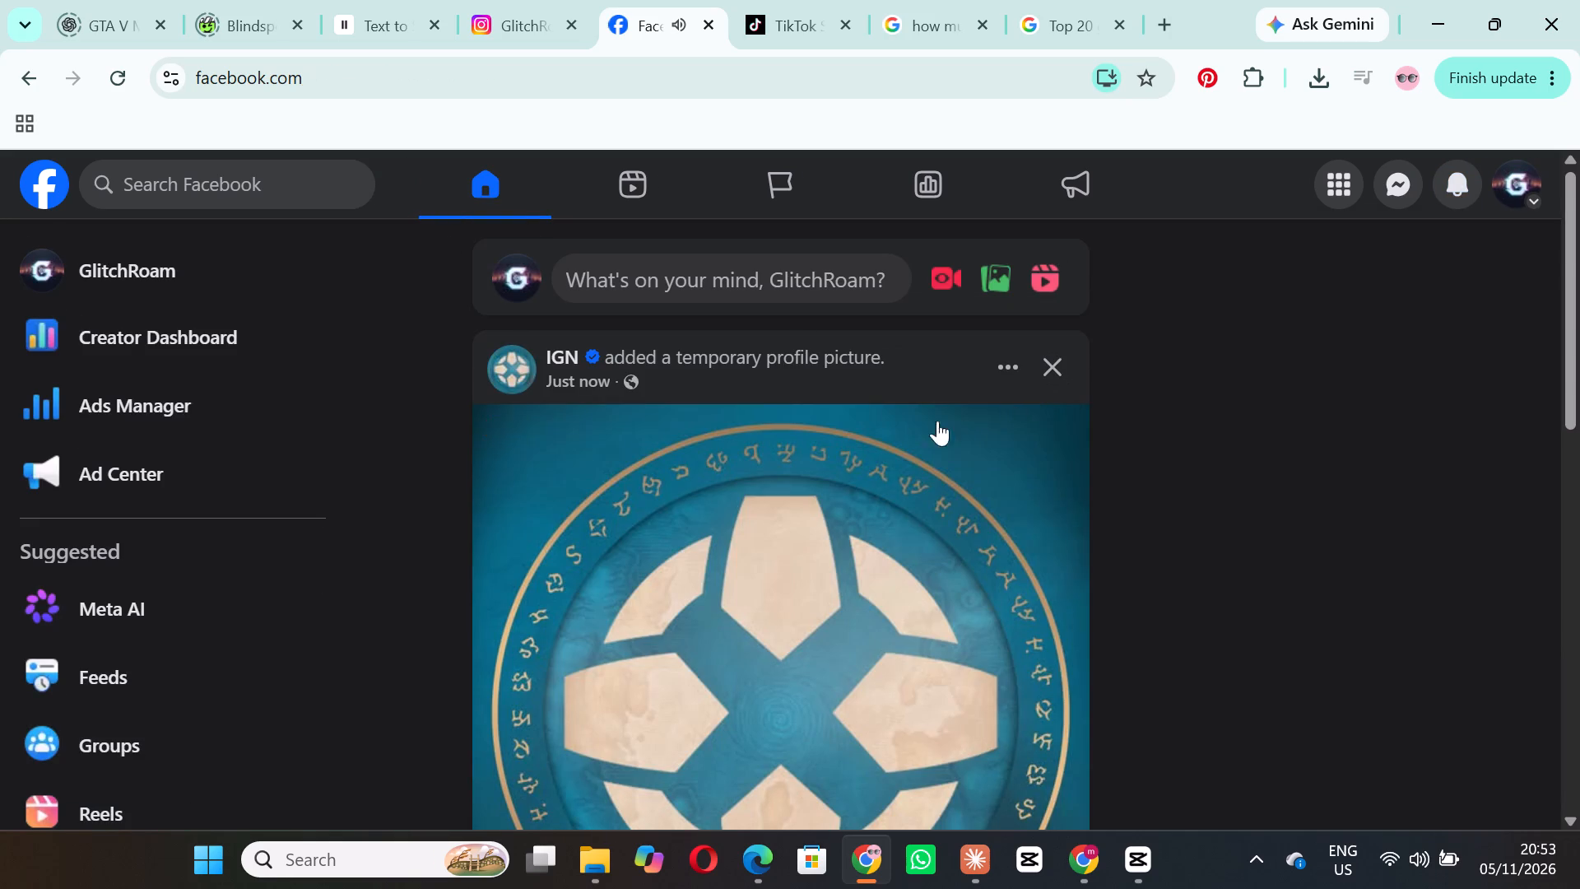
scroll(867, 453, down, 8)
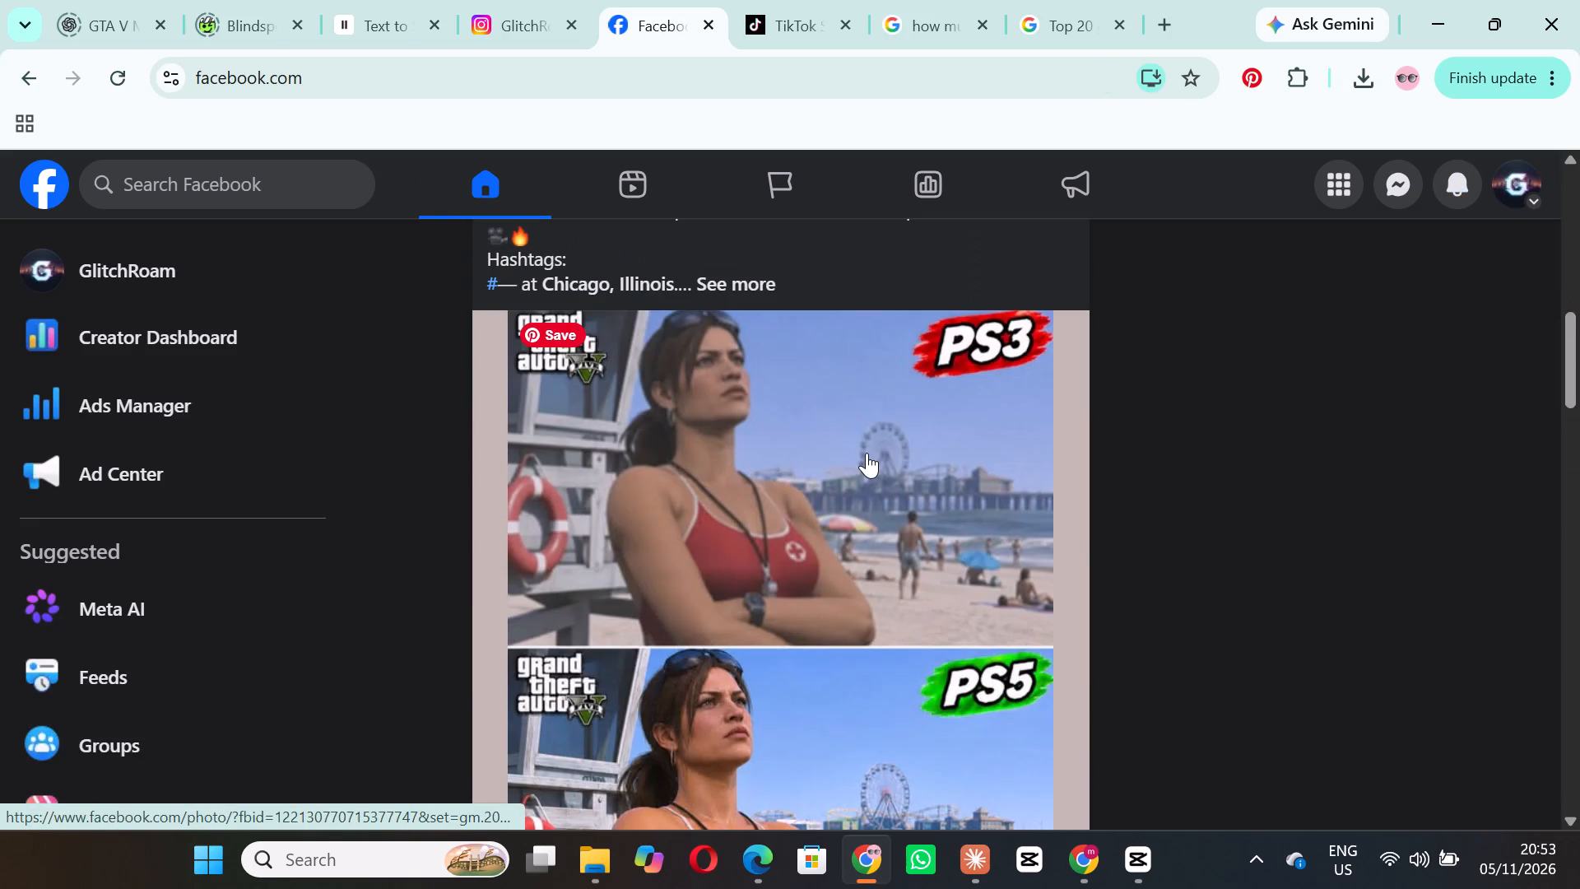
scroll(866, 452, down, 9)
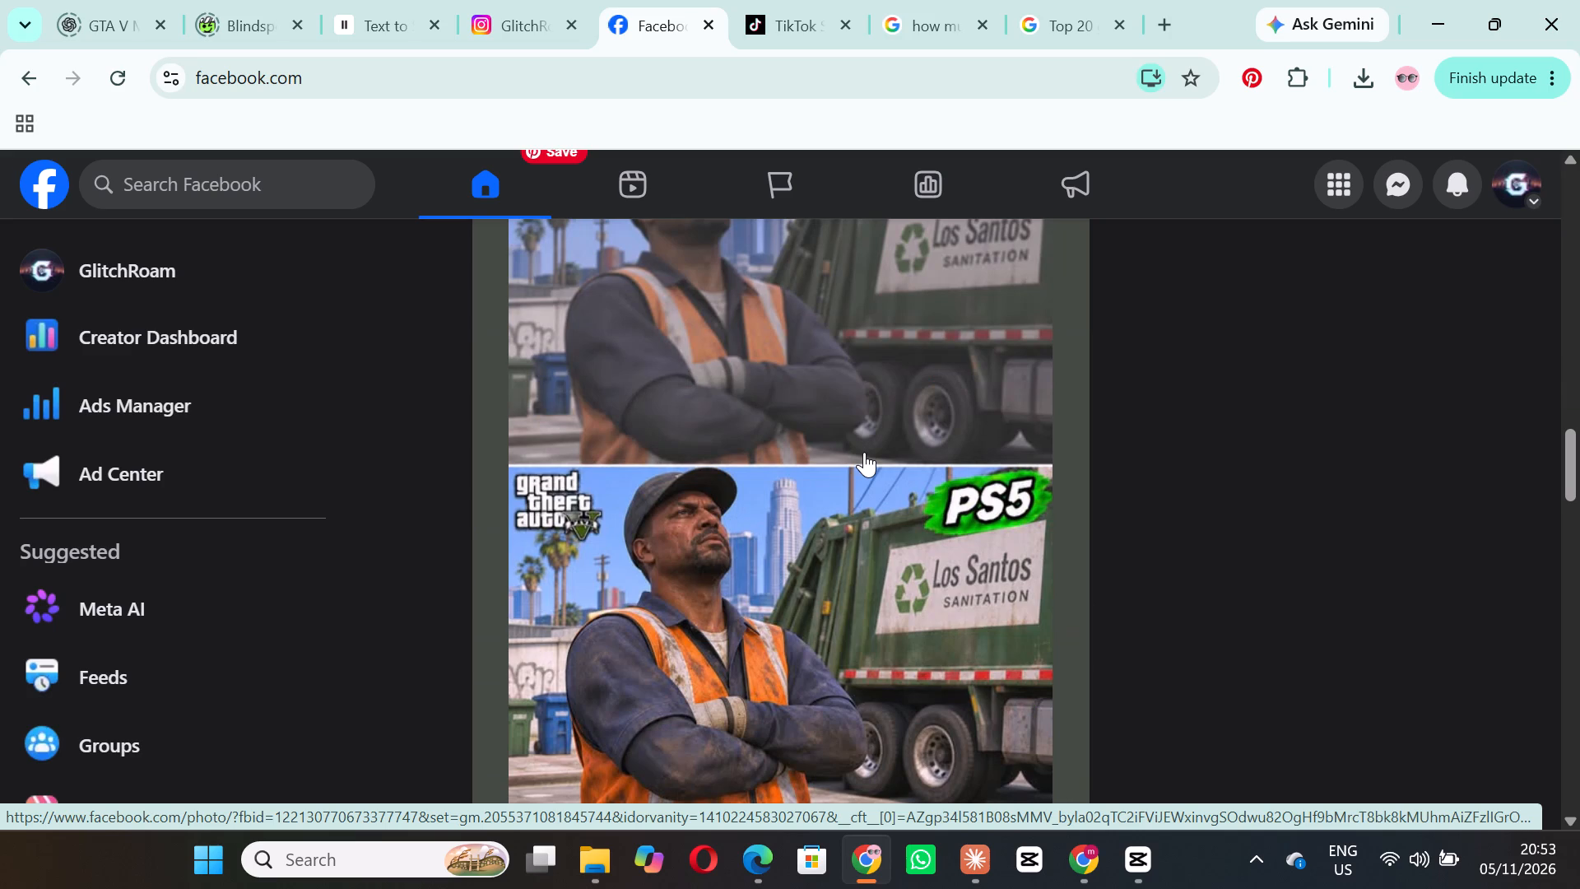
scroll(864, 452, up, 1)
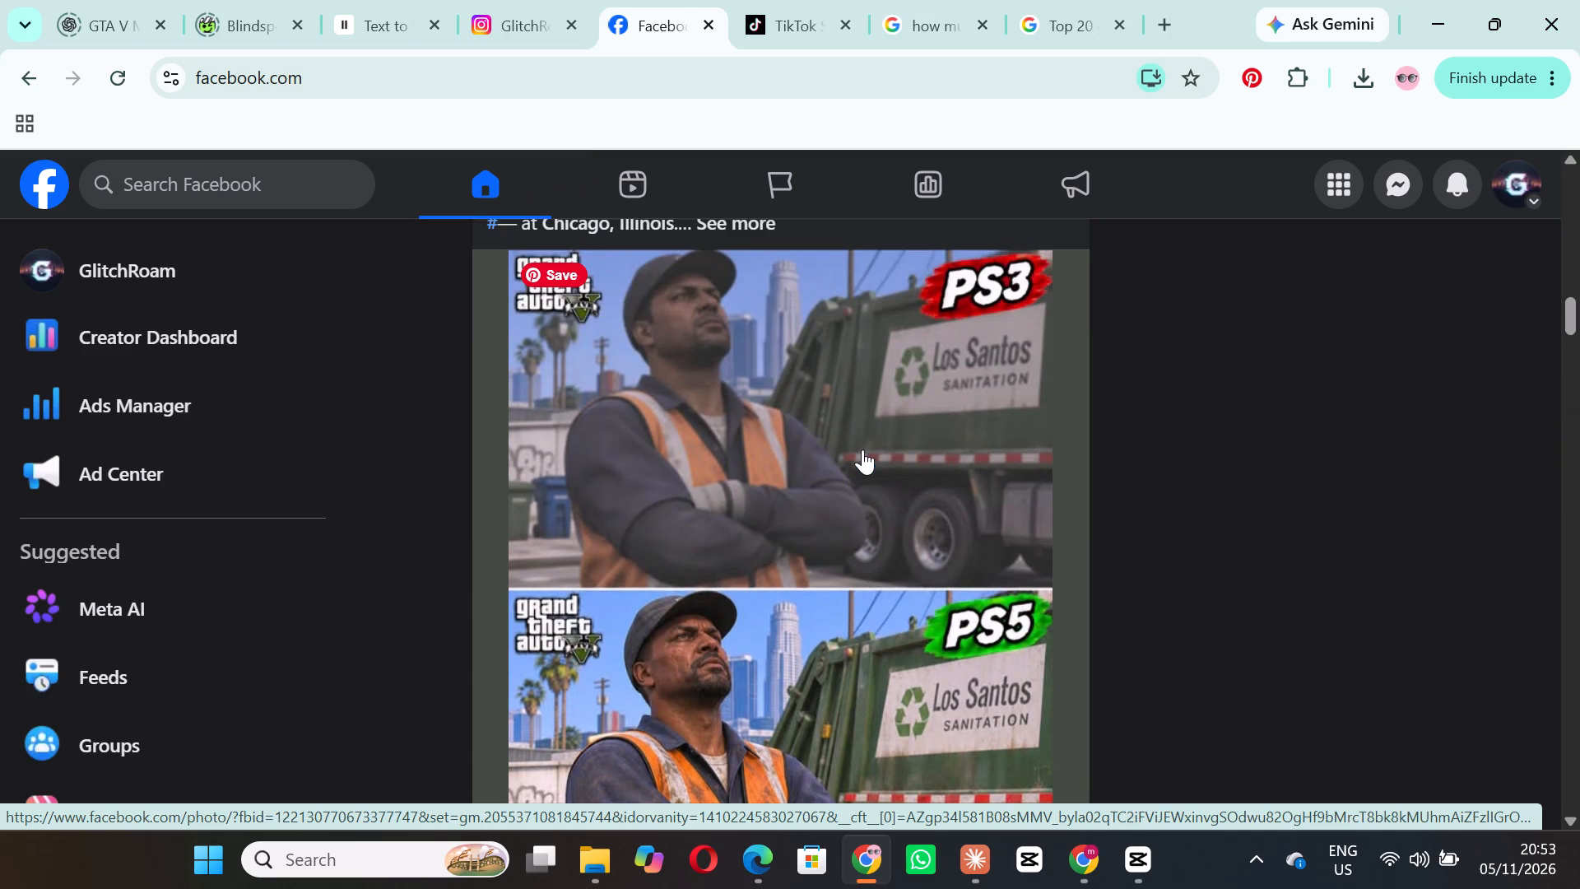
scroll(864, 444, down, 2)
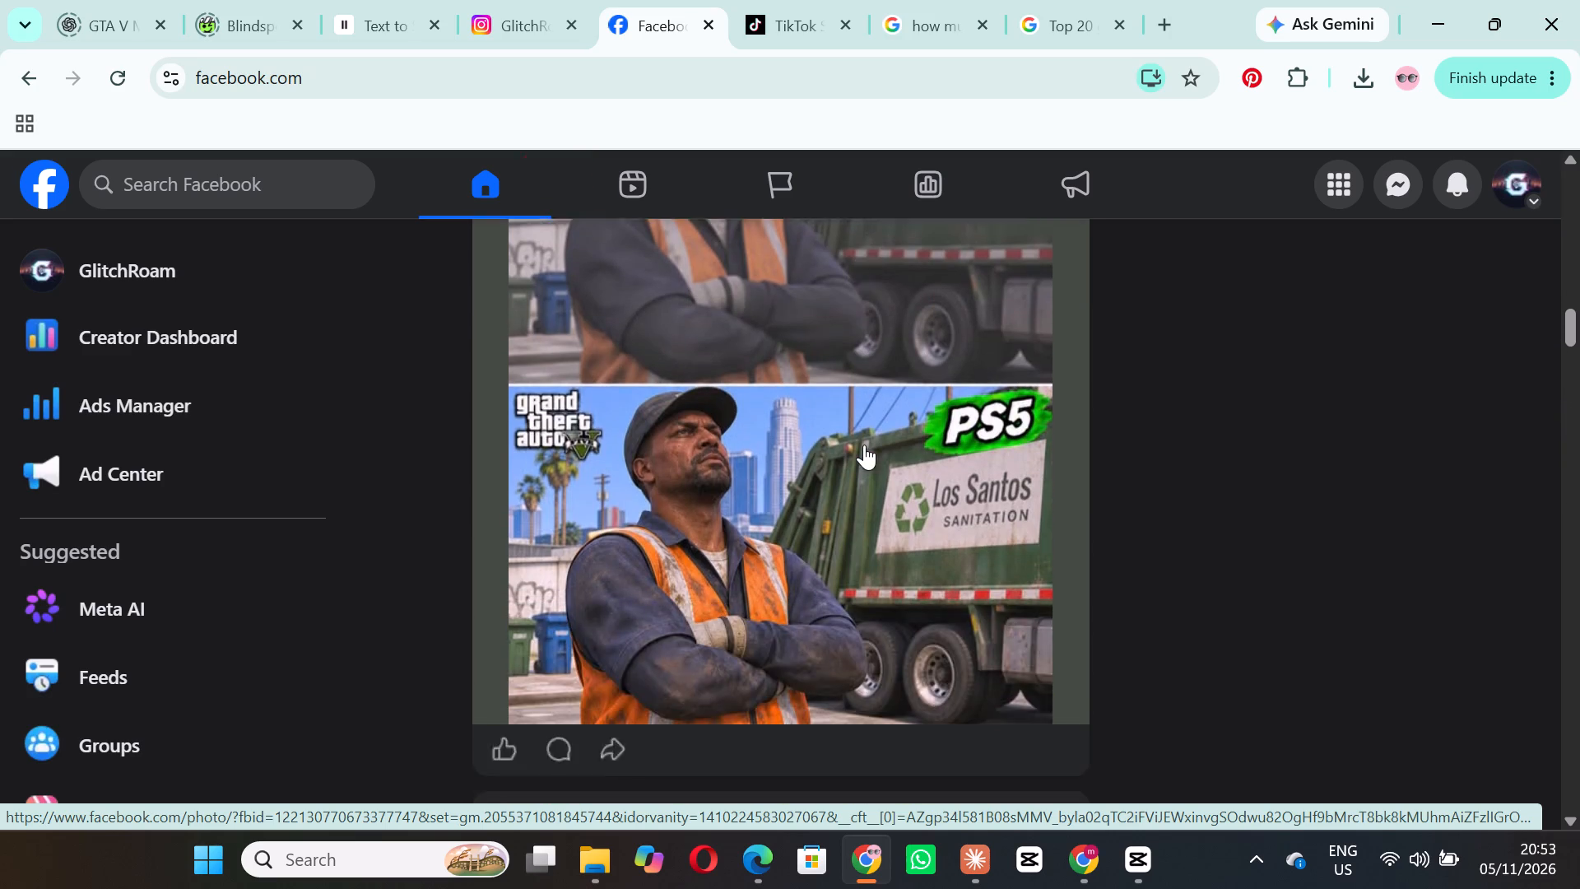
scroll(864, 441, down, 4)
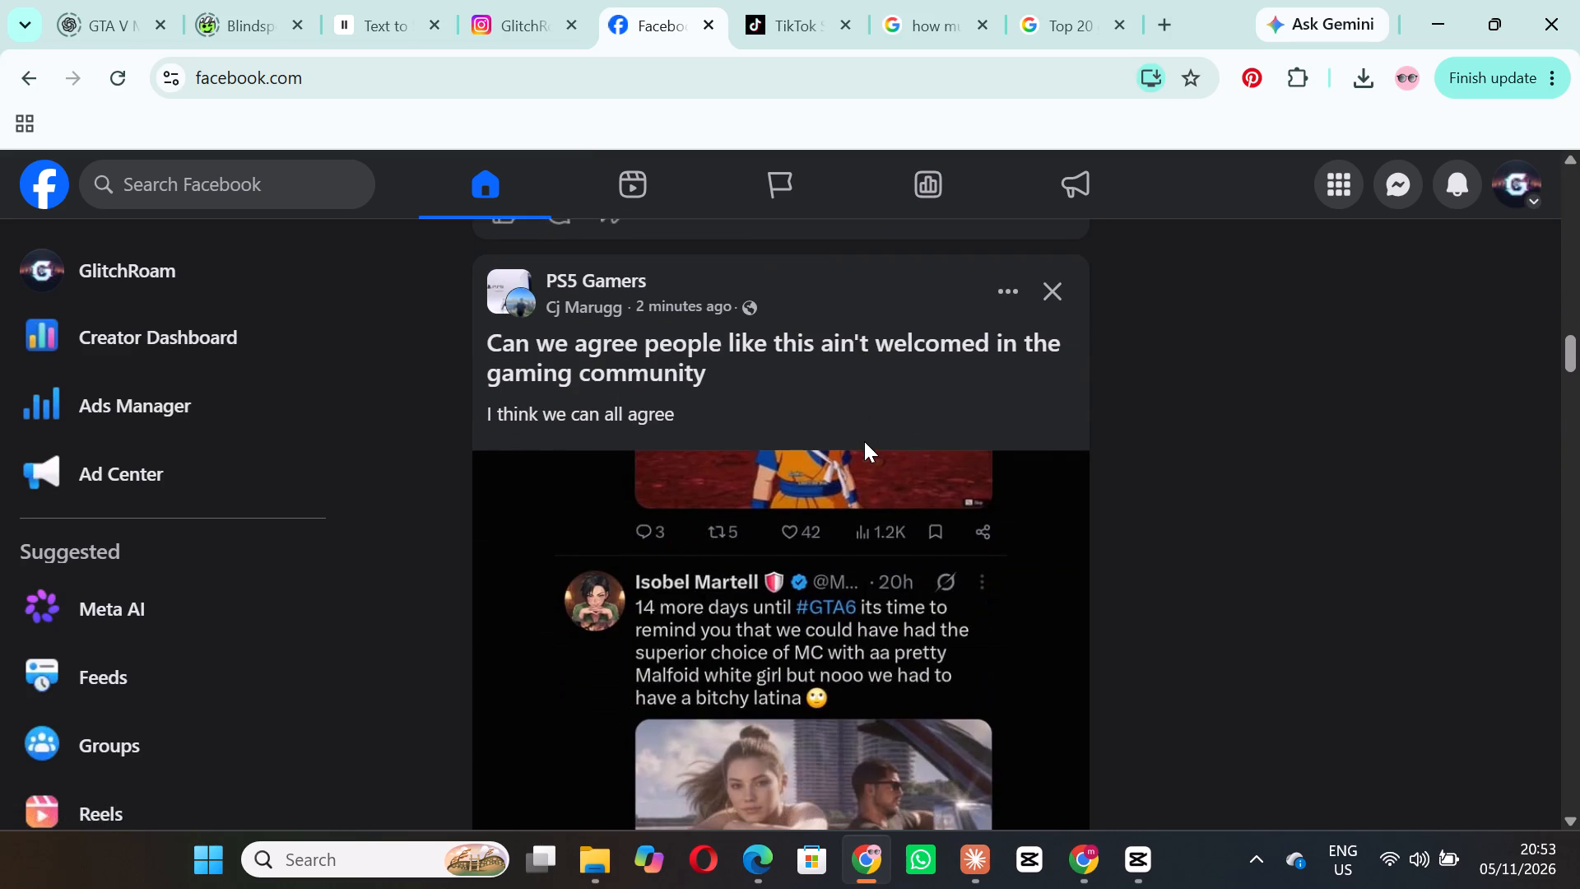